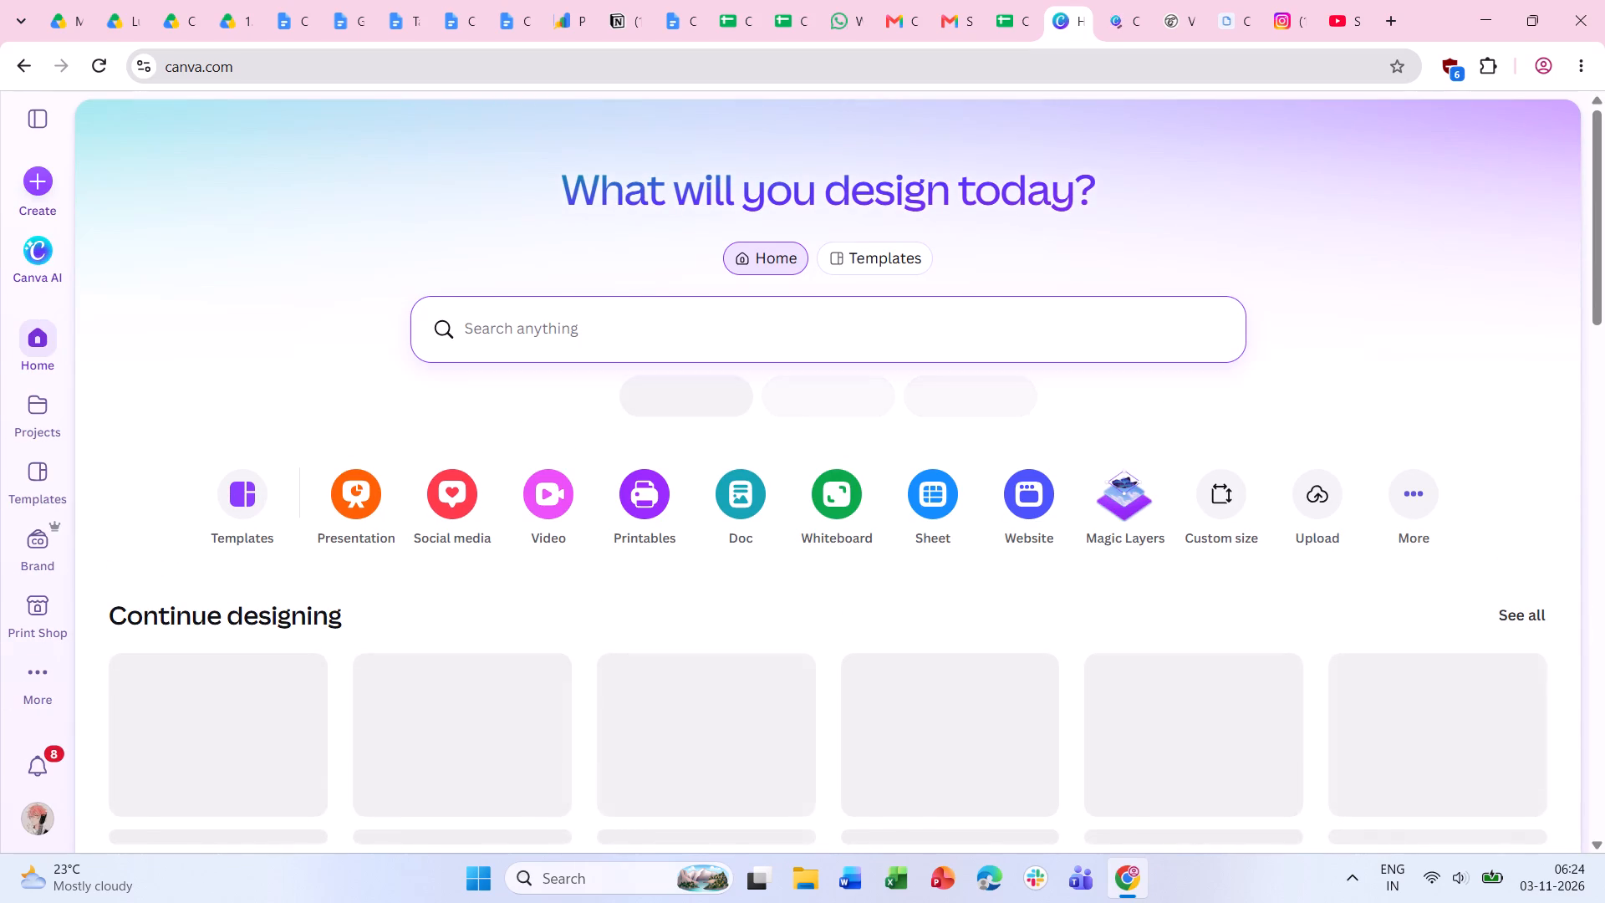
{"action": "left_click", "coordinate": [904, 260]}
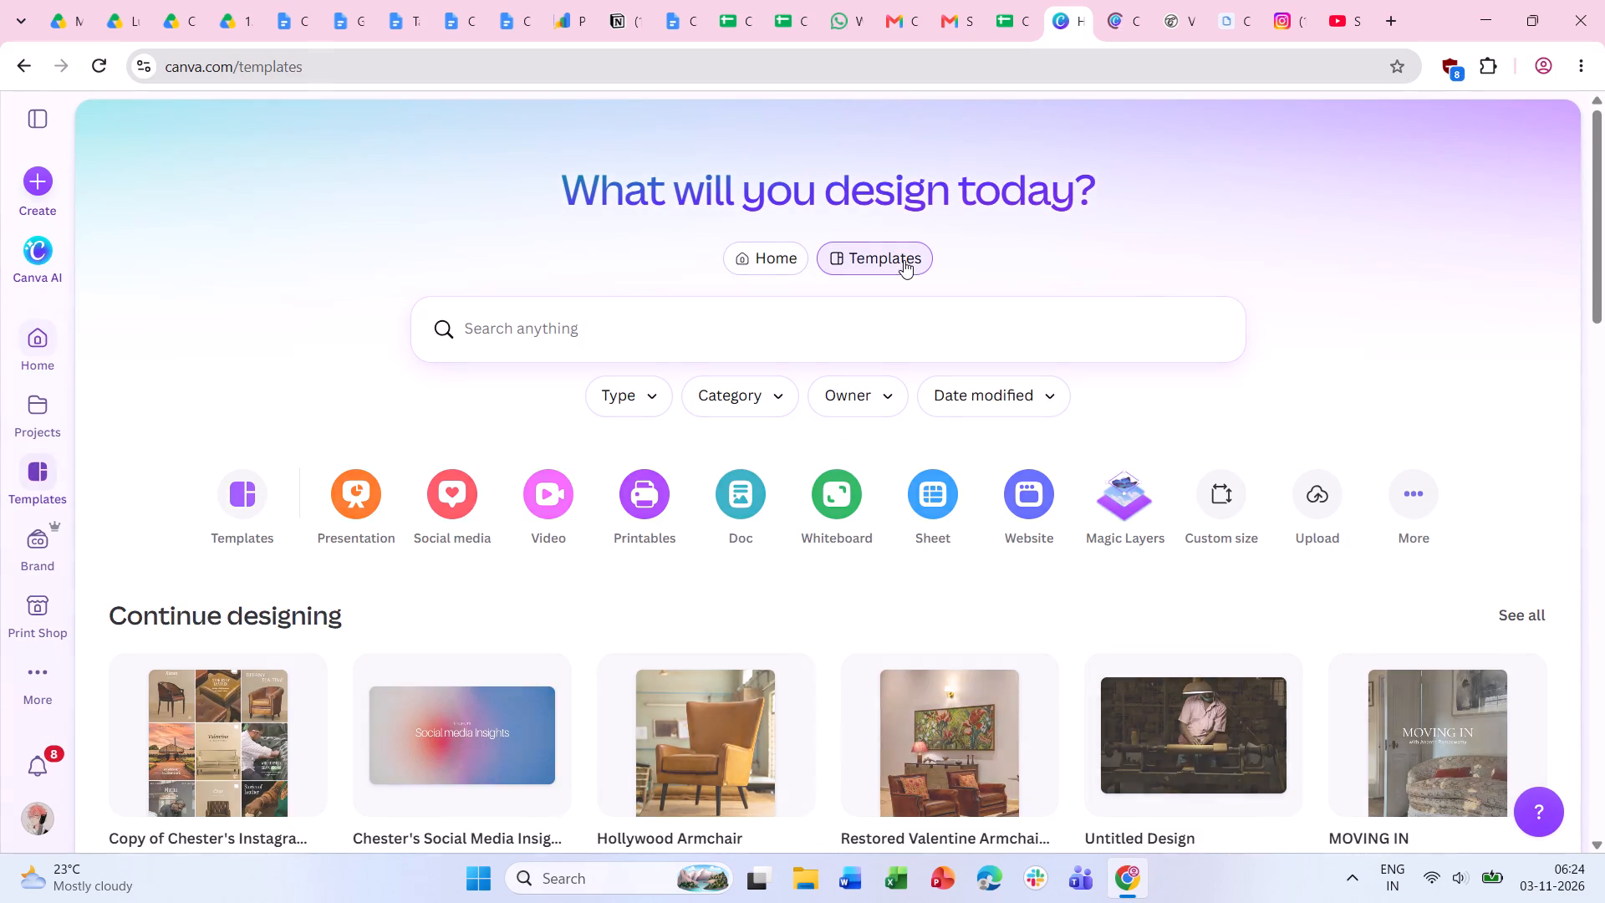
{"action": "left_click", "coordinate": [889, 310]}
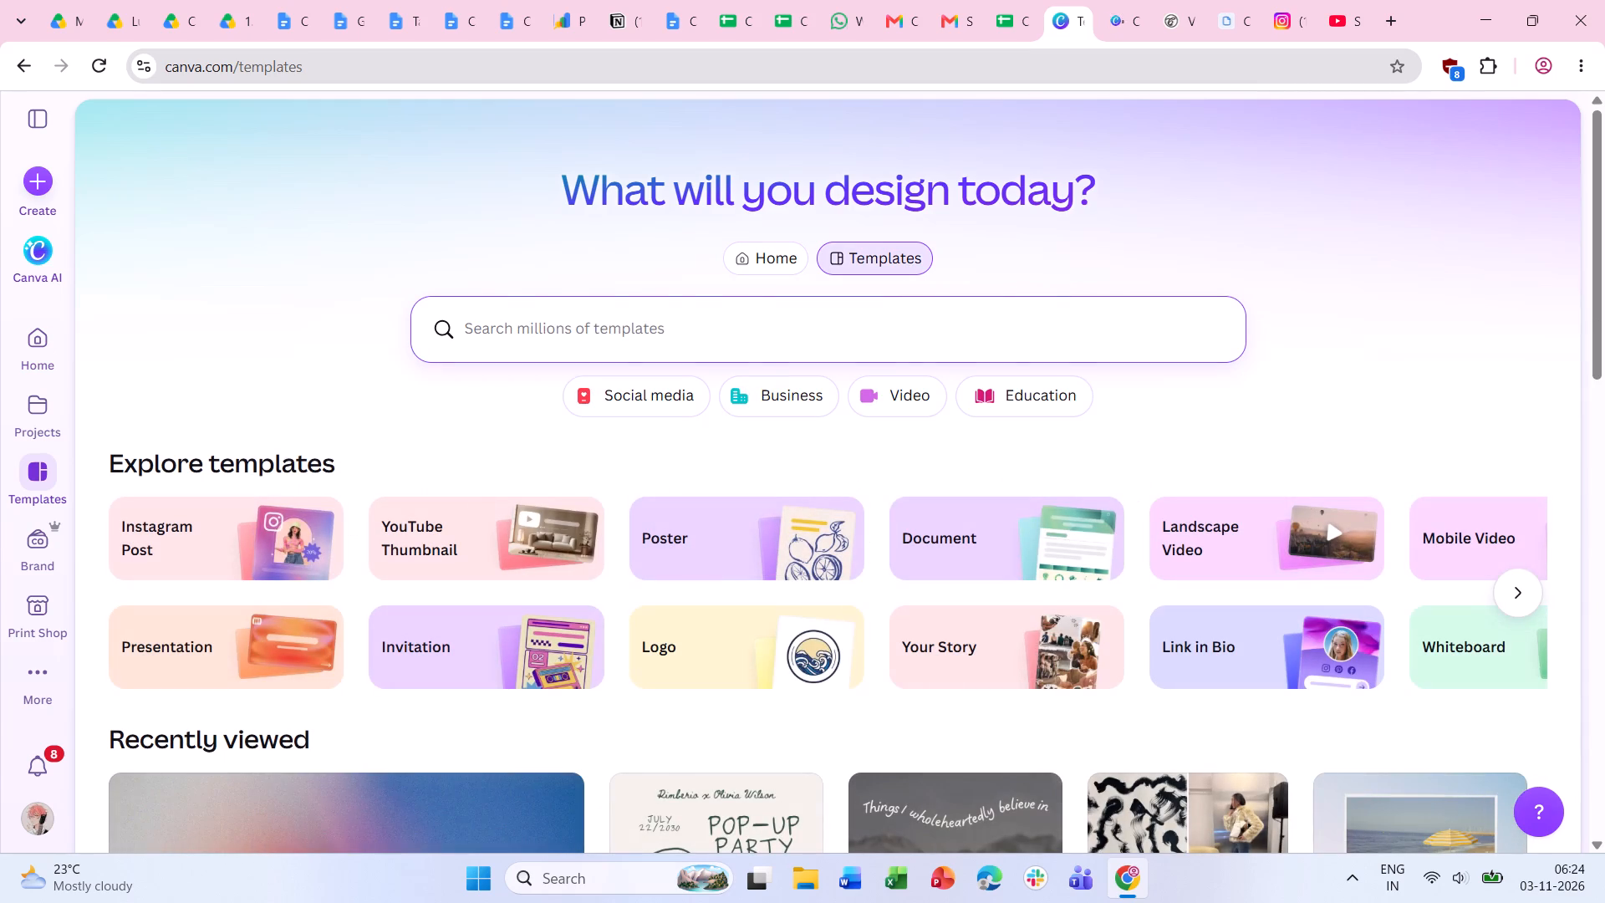
{"action": "type", "text": "PR m"}
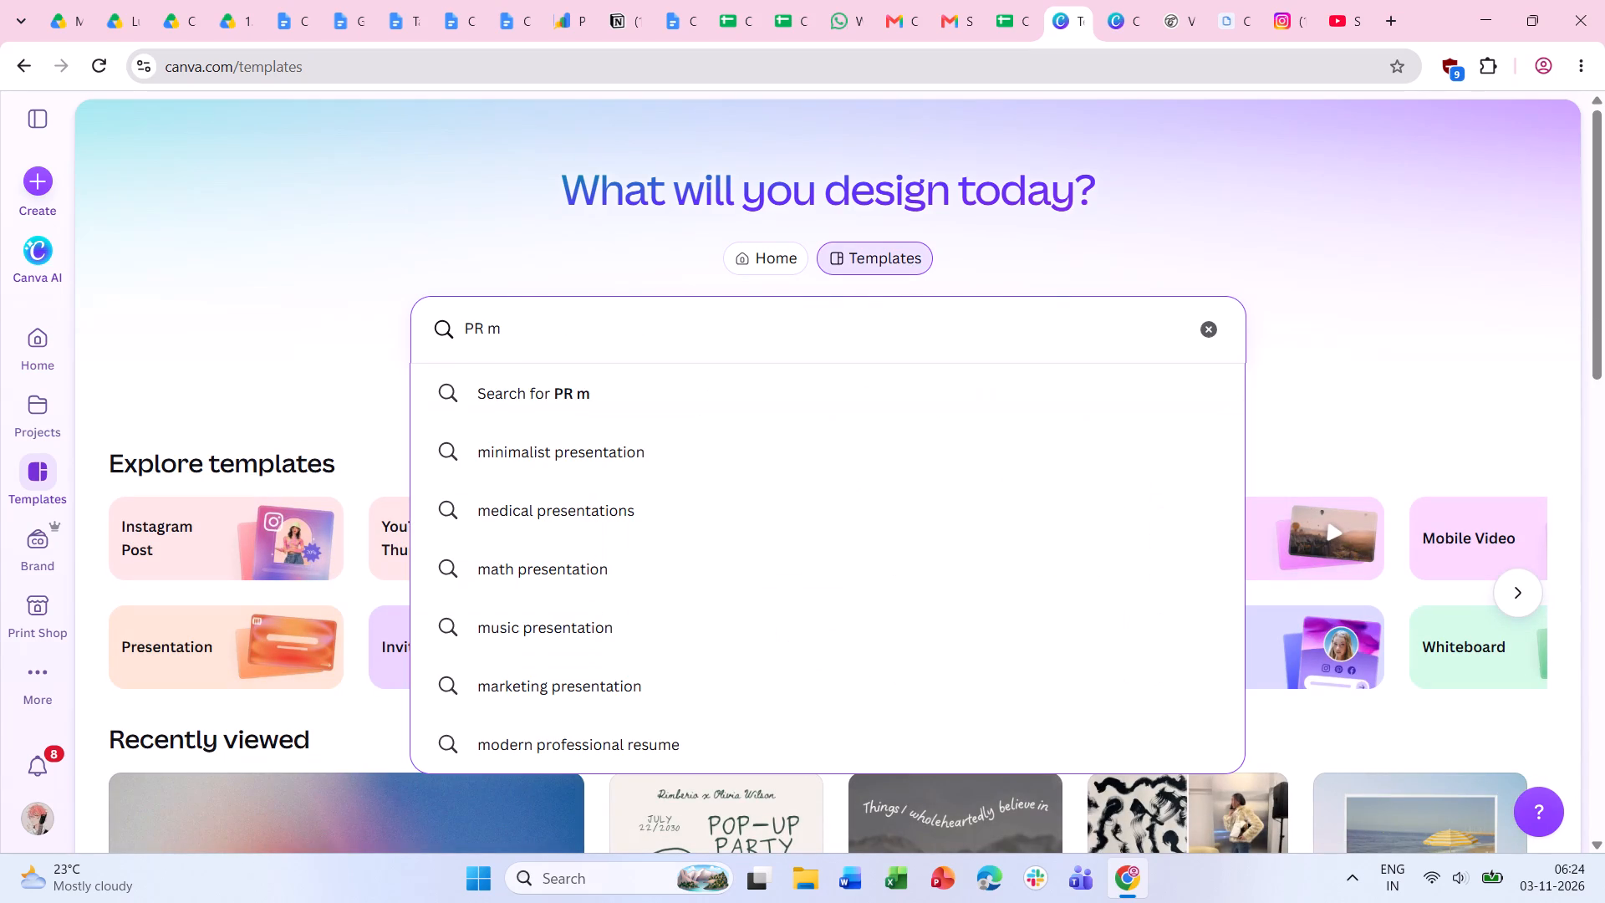
{"action": "type", "text": "arketing"}
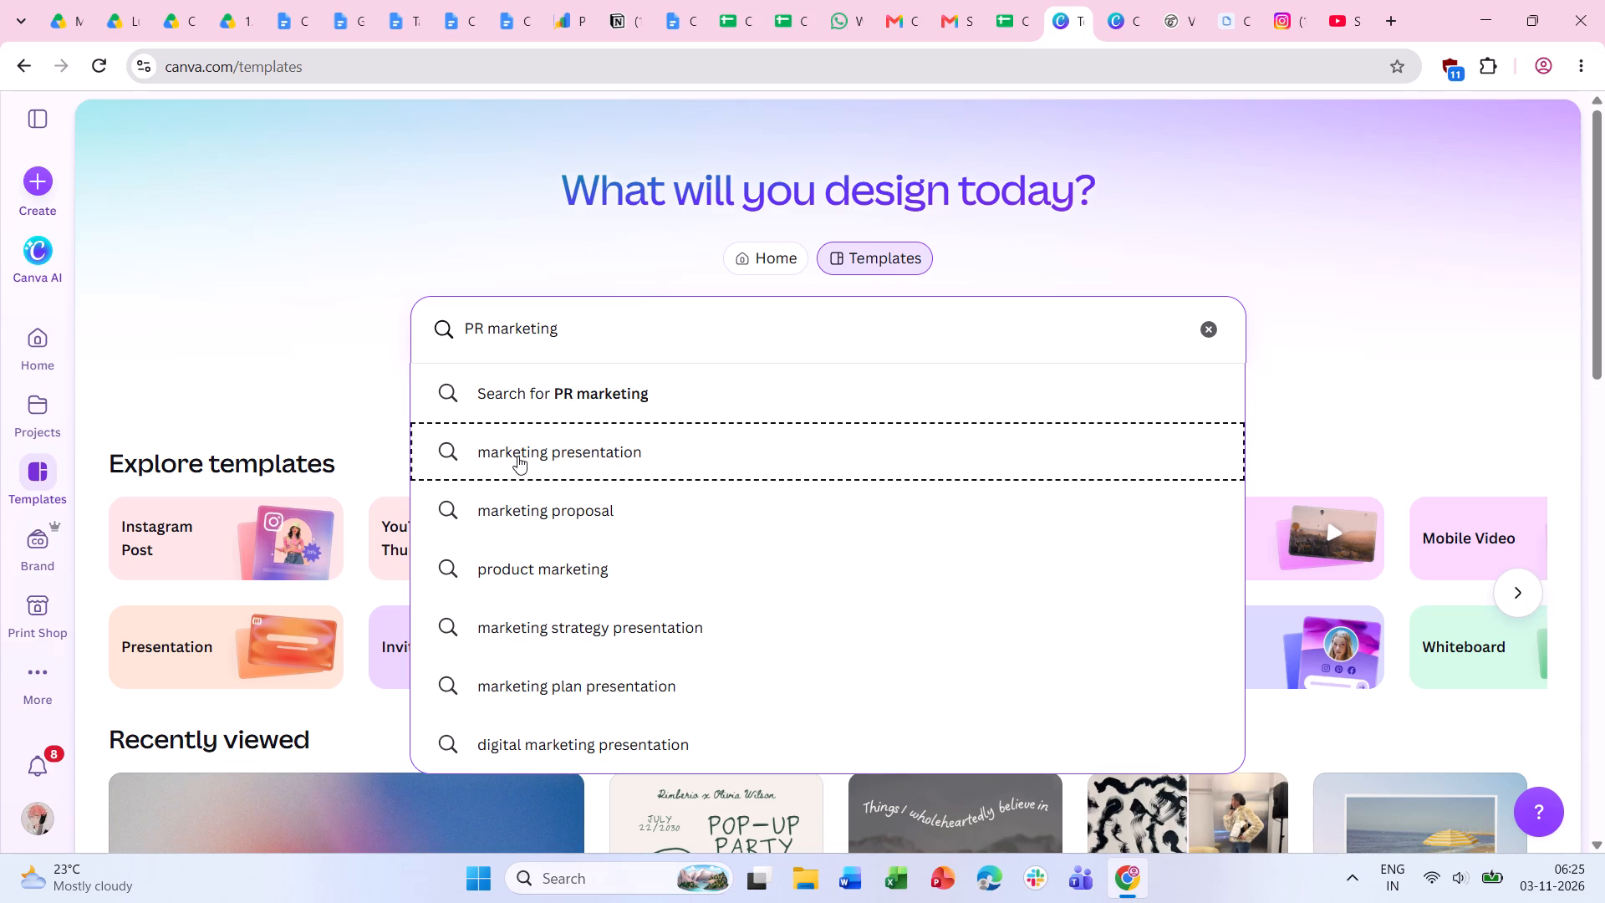
{"action": "left_click", "coordinate": [556, 458]}
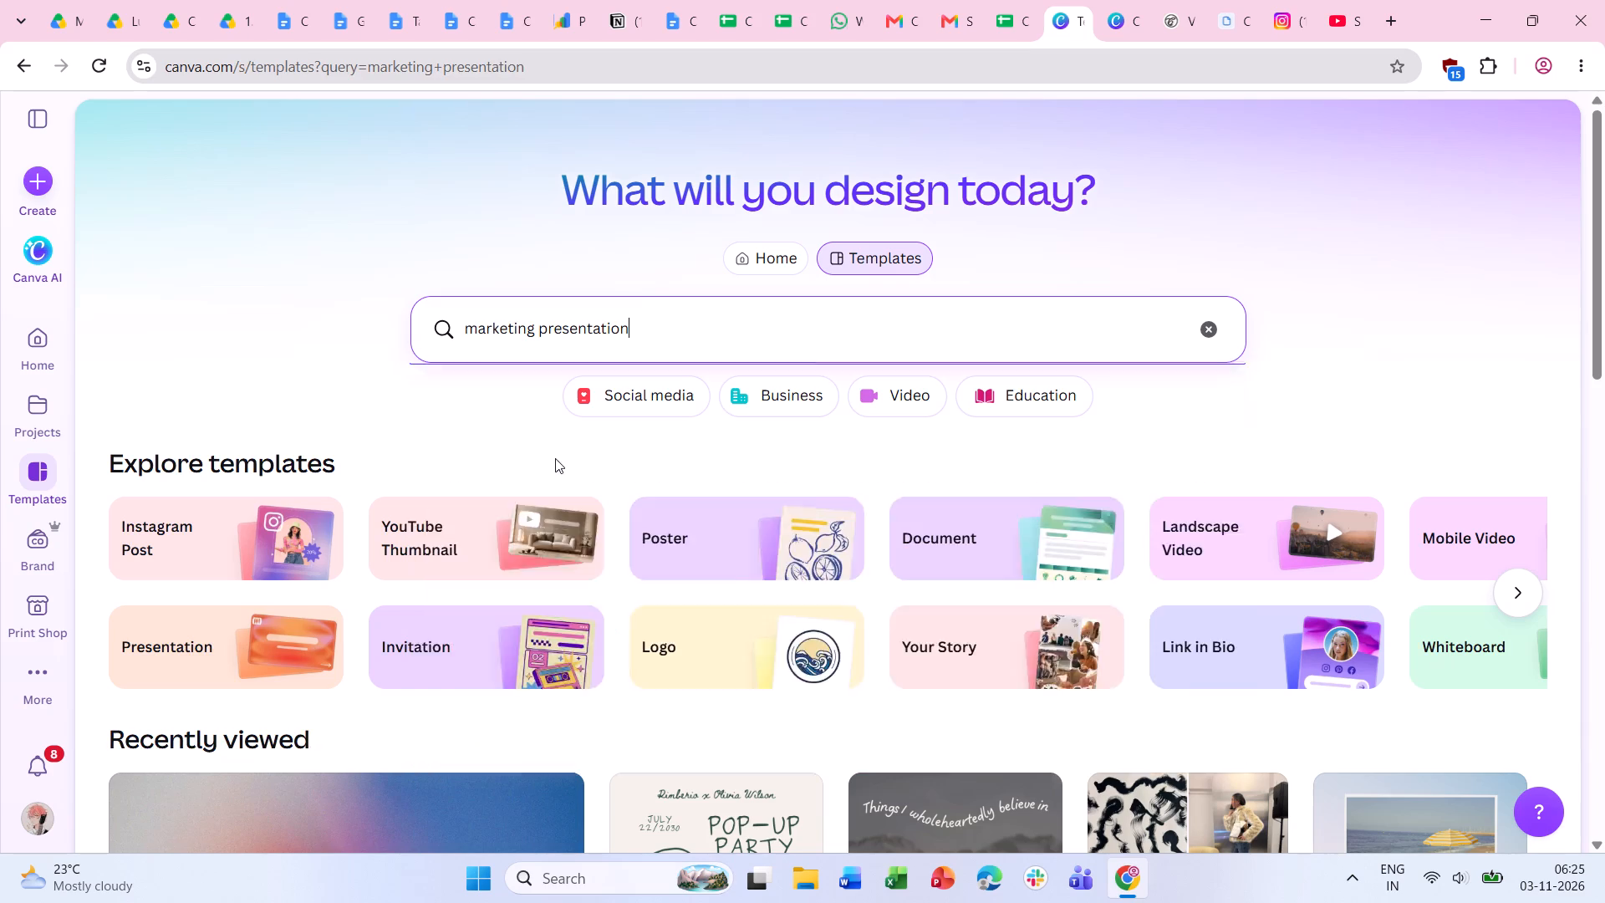
Browse the marketing presentation templates for a design that suits the Chester's at 40 PR plan.
{"action": "scroll", "coordinate": [1527, 439], "scroll_direction": "down", "scroll_amount": 4}
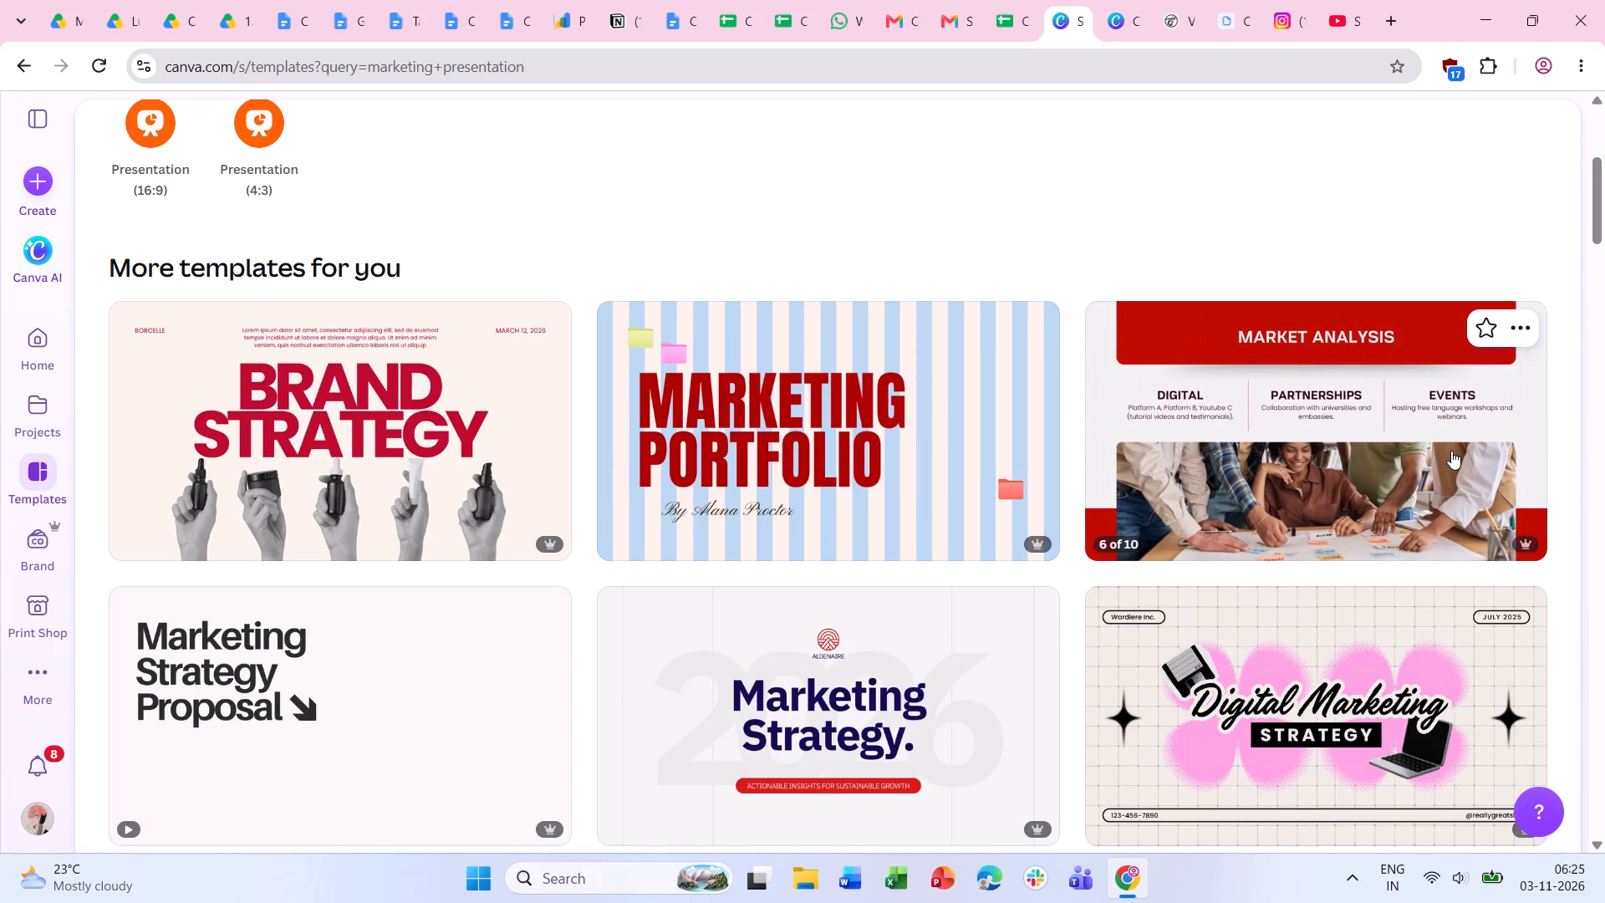
{"action": "scroll", "coordinate": [1451, 451], "scroll_direction": "down", "scroll_amount": 2}
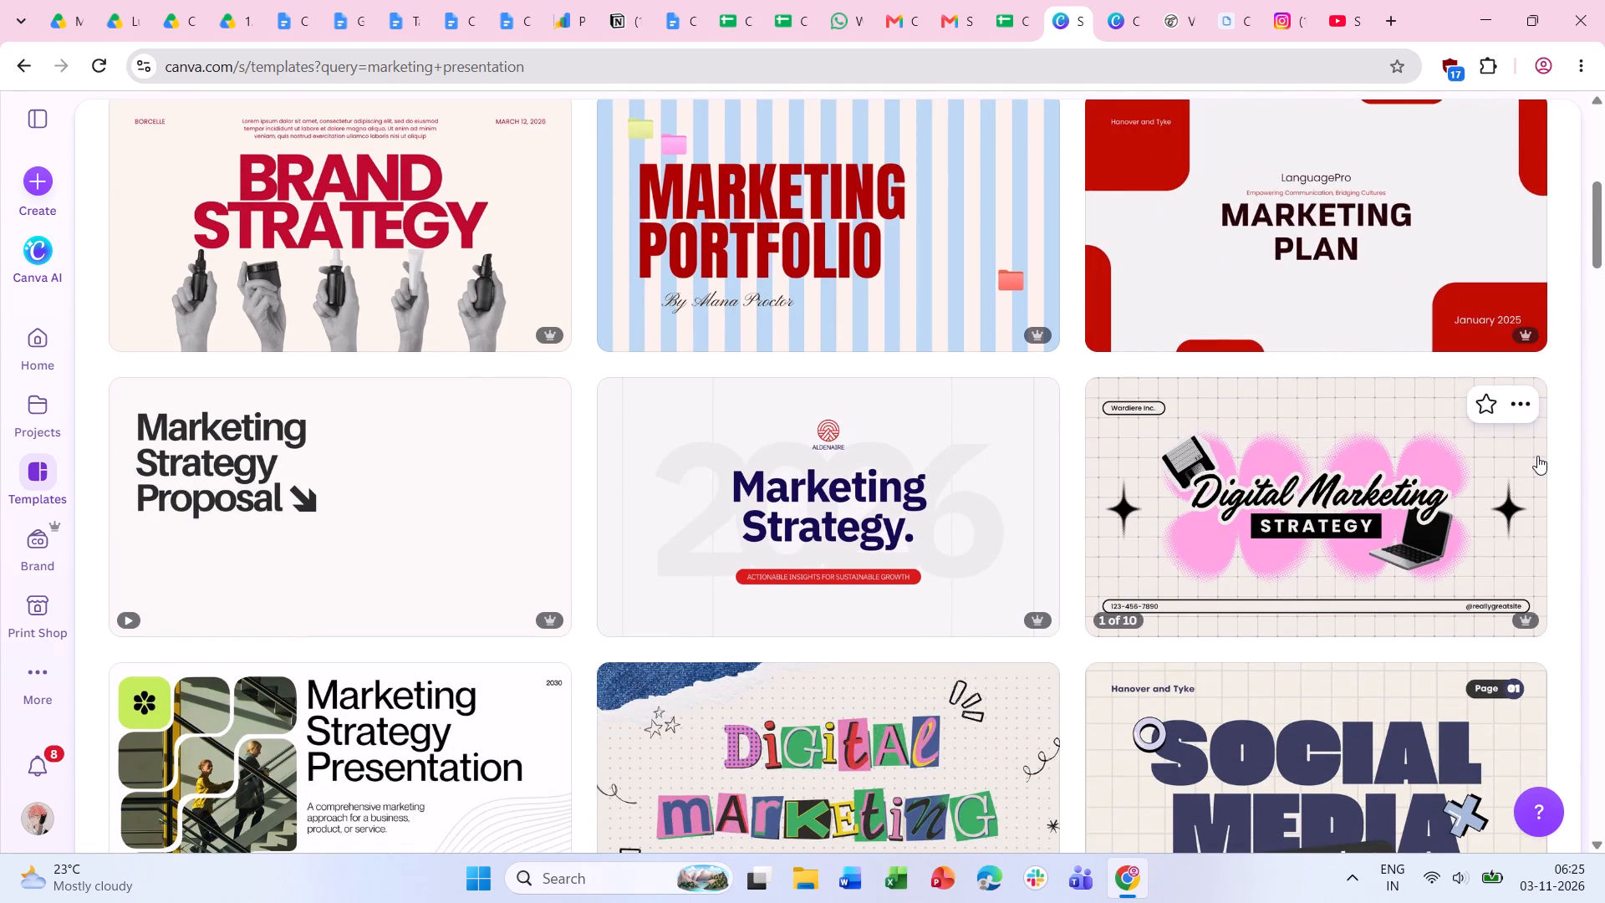
{"action": "scroll", "coordinate": [1537, 456], "scroll_direction": "down", "scroll_amount": 2}
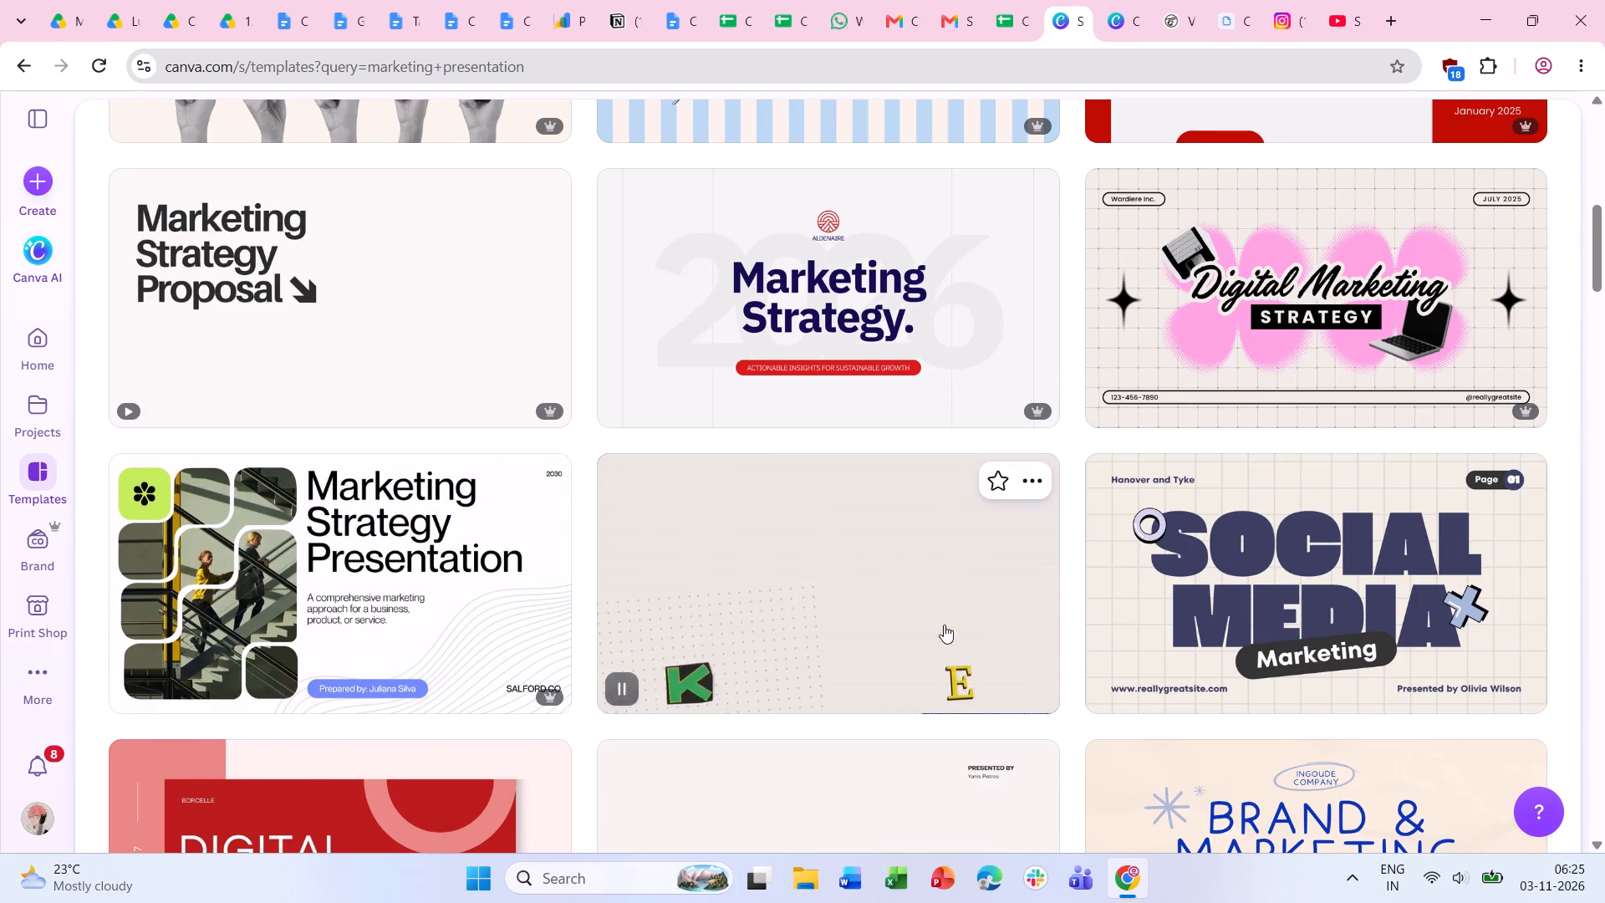
{"action": "scroll", "coordinate": [997, 605], "scroll_direction": "down", "scroll_amount": 1}
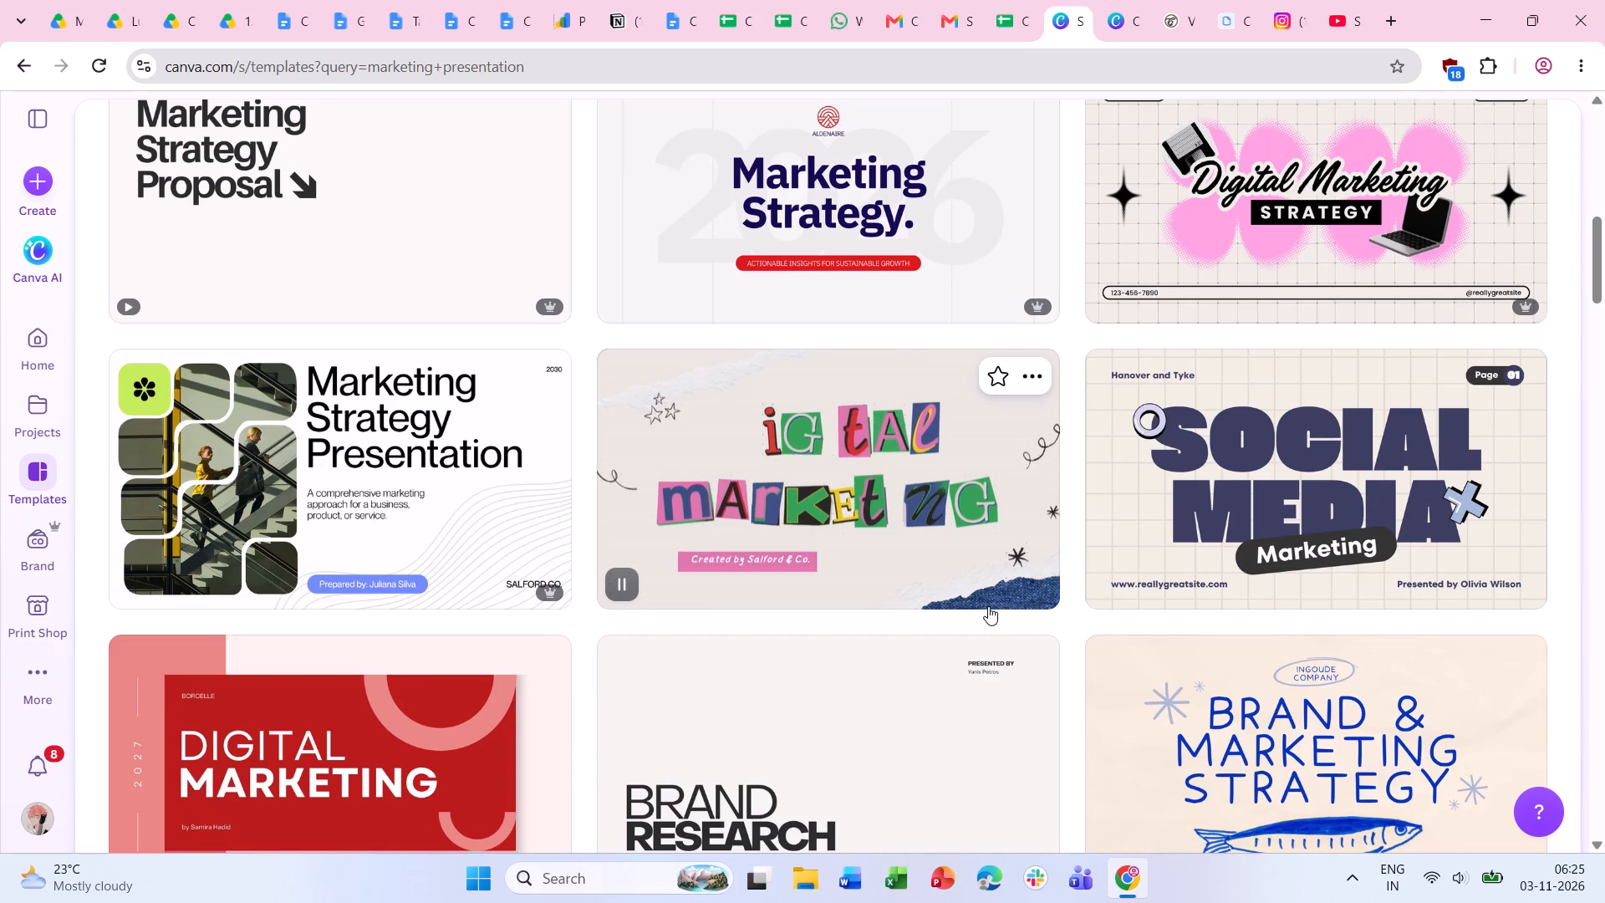
{"action": "scroll", "coordinate": [986, 606], "scroll_direction": "down", "scroll_amount": 3}
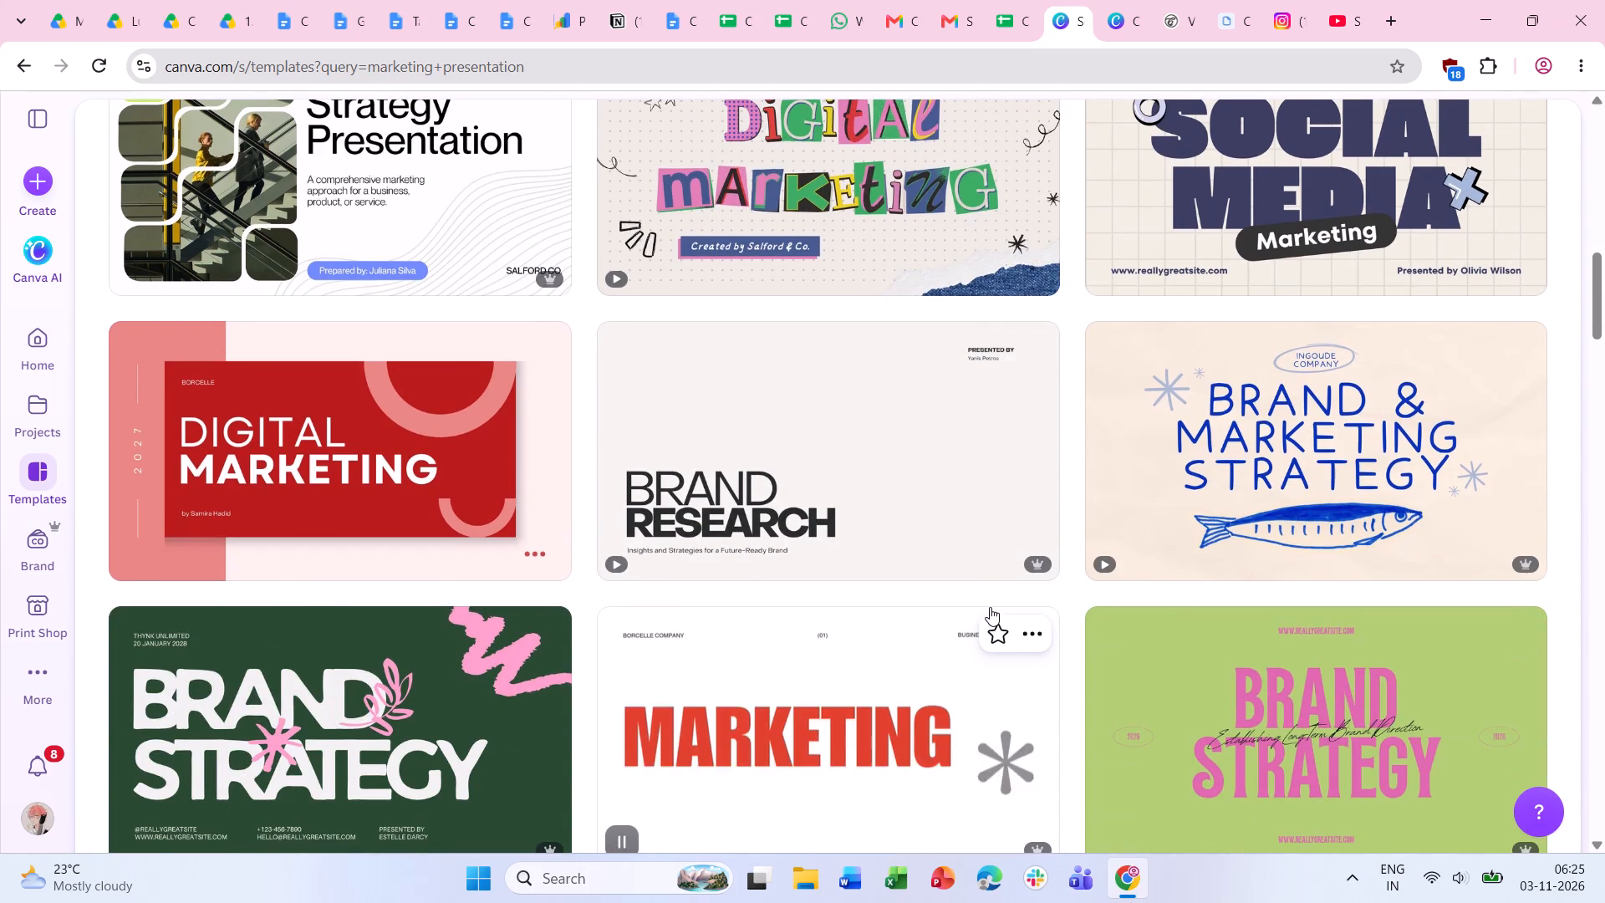
{"action": "scroll", "coordinate": [990, 609], "scroll_direction": "down", "scroll_amount": 2}
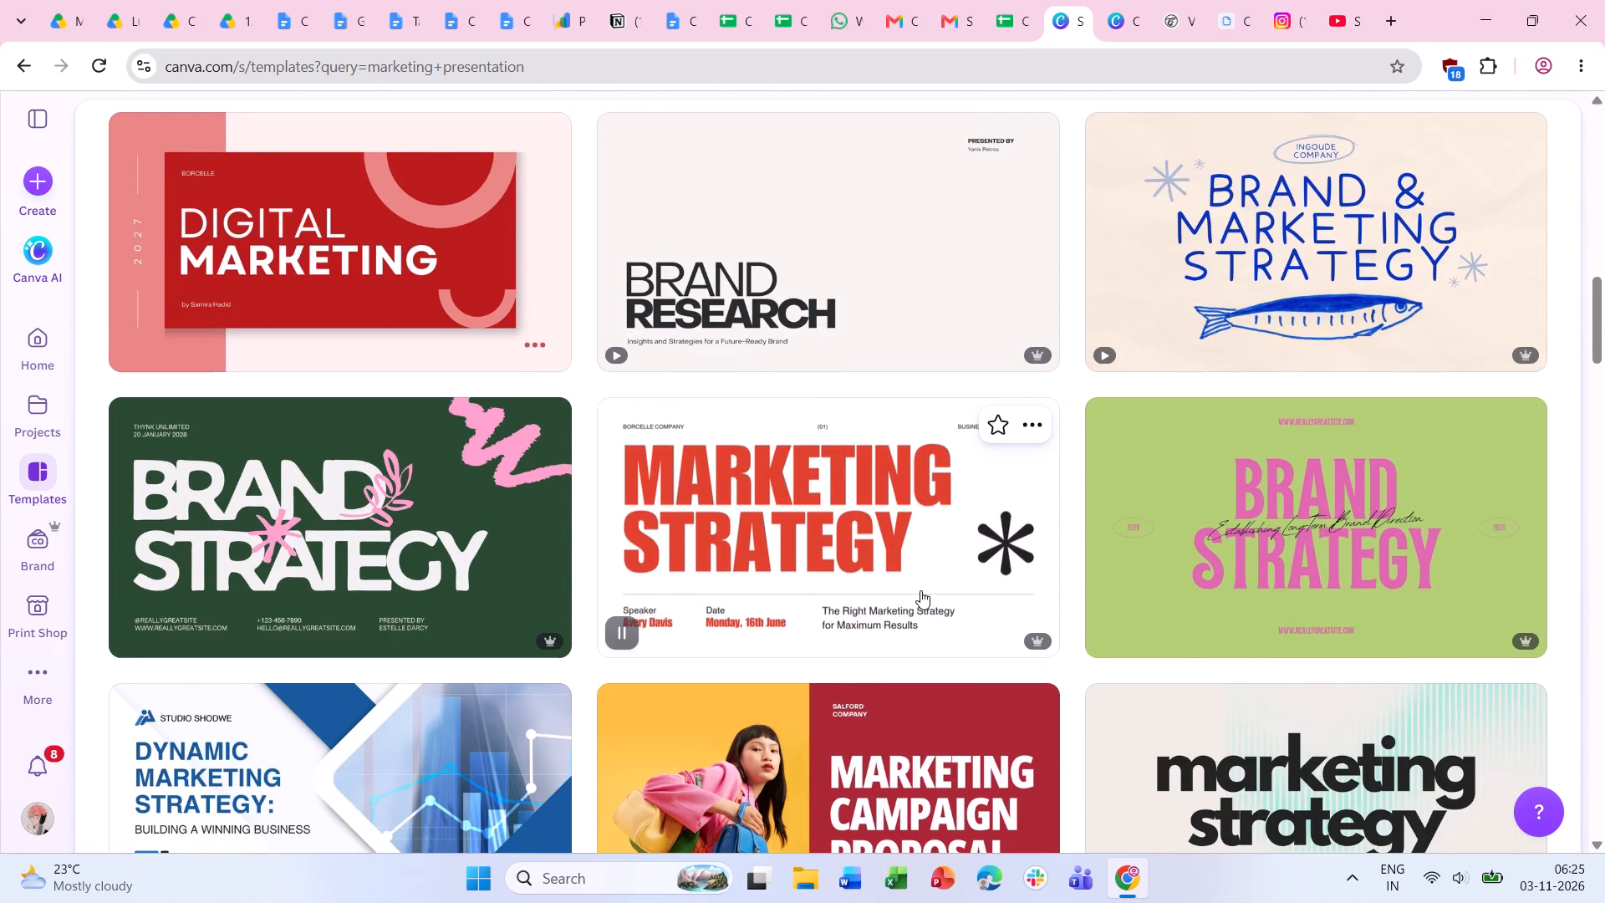
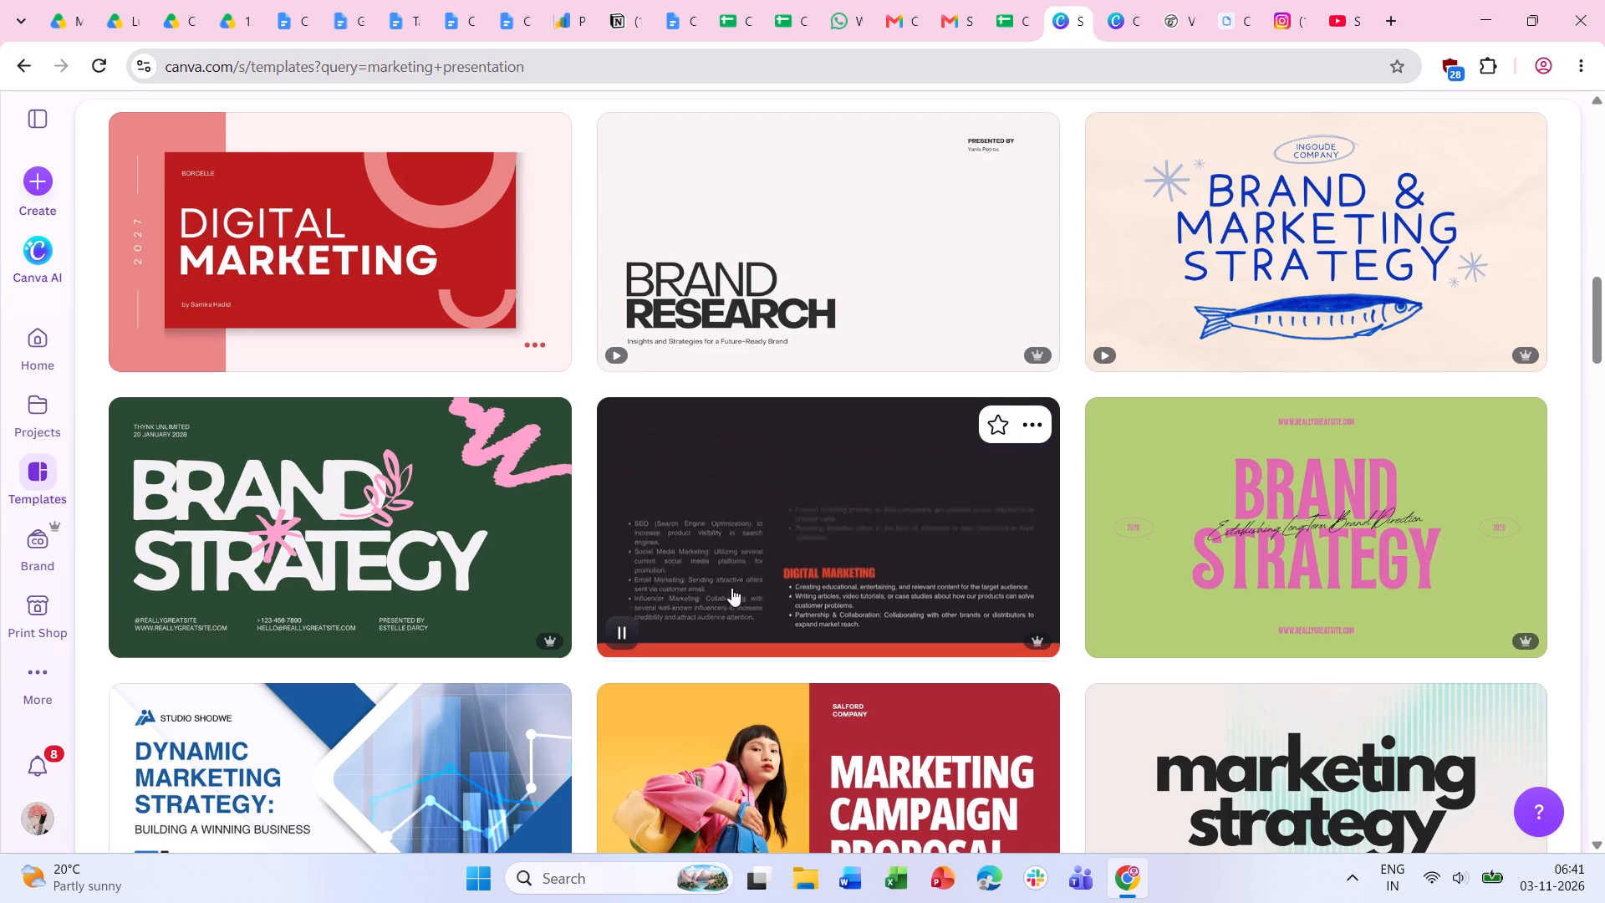
Find the blue social media campaign strategy template with the Agenda slide among the marketing presentation results and star it.
{"action": "scroll", "coordinate": [772, 580], "scroll_direction": "down", "scroll_amount": 4}
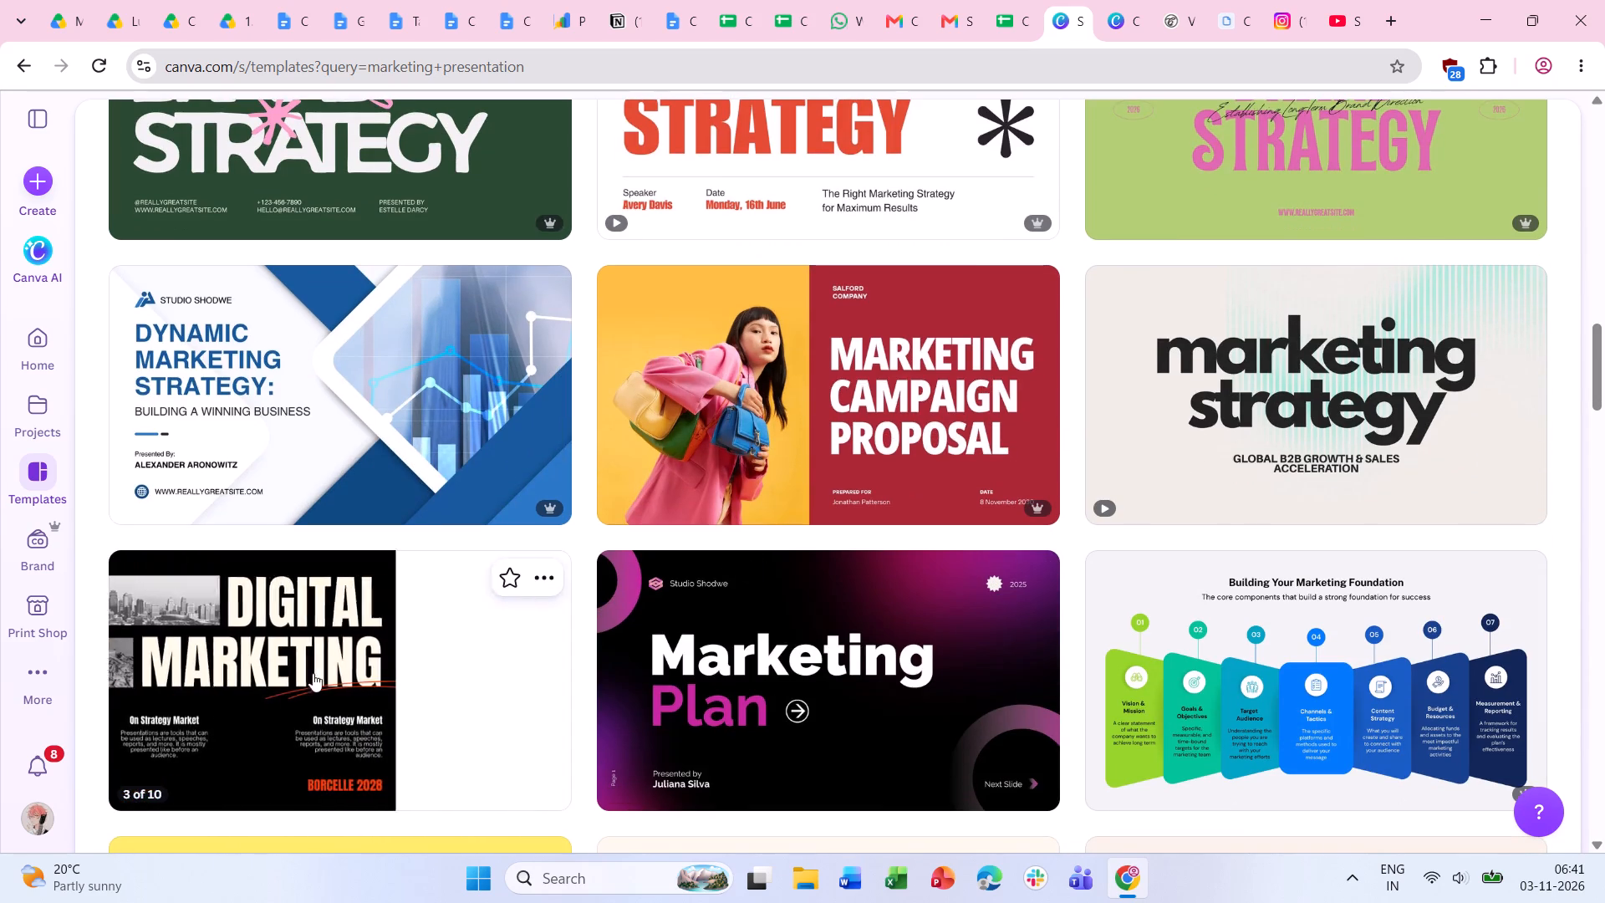
{"action": "scroll", "coordinate": [697, 630], "scroll_direction": "down", "scroll_amount": 5}
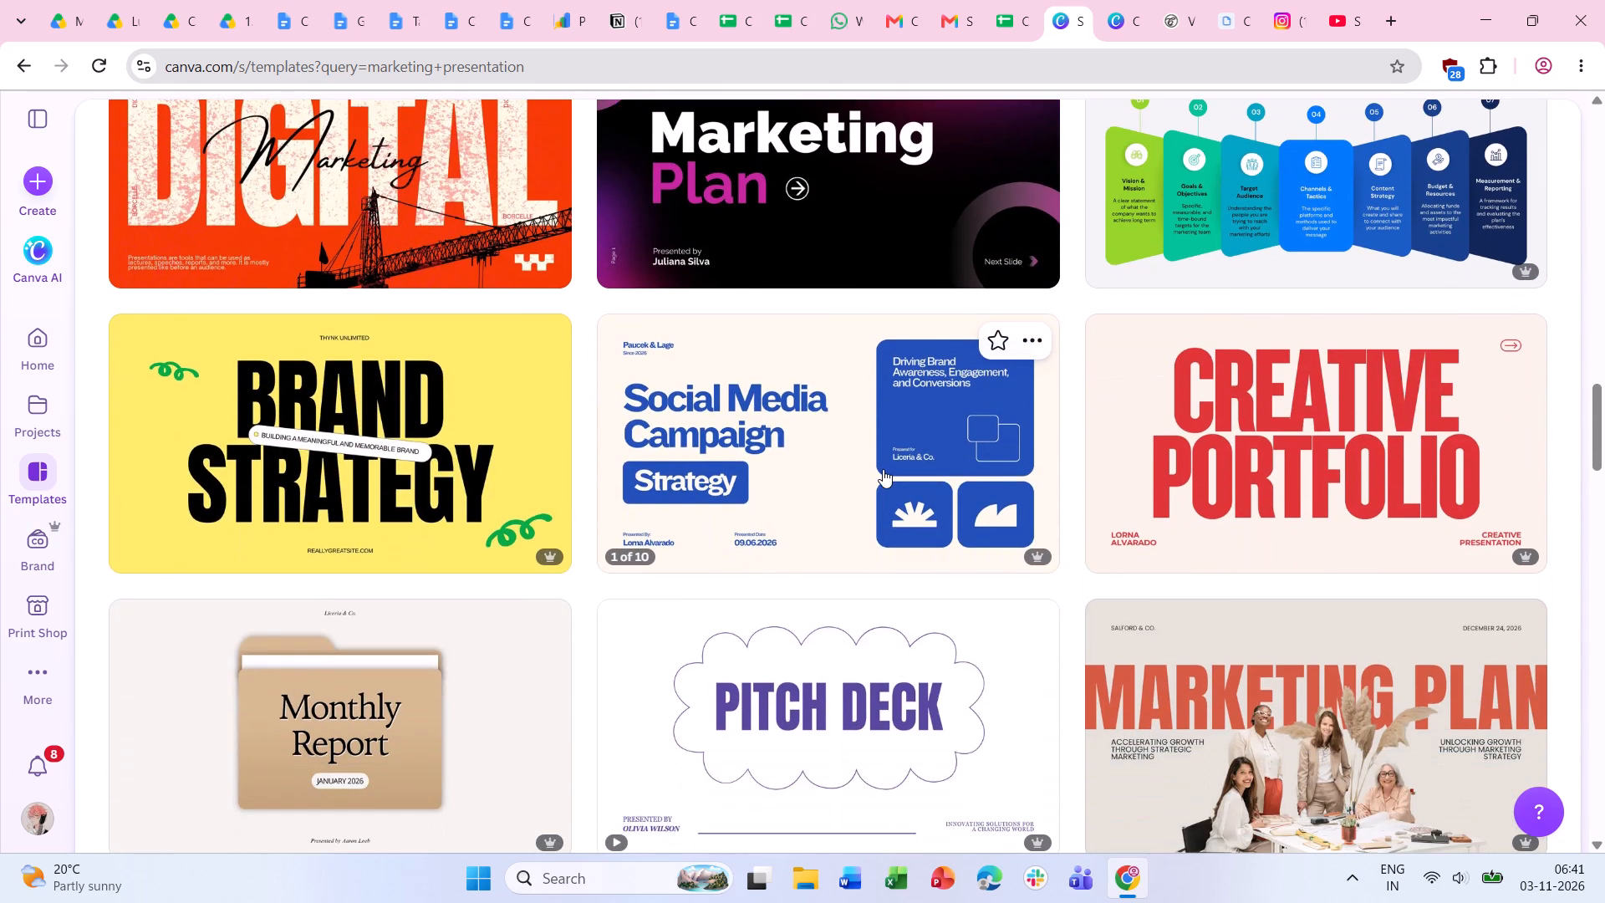
{"action": "left_click", "coordinate": [999, 347]}
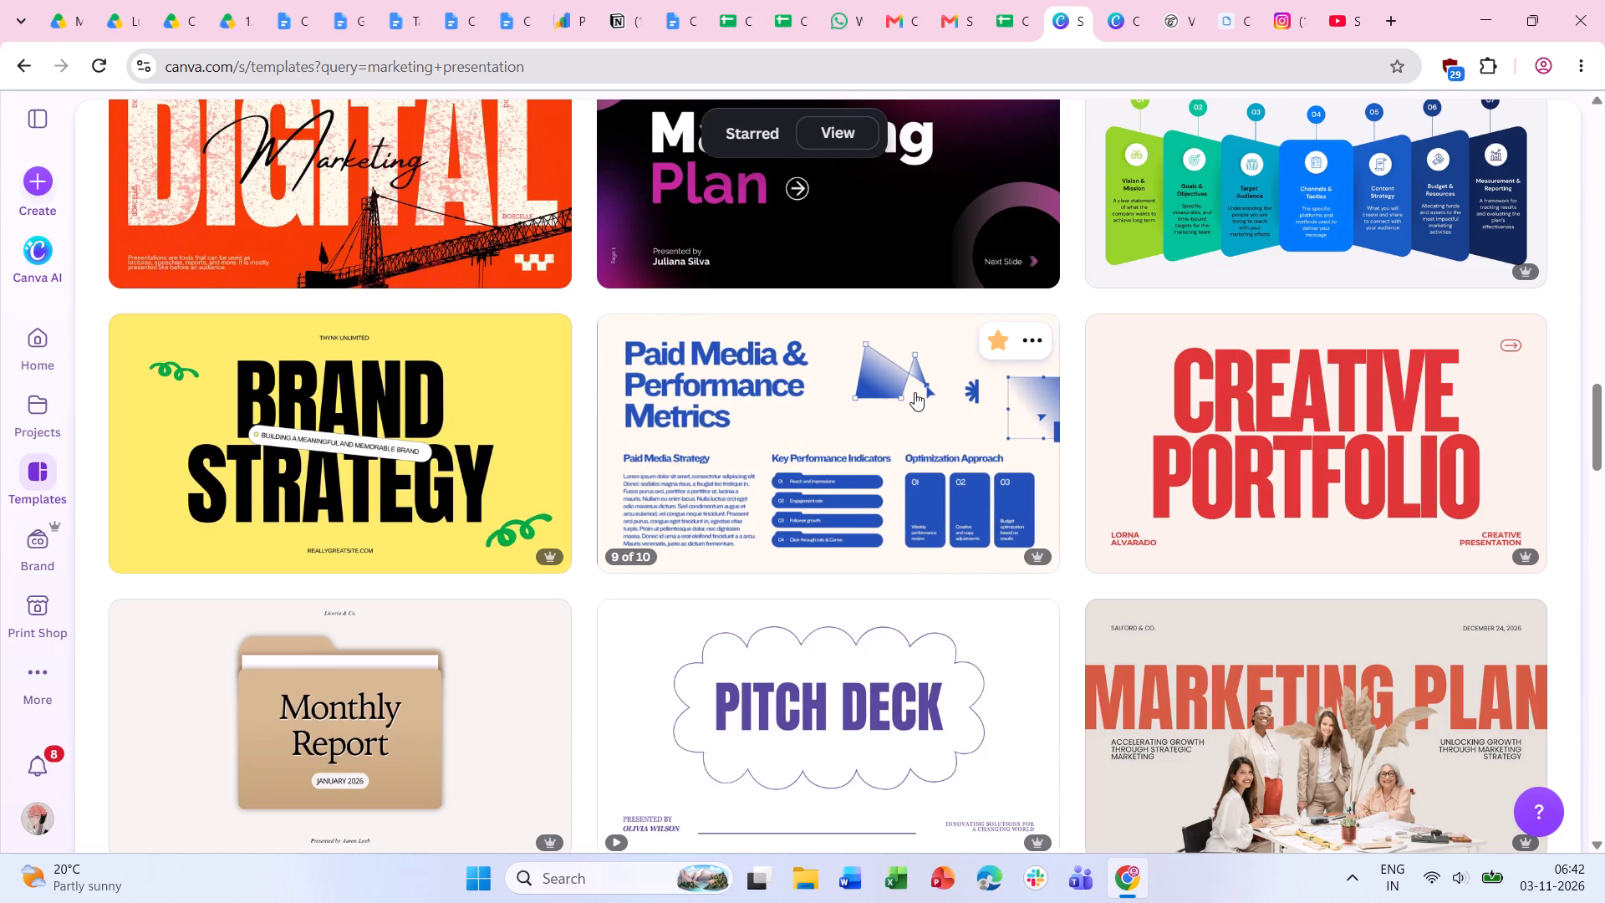
Open the starred Blue Modern Social Media Campaign Strategy Presentation template and start customising it as a new design.
{"action": "left_click", "coordinate": [915, 392]}
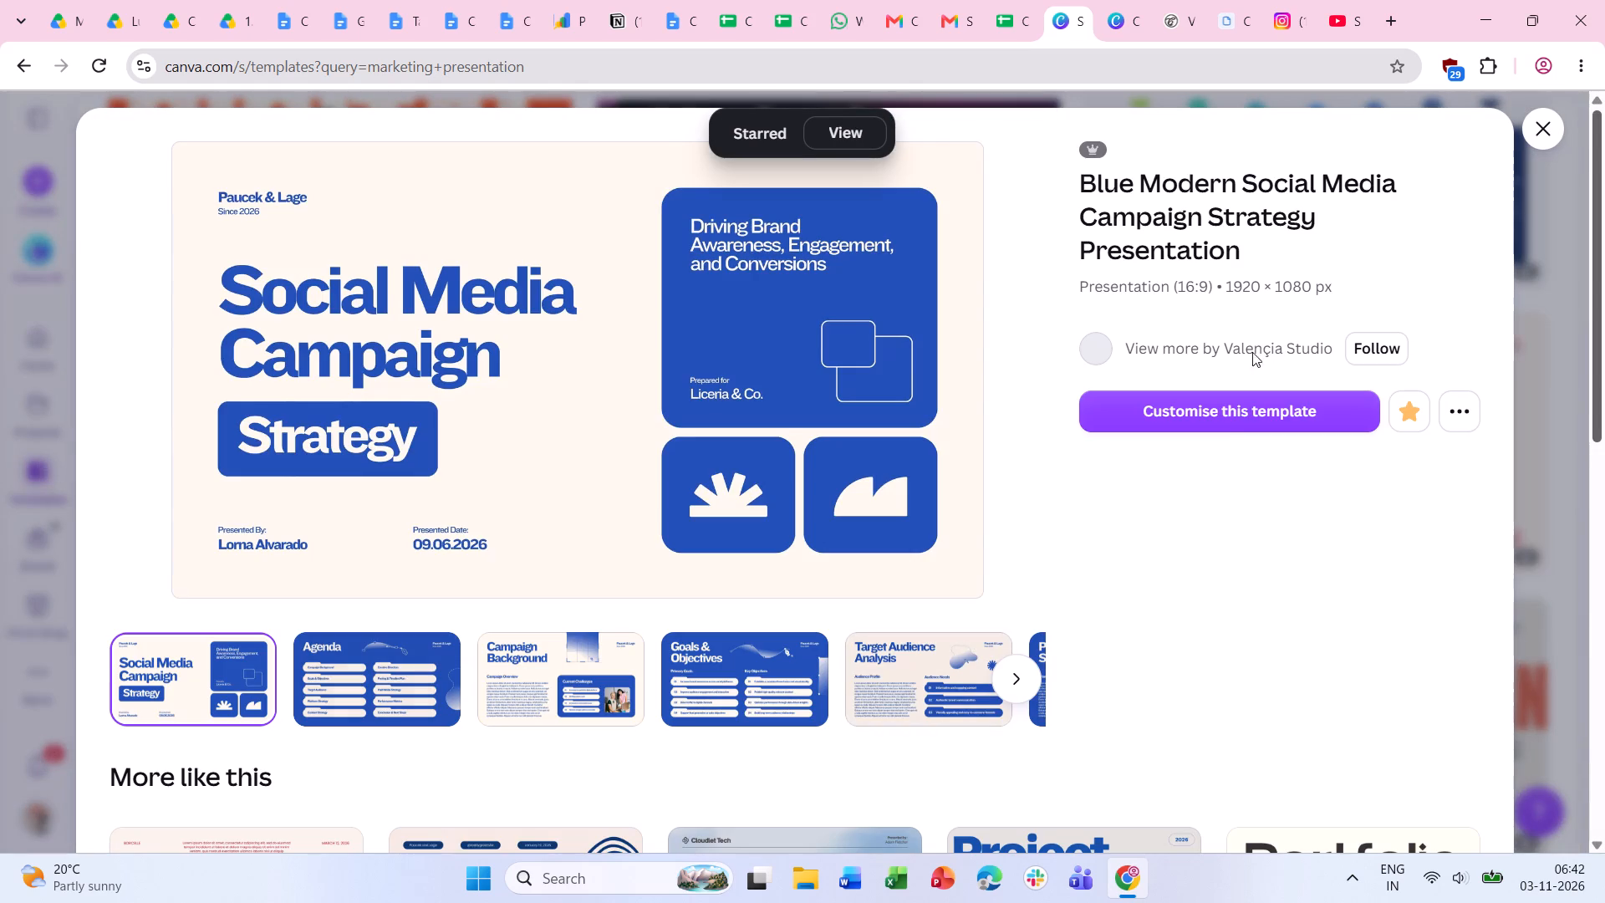
{"action": "left_click", "coordinate": [1223, 412]}
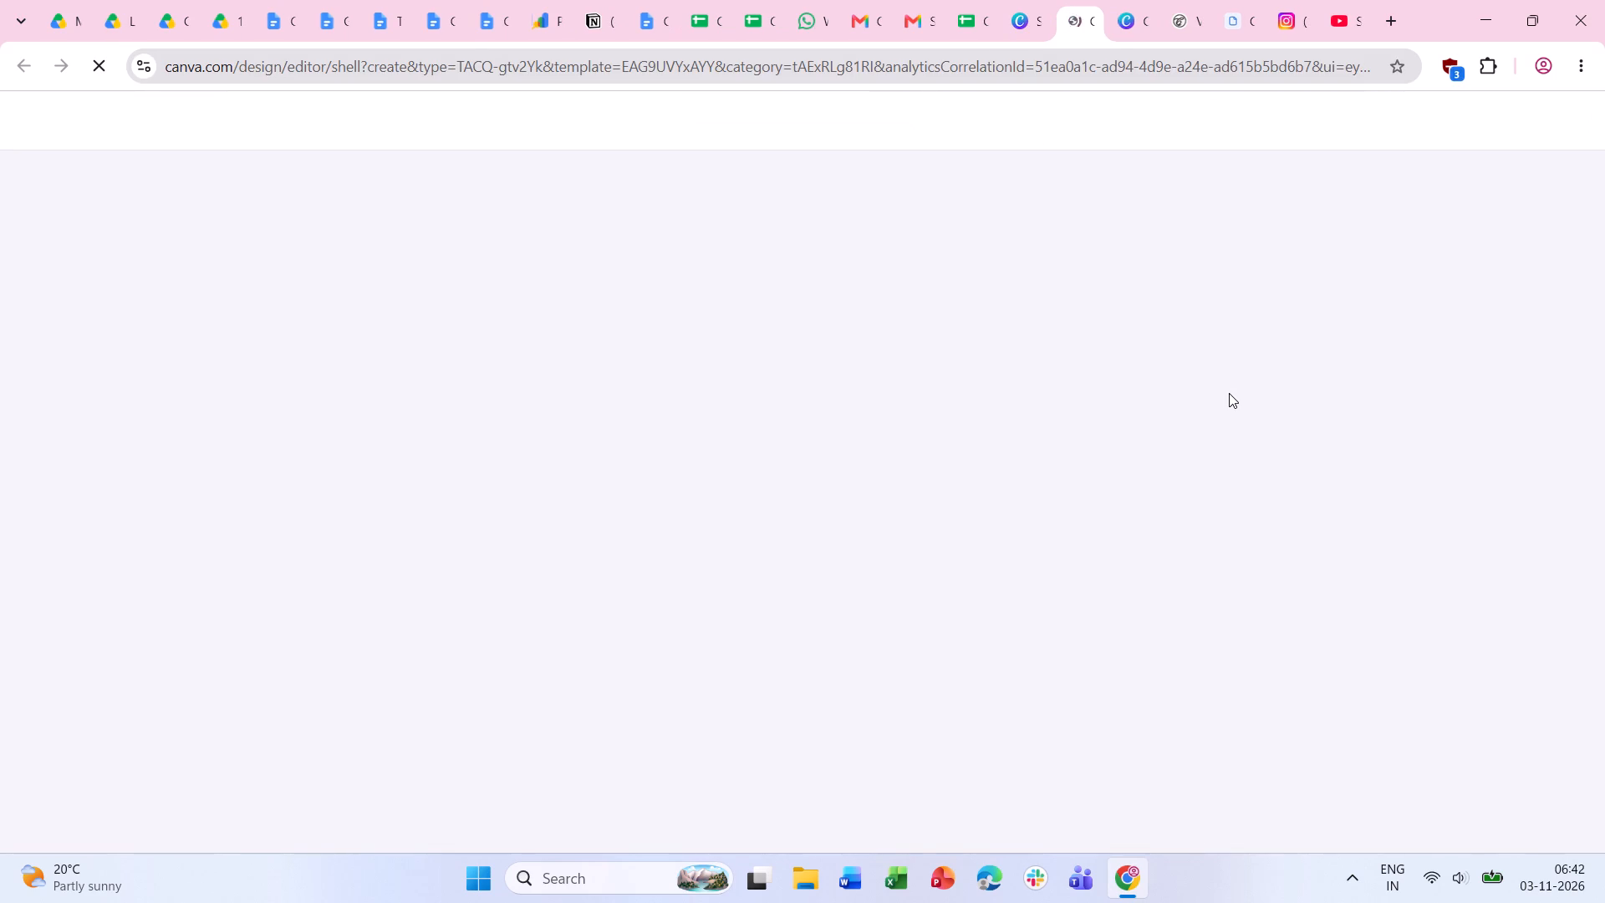
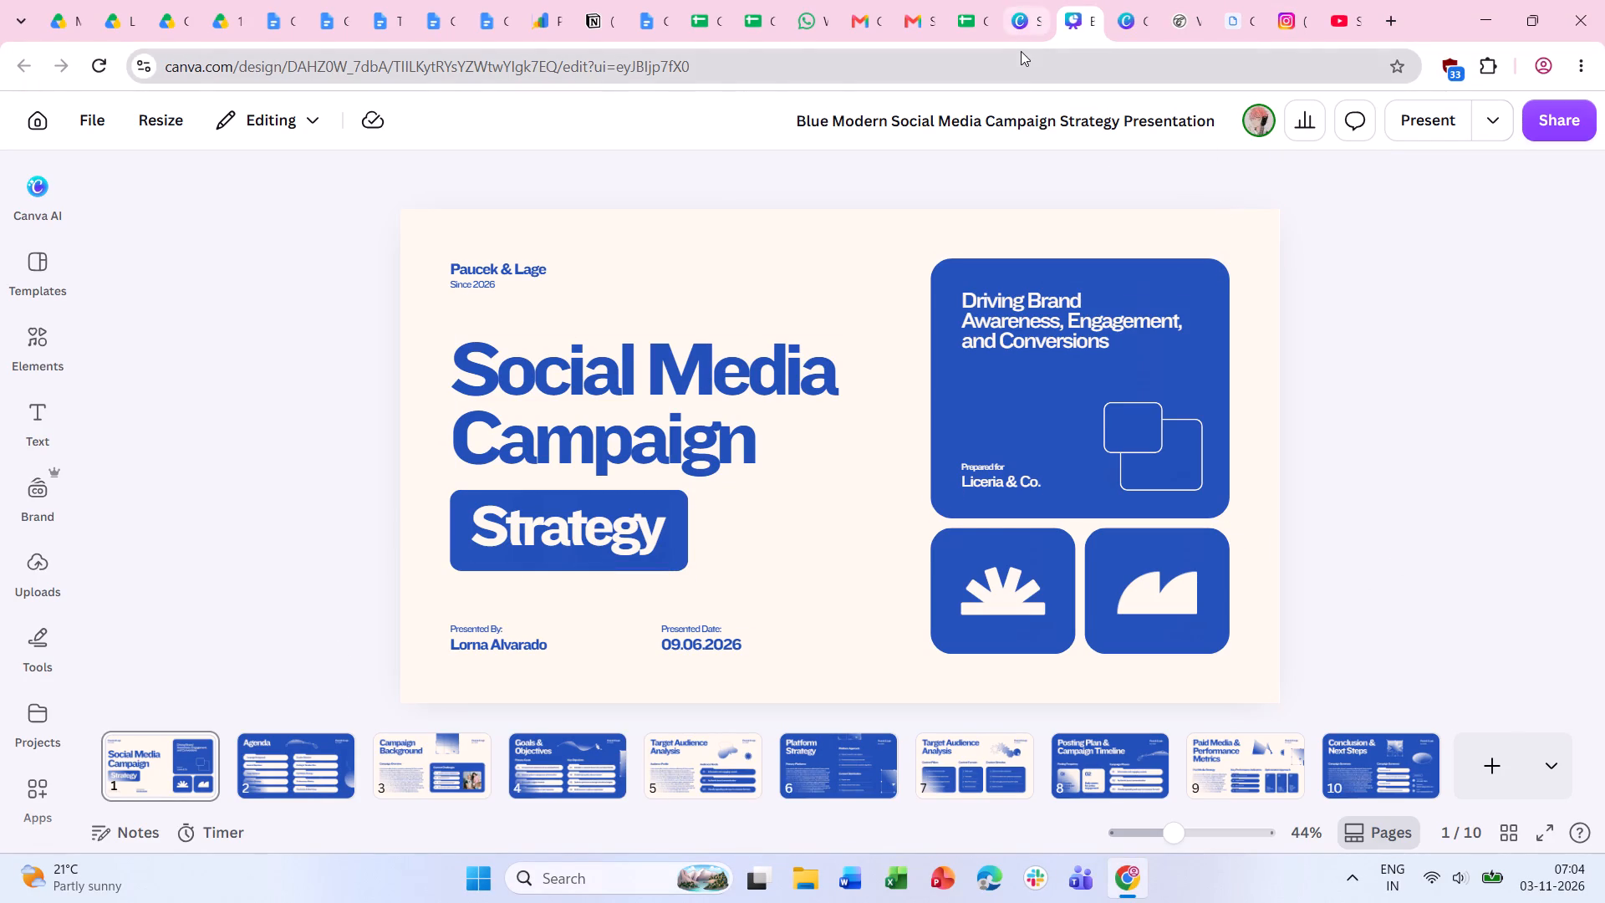
{"action": "left_click", "coordinate": [581, 17]}
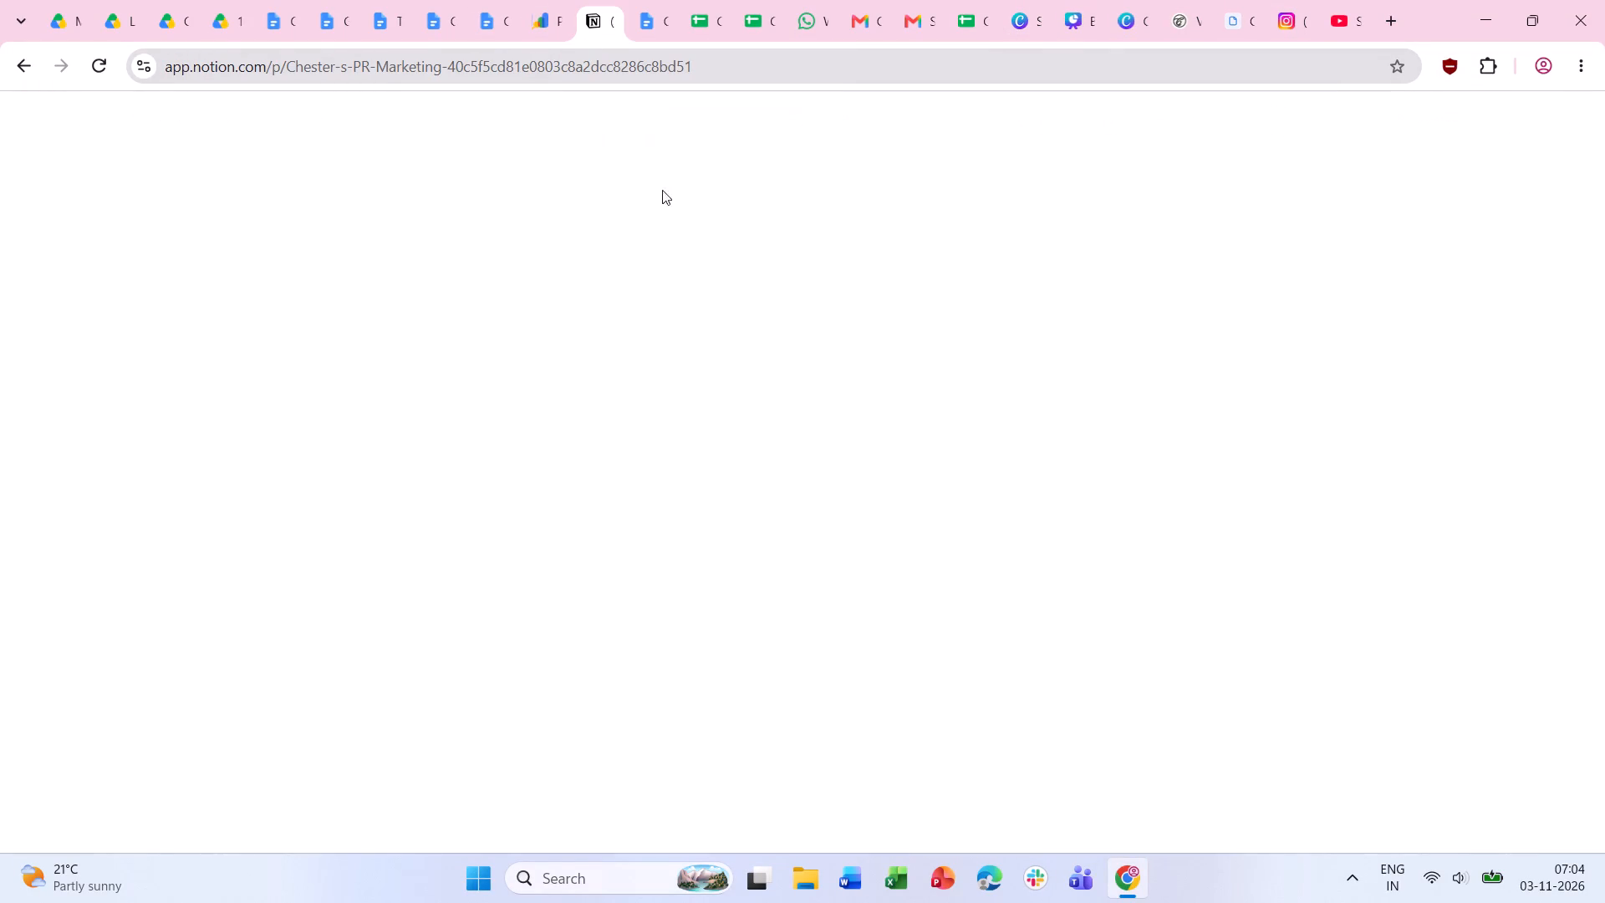
{"action": "scroll", "coordinate": [874, 440], "scroll_direction": "up", "scroll_amount": 4}
{"action": "scroll", "coordinate": [1090, 444], "scroll_direction": "up", "scroll_amount": 5}
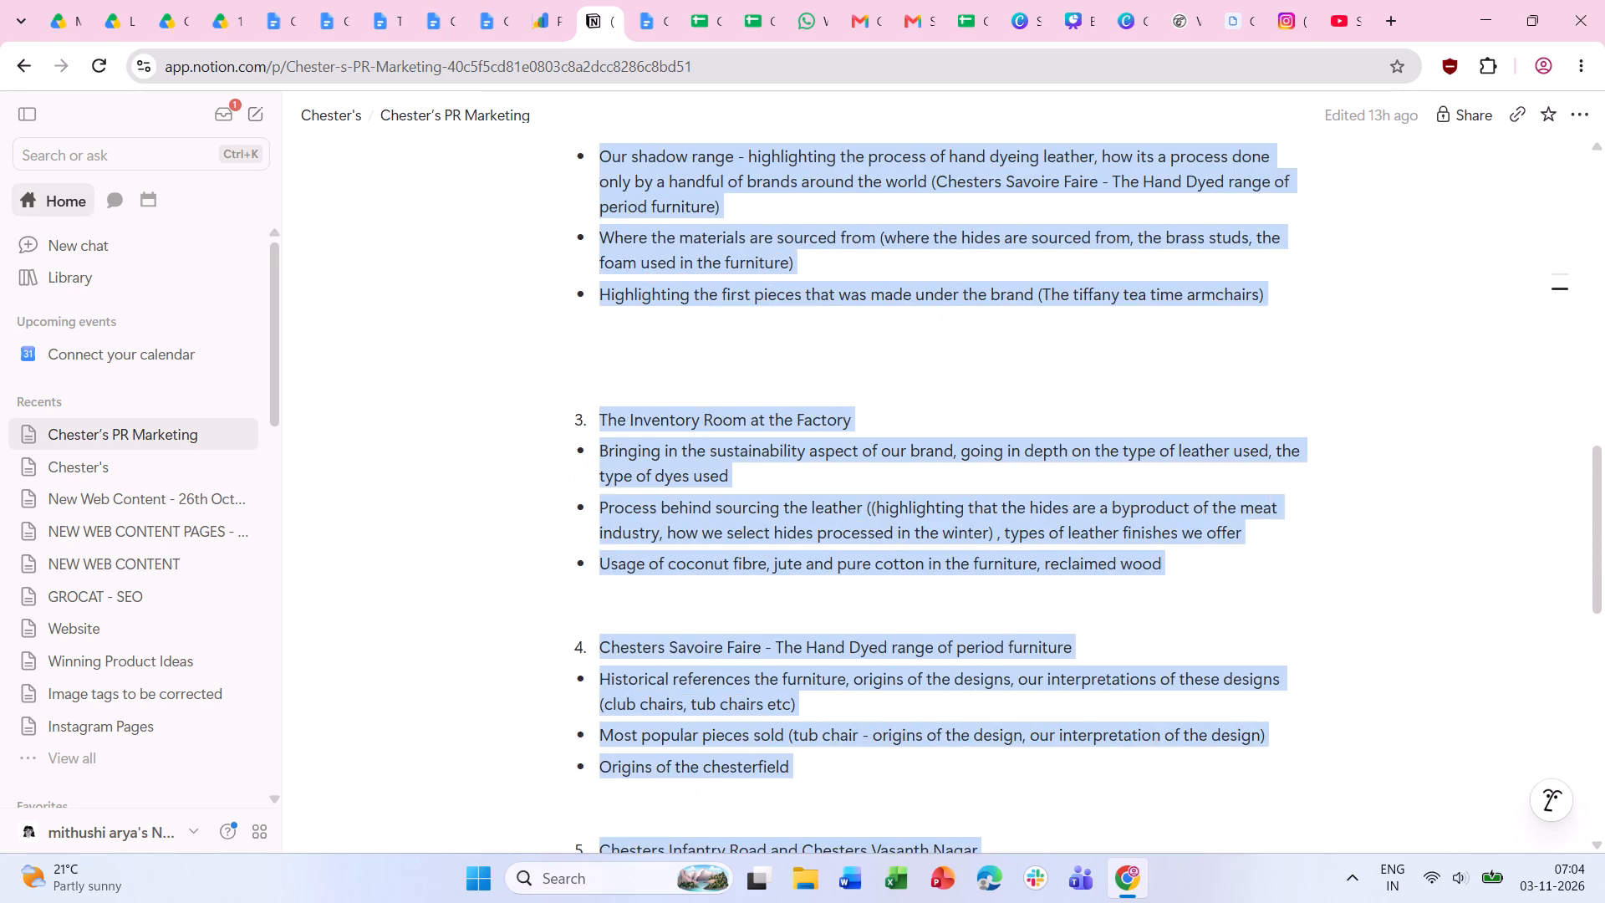
{"action": "scroll", "coordinate": [1090, 445], "scroll_direction": "up", "scroll_amount": 5}
{"action": "left_click", "coordinate": [1090, 435]}
{"action": "left_click", "coordinate": [1080, 369]}
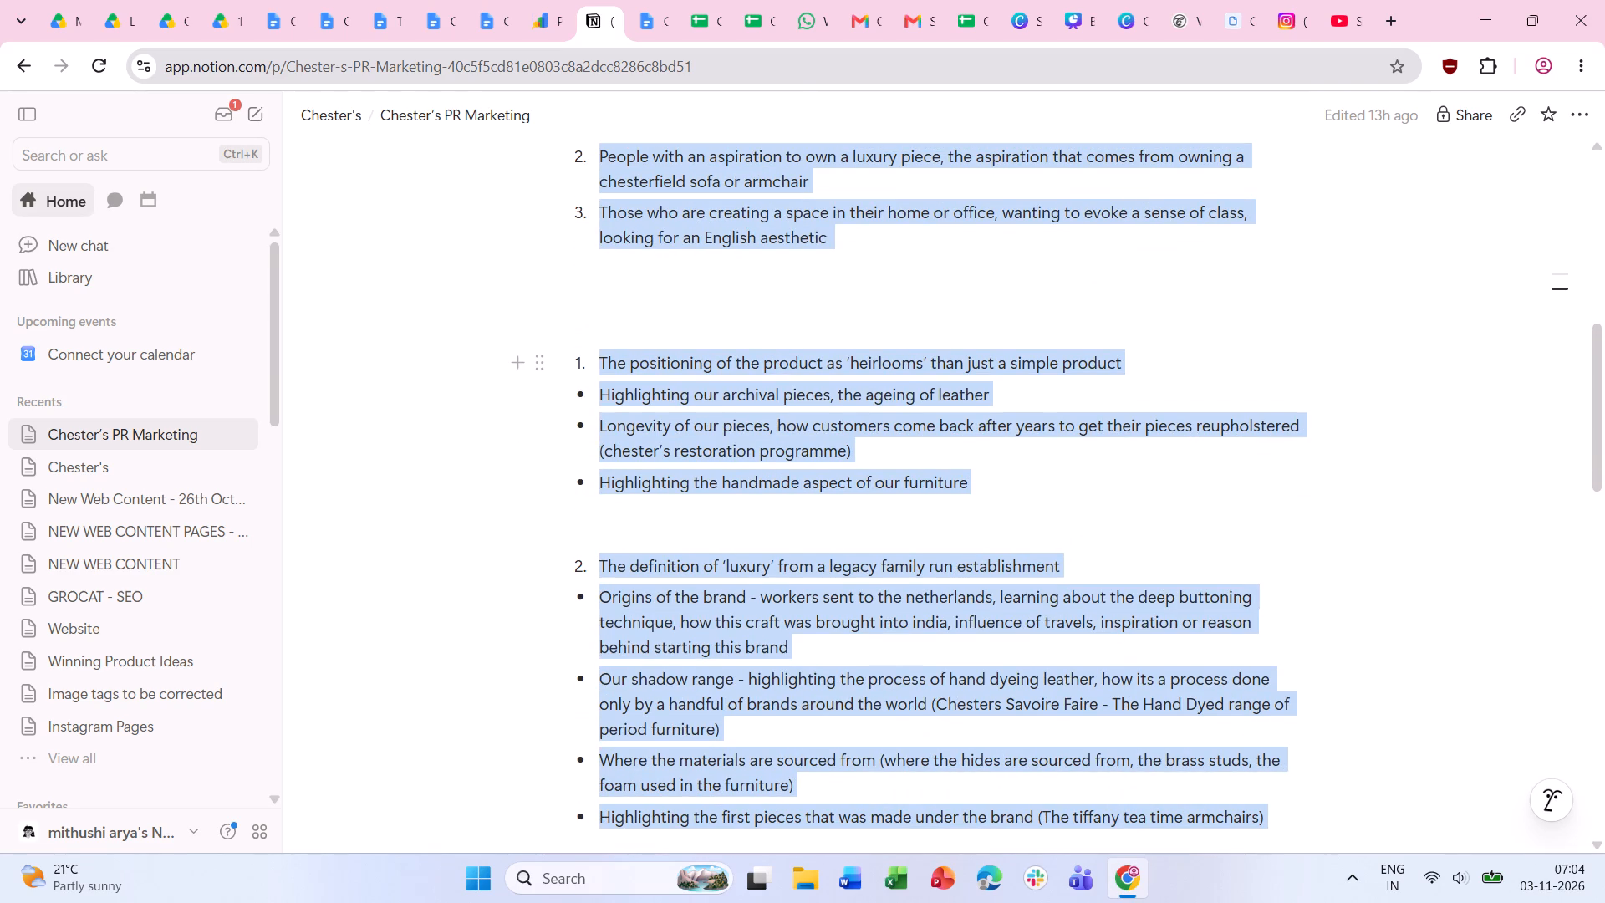
{"action": "left_click", "coordinate": [1069, 390]}
{"action": "scroll", "coordinate": [1068, 390], "scroll_direction": "up", "scroll_amount": 9}
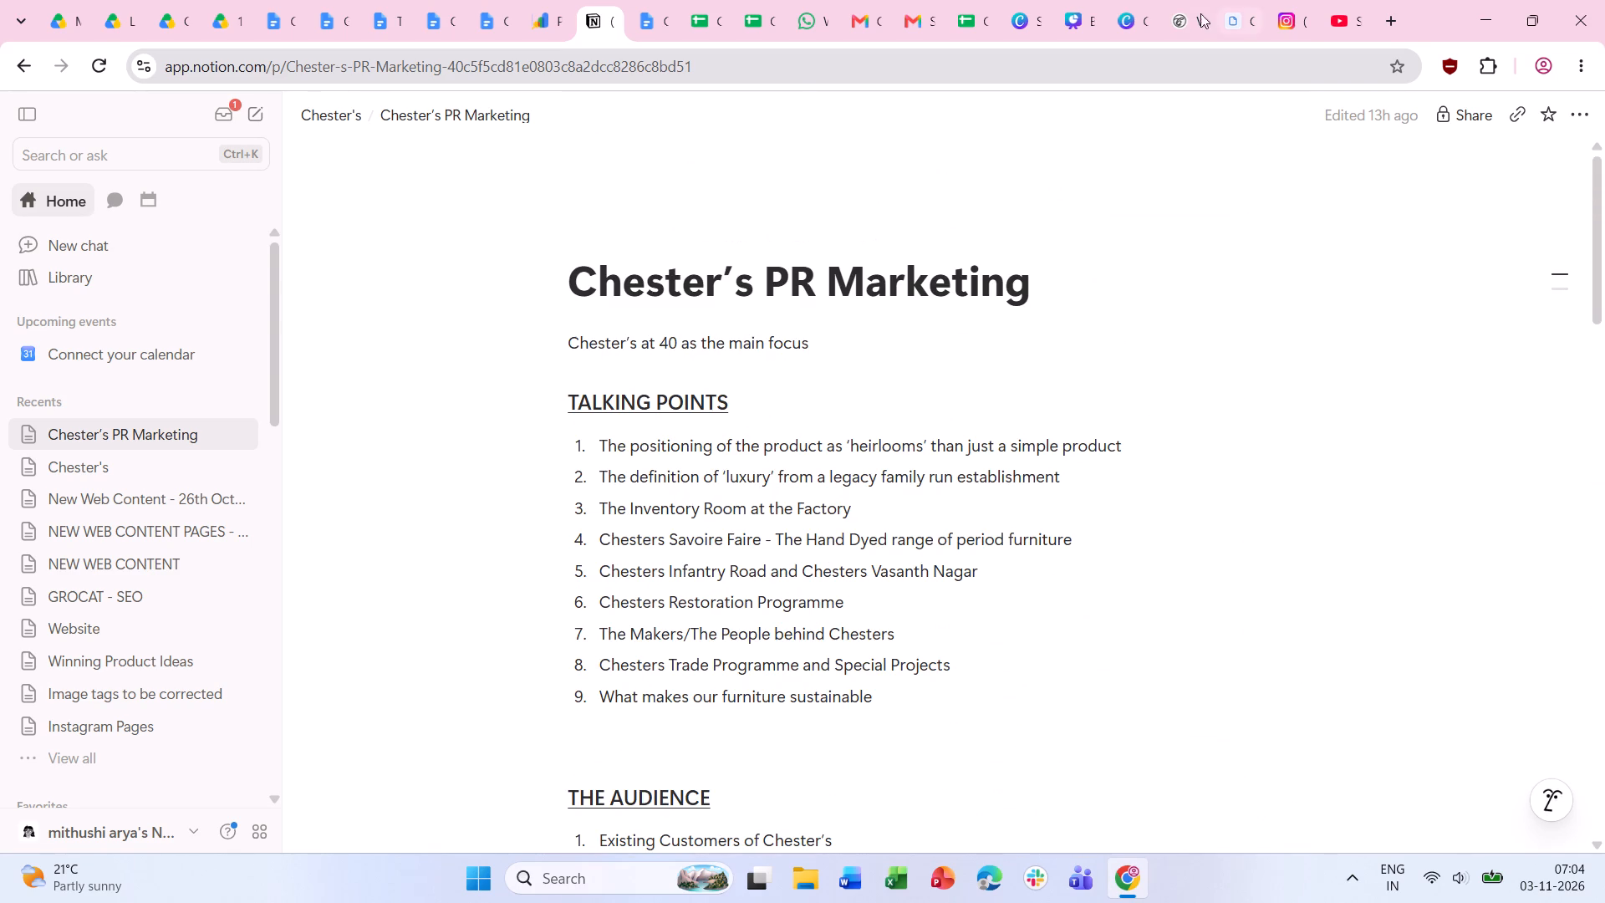
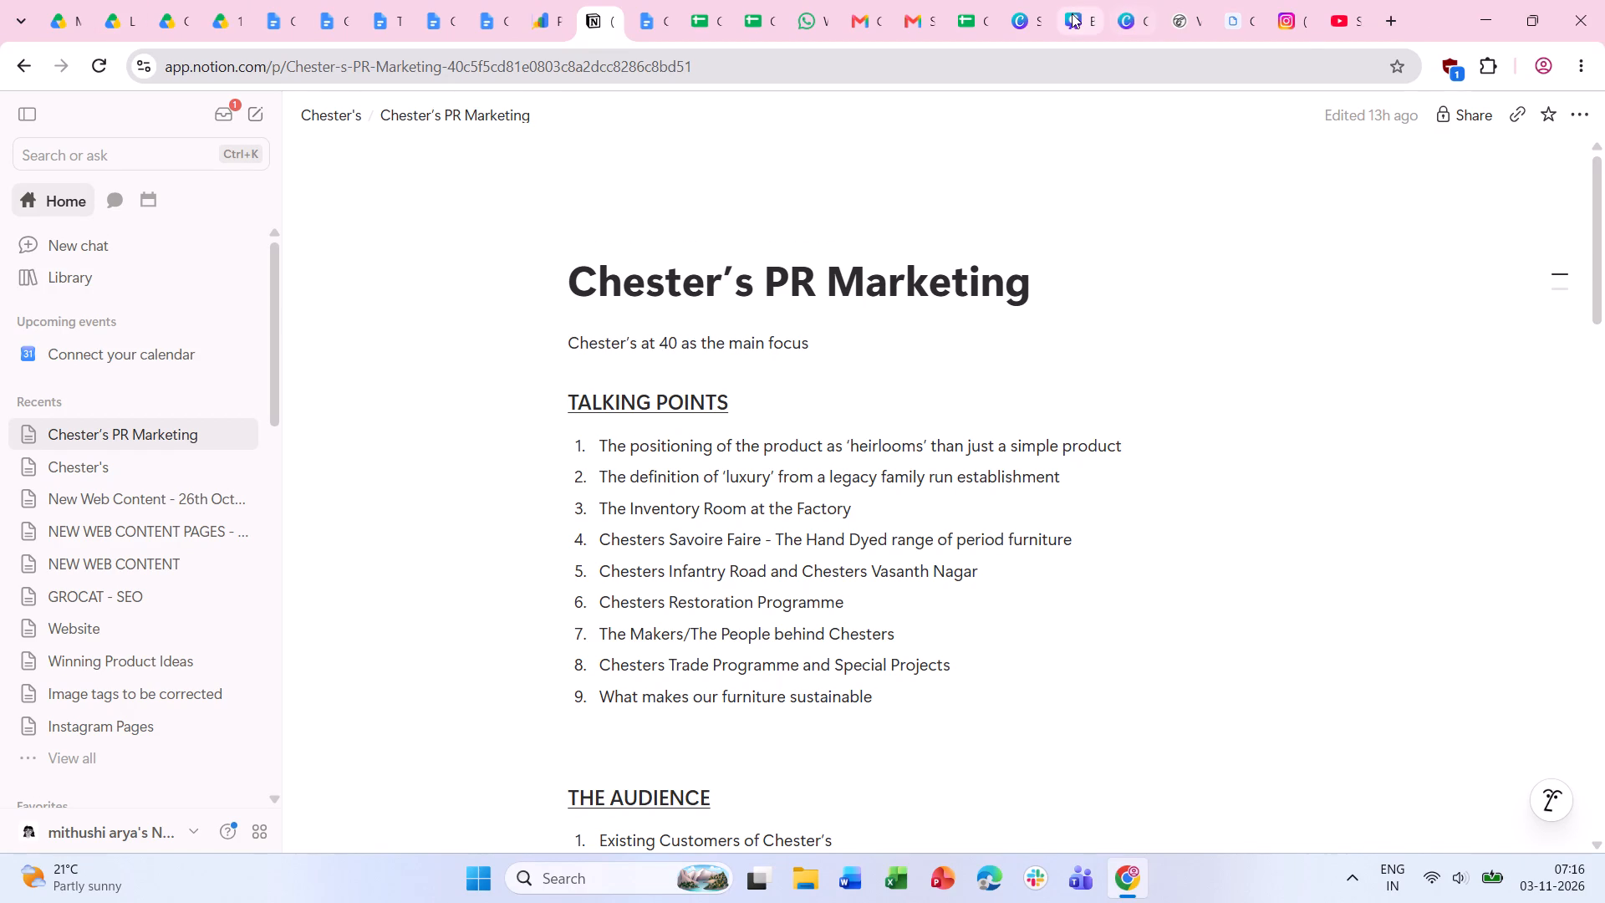
Switch to Canva, close the Blue Modern template preview and browse the search results for "marketing presentation".
{"action": "left_click", "coordinate": [1065, 15]}
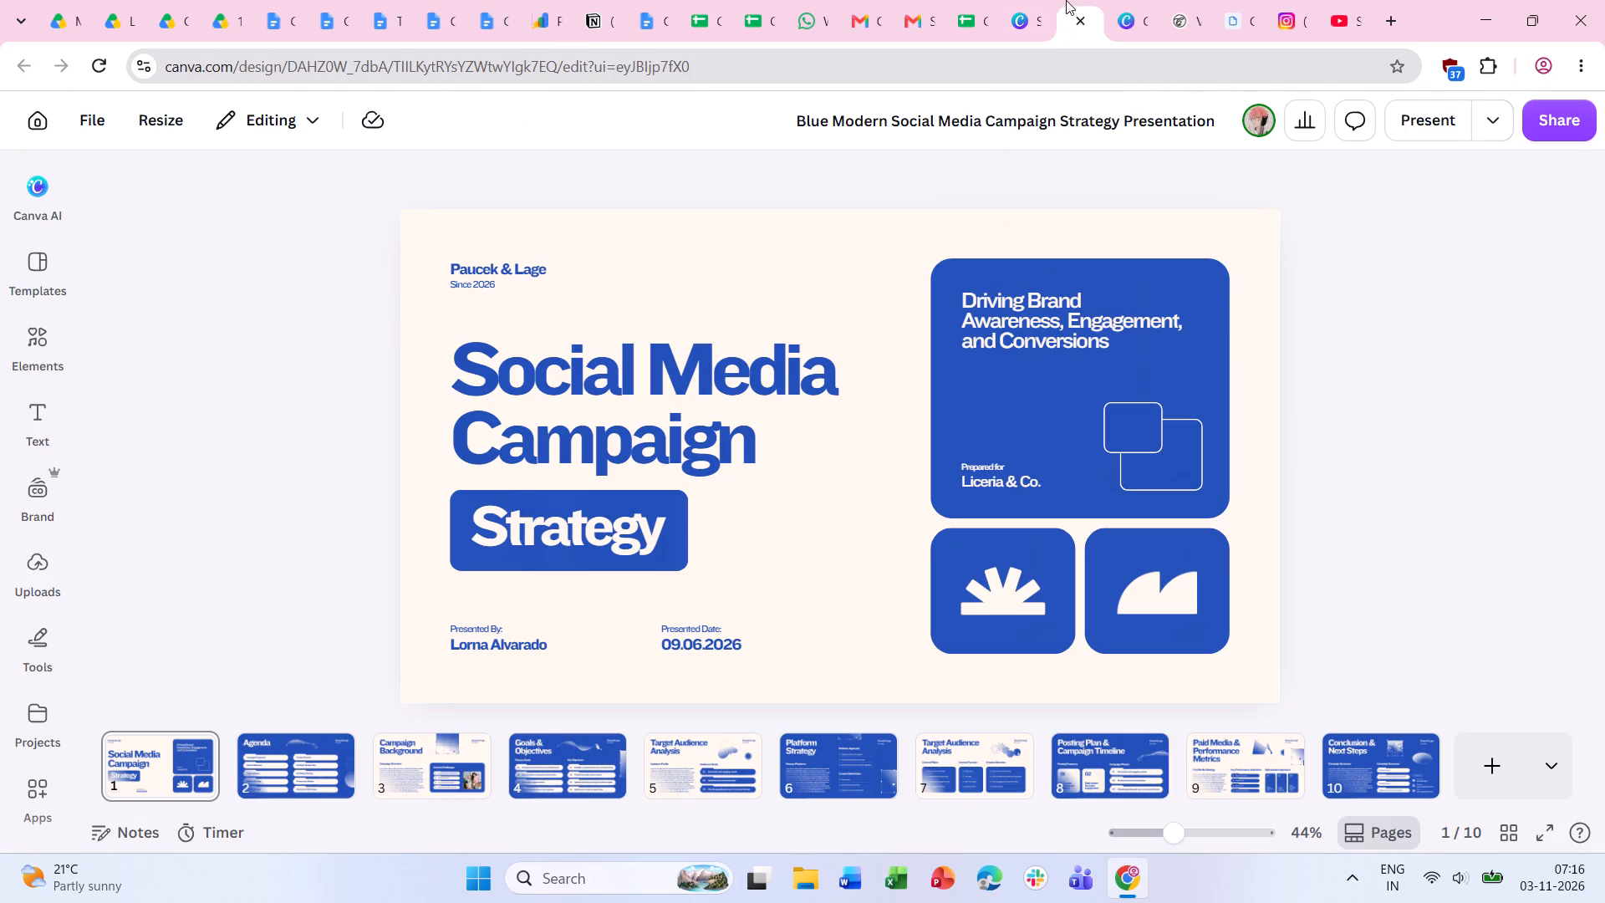
{"action": "left_click", "coordinate": [1020, 6]}
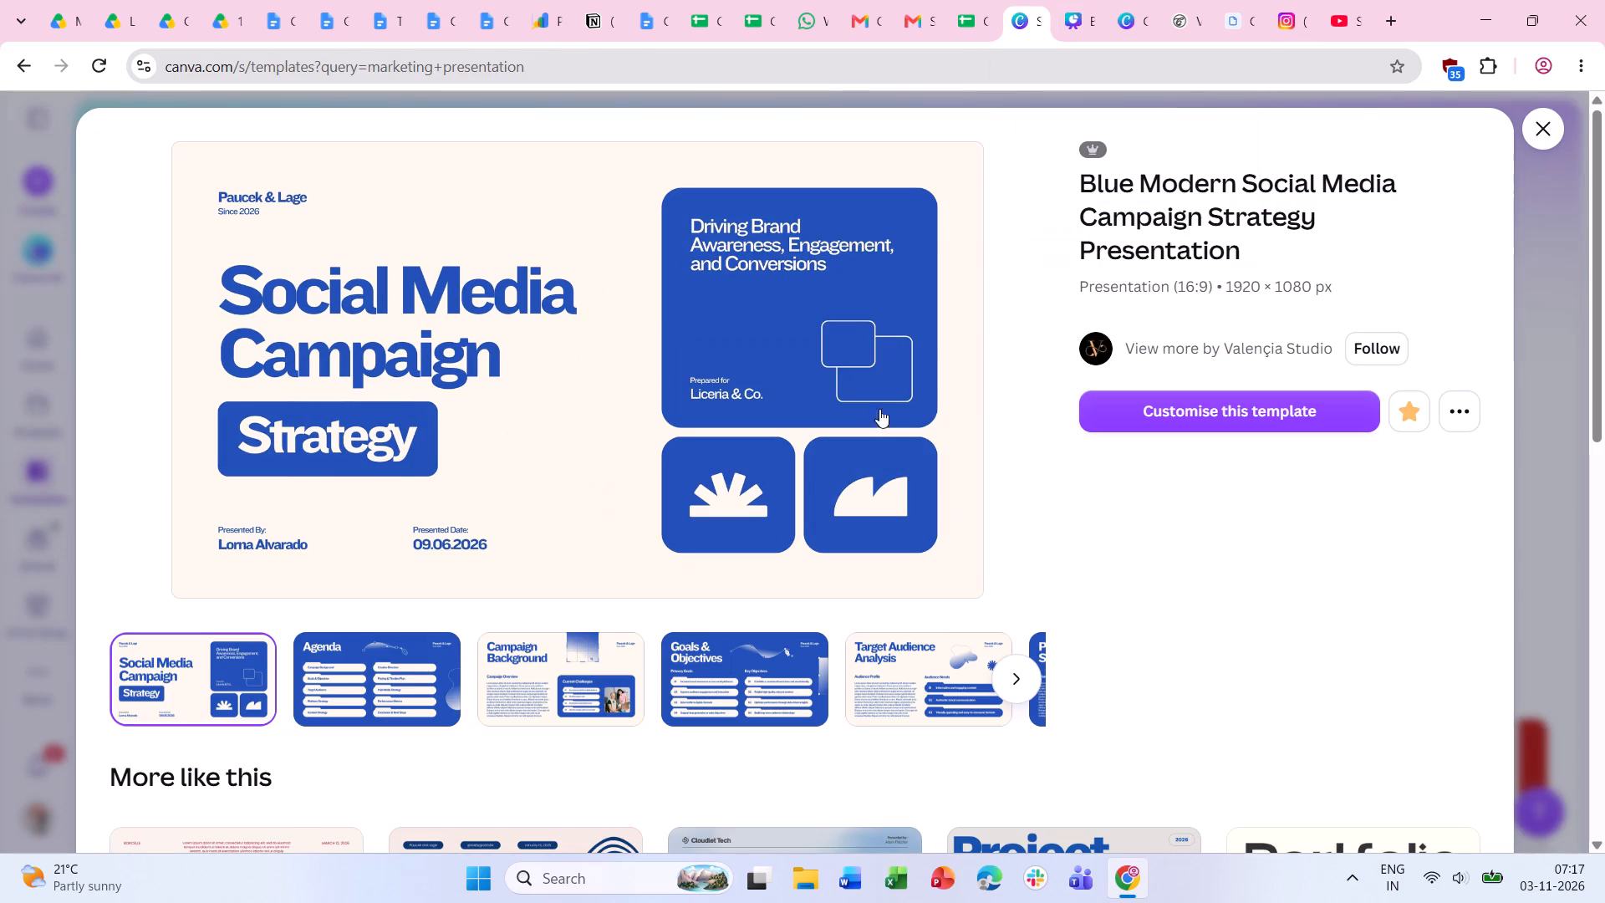
{"action": "left_click", "coordinate": [1533, 131]}
{"action": "scroll", "coordinate": [1073, 508], "scroll_direction": "down", "scroll_amount": 3}
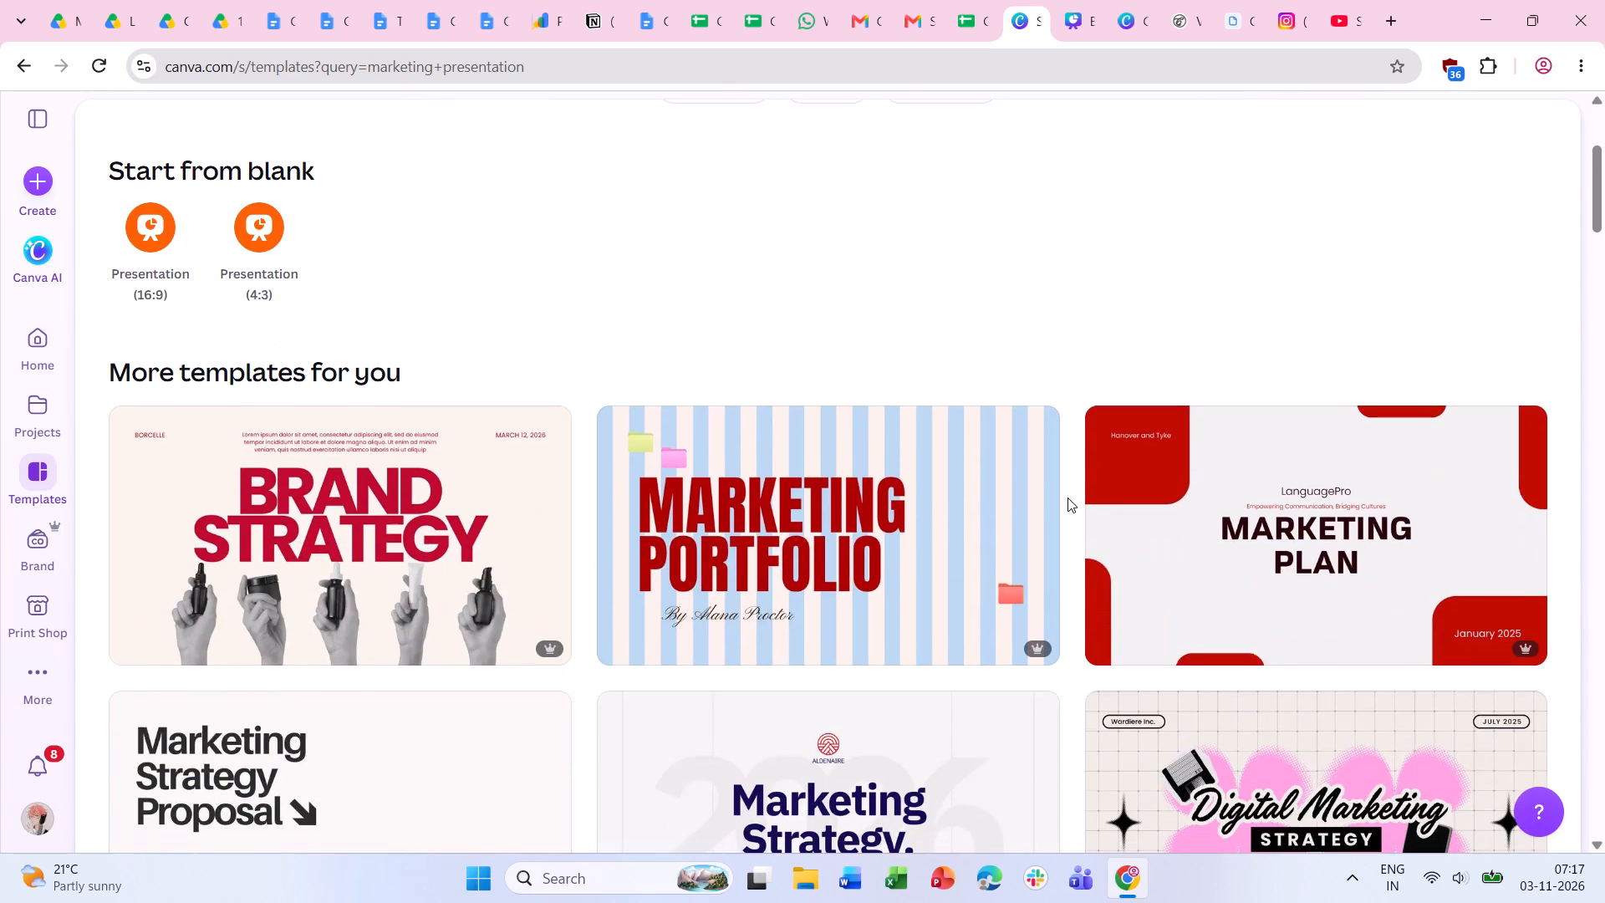
{"action": "scroll", "coordinate": [942, 536], "scroll_direction": "up", "scroll_amount": 8}
{"action": "left_click", "coordinate": [767, 253]}
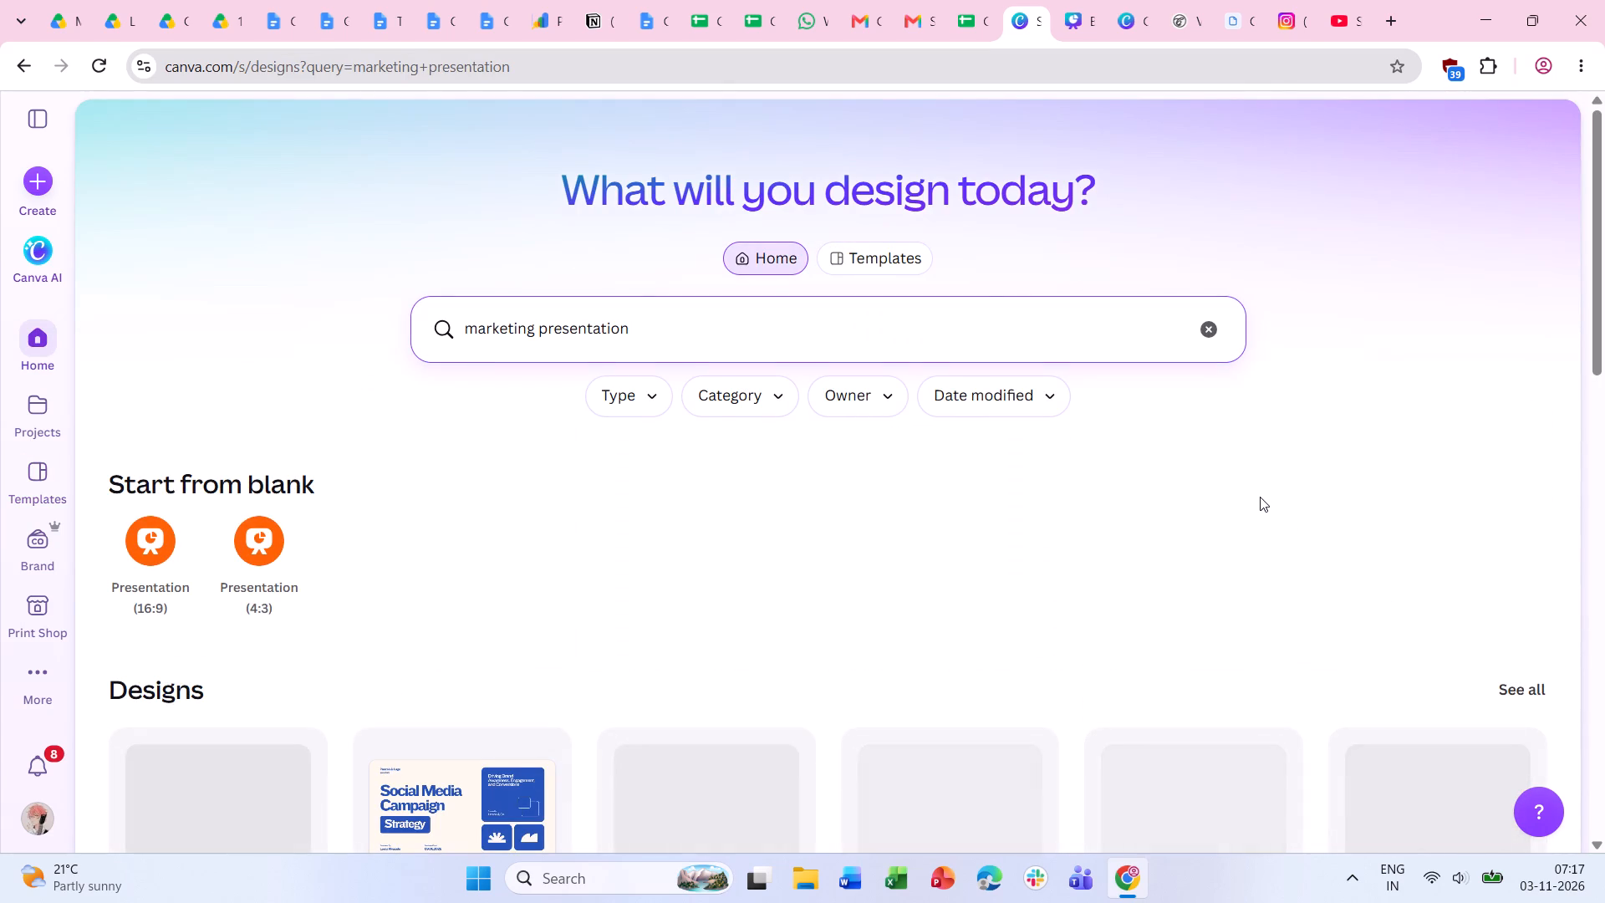
{"action": "scroll", "coordinate": [1260, 497], "scroll_direction": "down", "scroll_amount": 2}
{"action": "left_click", "coordinate": [1080, 33]}
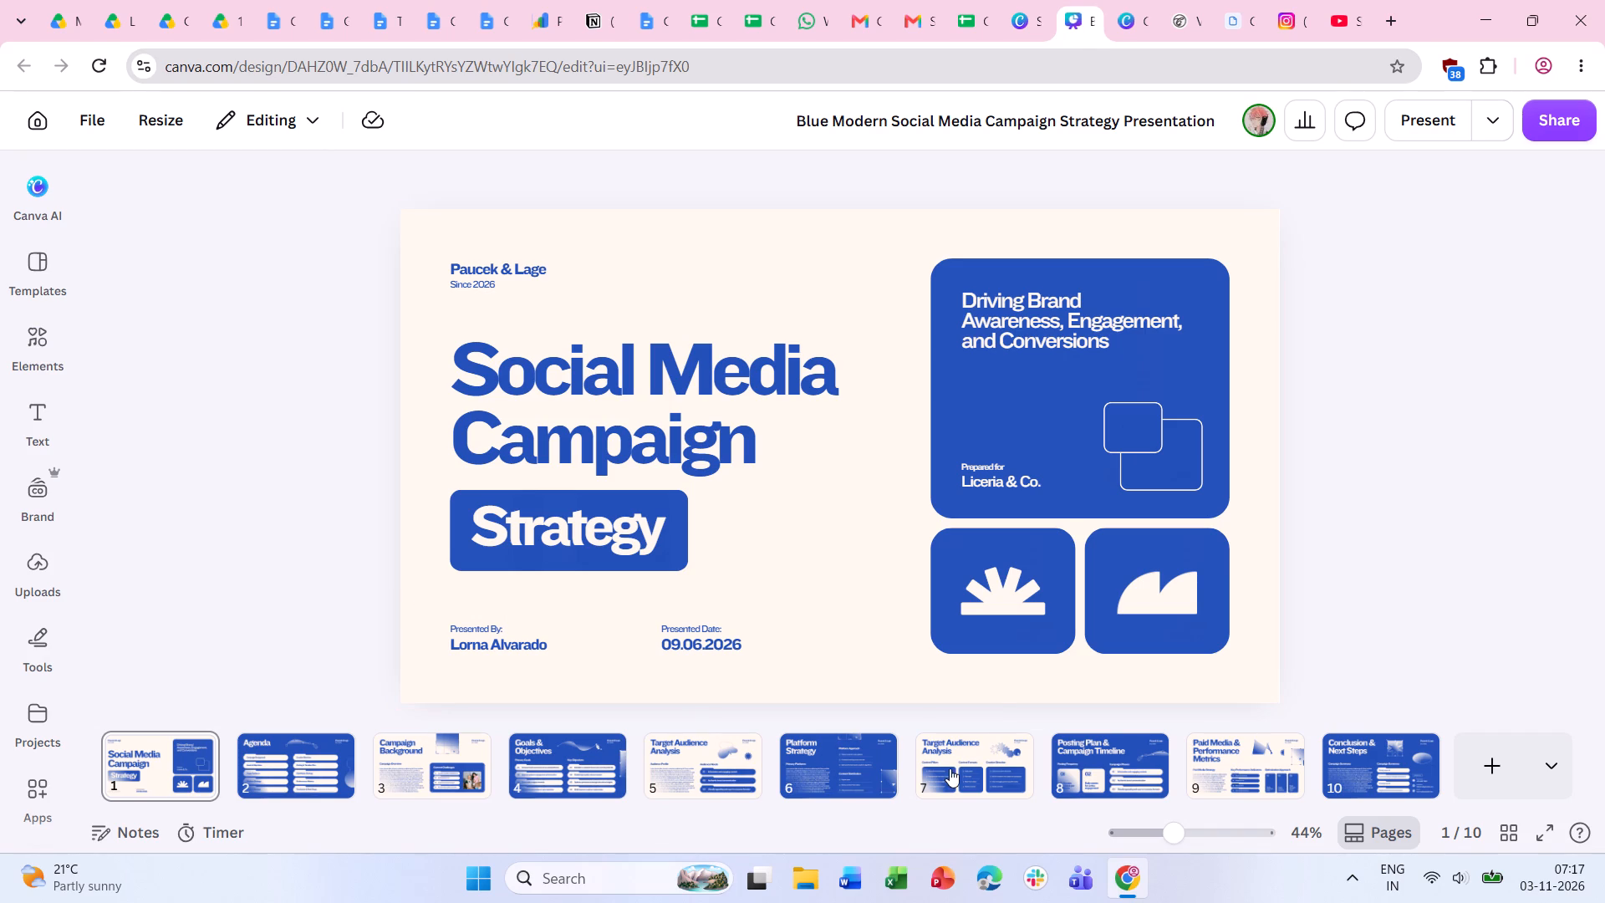
{"action": "left_click", "coordinate": [287, 762]}
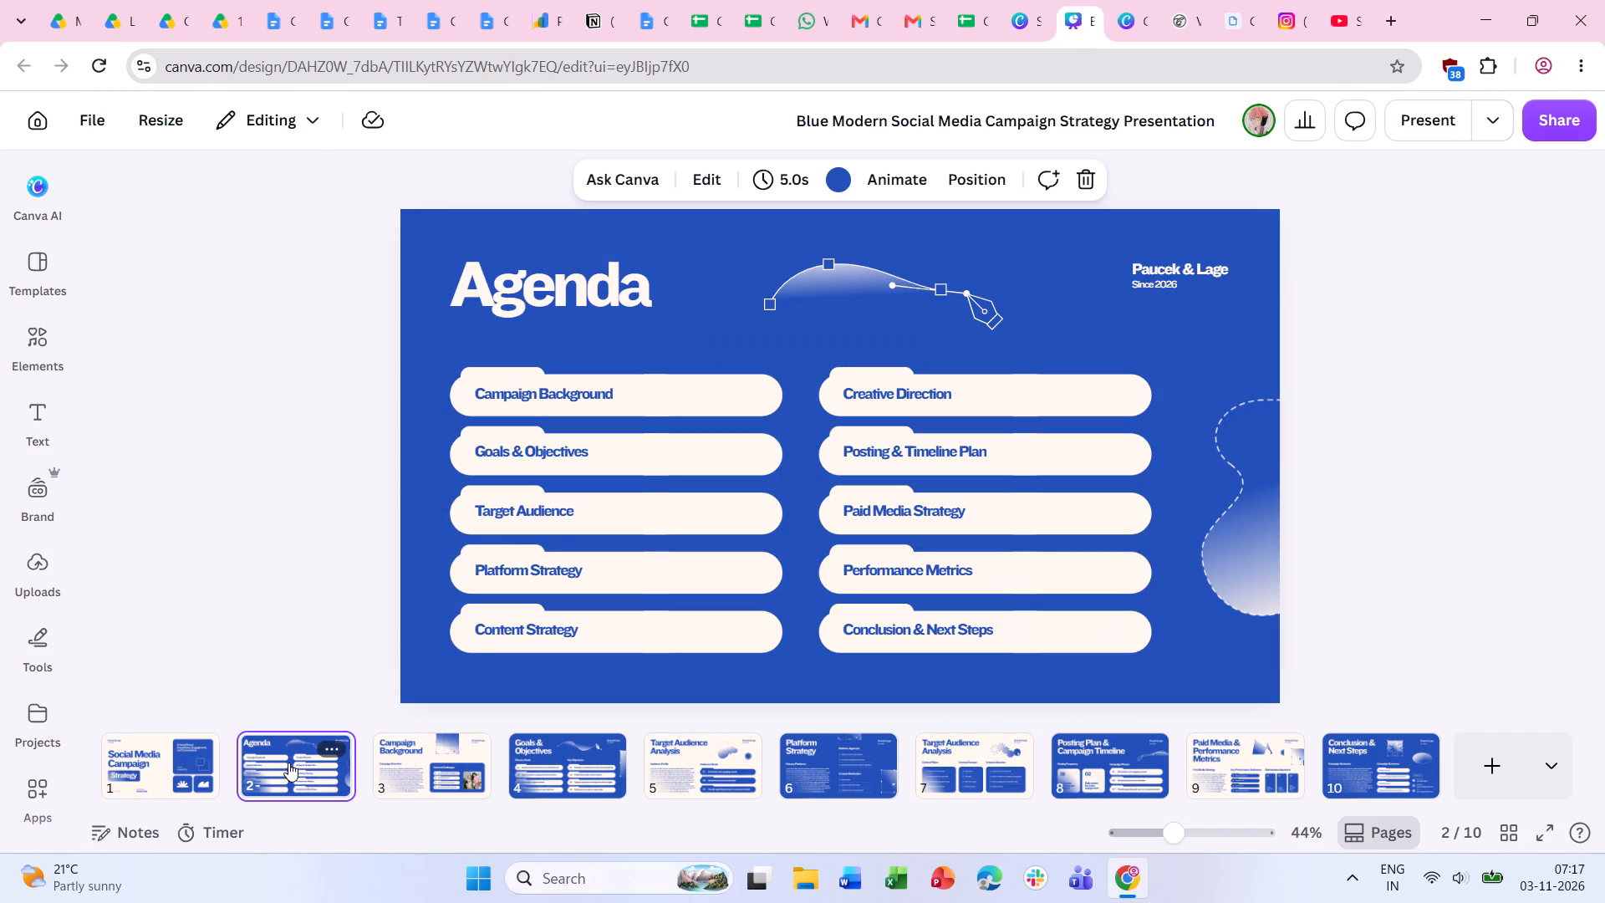
{"action": "left_click", "coordinate": [962, 299]}
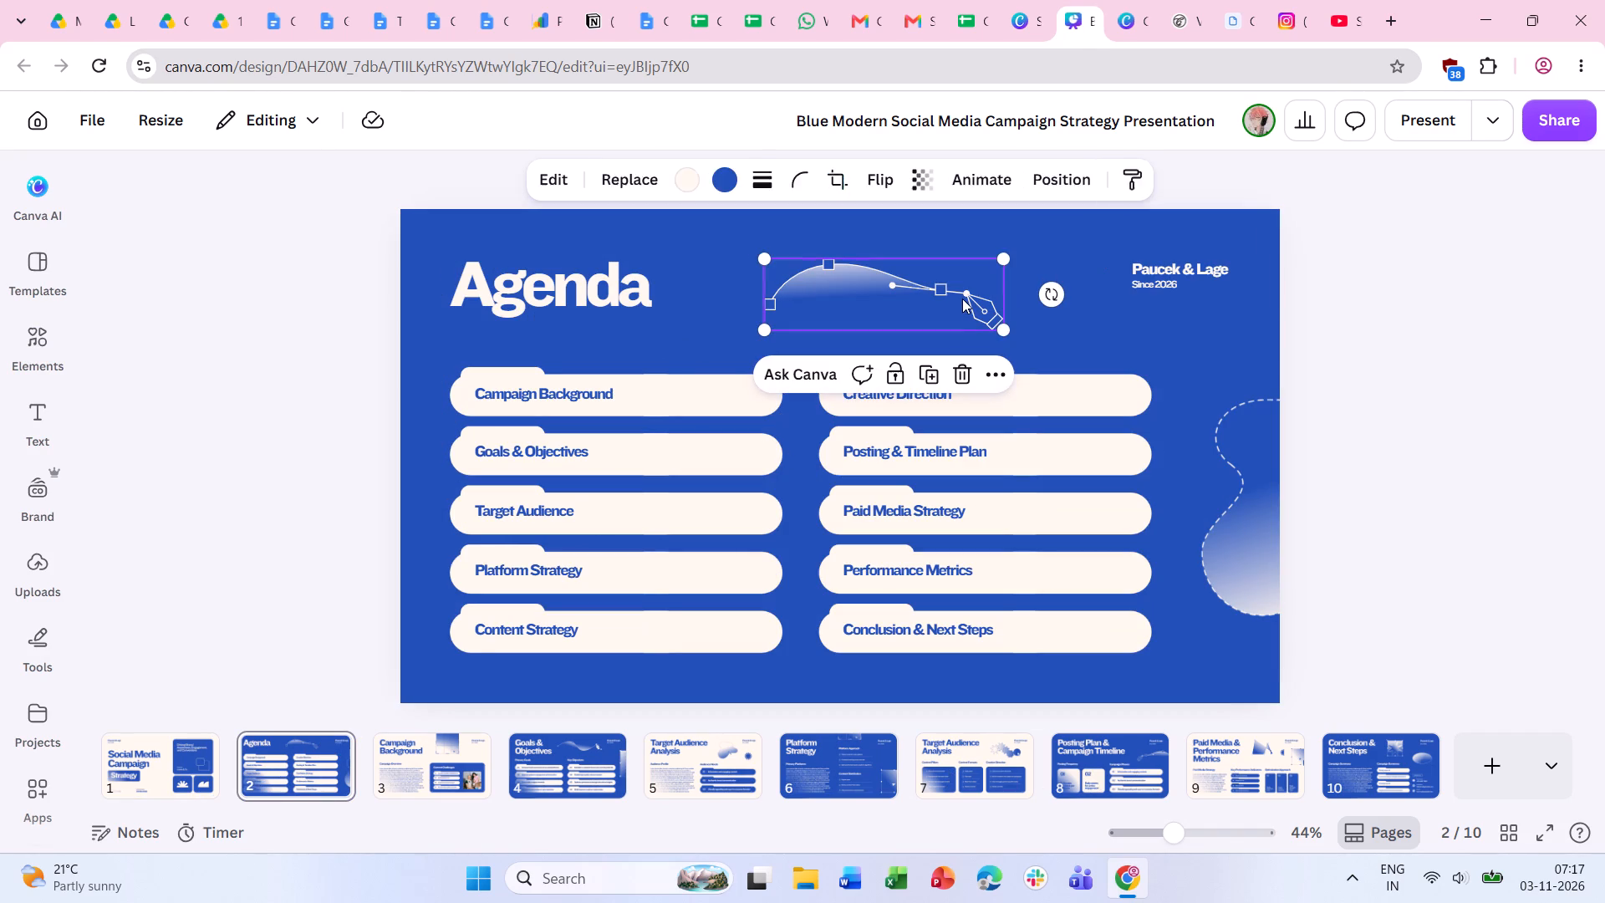
{"action": "key", "text": "BackSpace"}
{"action": "left_click", "coordinate": [1232, 466]}
{"action": "key", "text": "BackSpace"}
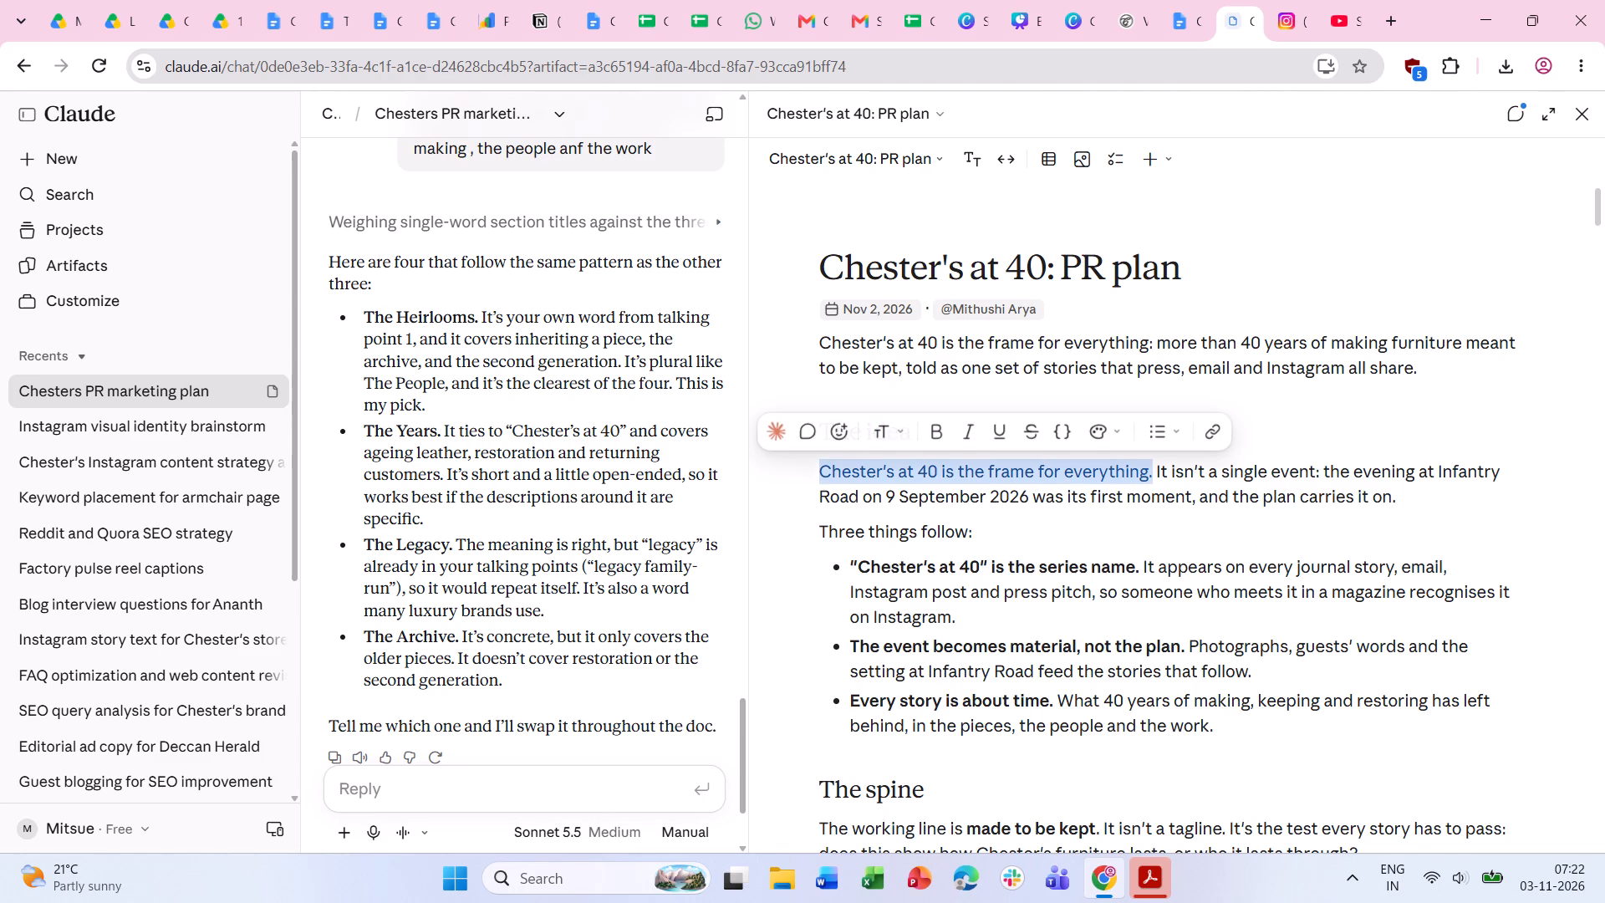
{"action": "key", "text": "ctrl+x"}
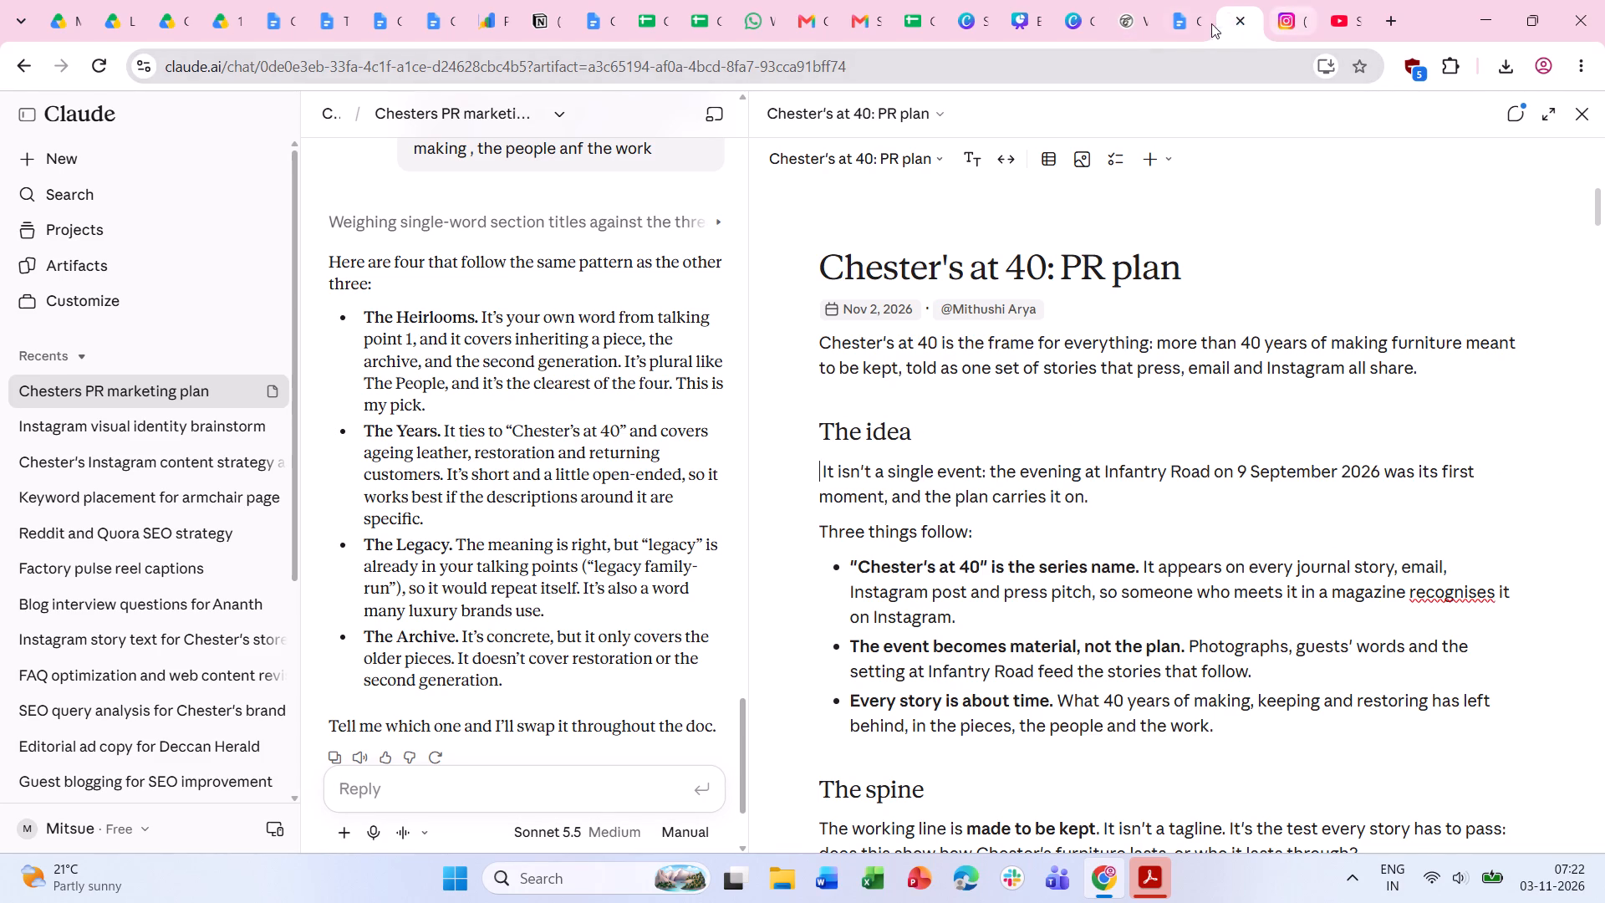
Switch to the Google Doc, enter the title "Chester's at 40" and paste the cut sentence below it after a blank line.
{"action": "left_click", "coordinate": [1190, 28]}
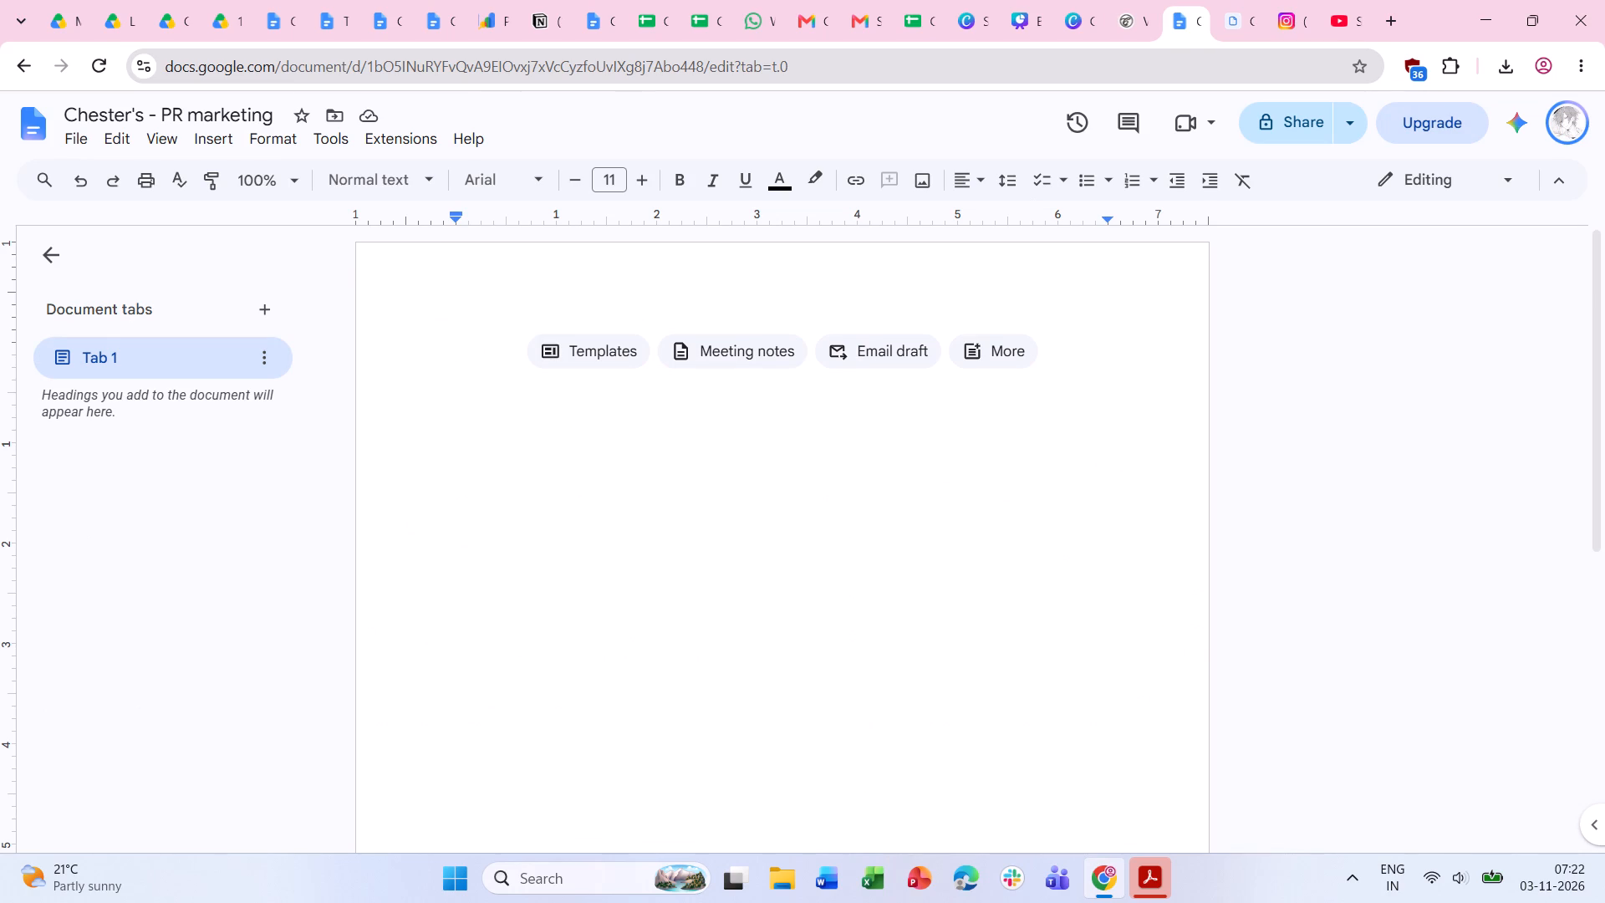
{"action": "type", "text": "Chester's at"}
{"action": "key", "text": "space"}
{"action": "type", "text": "40"}
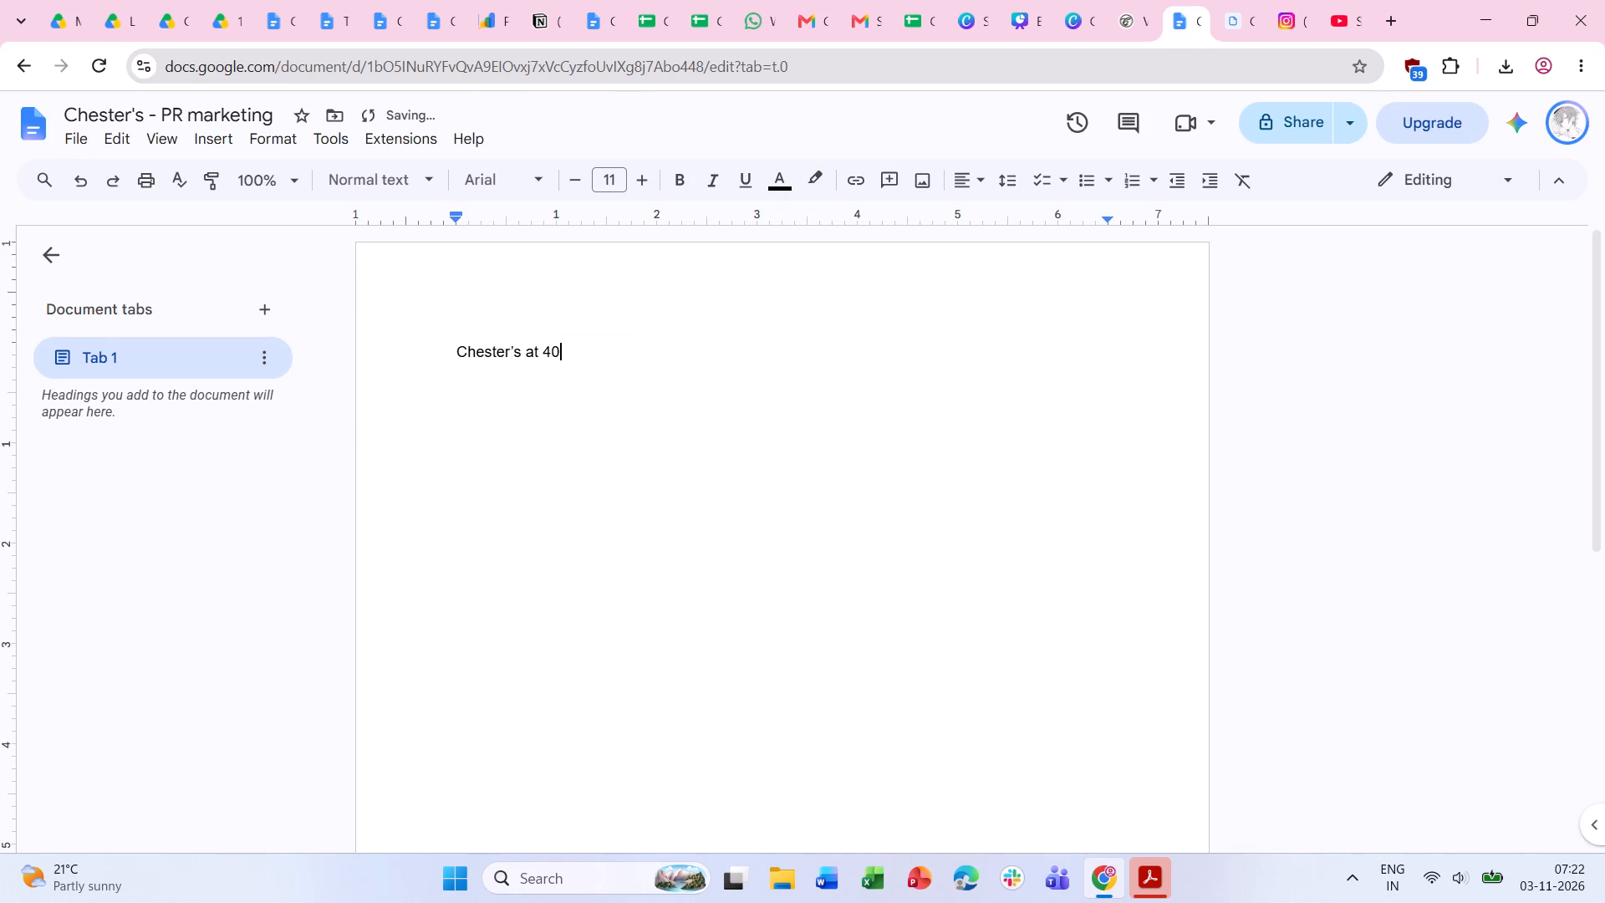
{"action": "key", "text": "Return"}
{"action": "key", "text": "Return"}
{"action": "key", "text": "ctrl+v"}
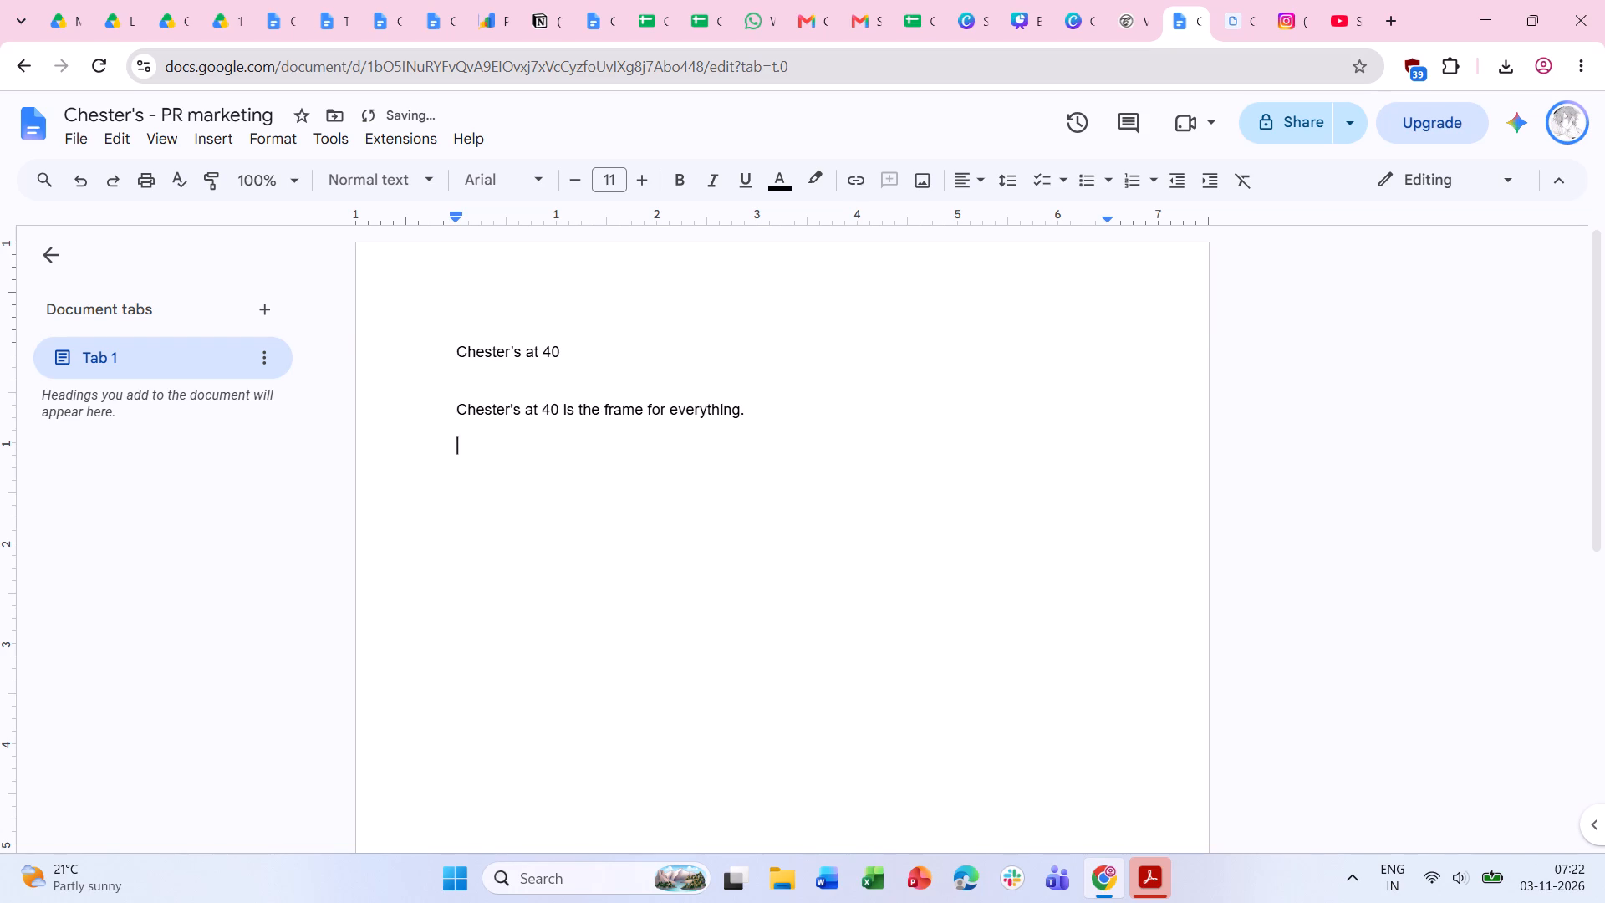
Enlarge the font size of the "Chester's at 40" title line in the document.
{"action": "left_click", "coordinate": [494, 345]}
{"action": "double_click", "coordinate": [495, 340]}
{"action": "double_click", "coordinate": [795, 466]}
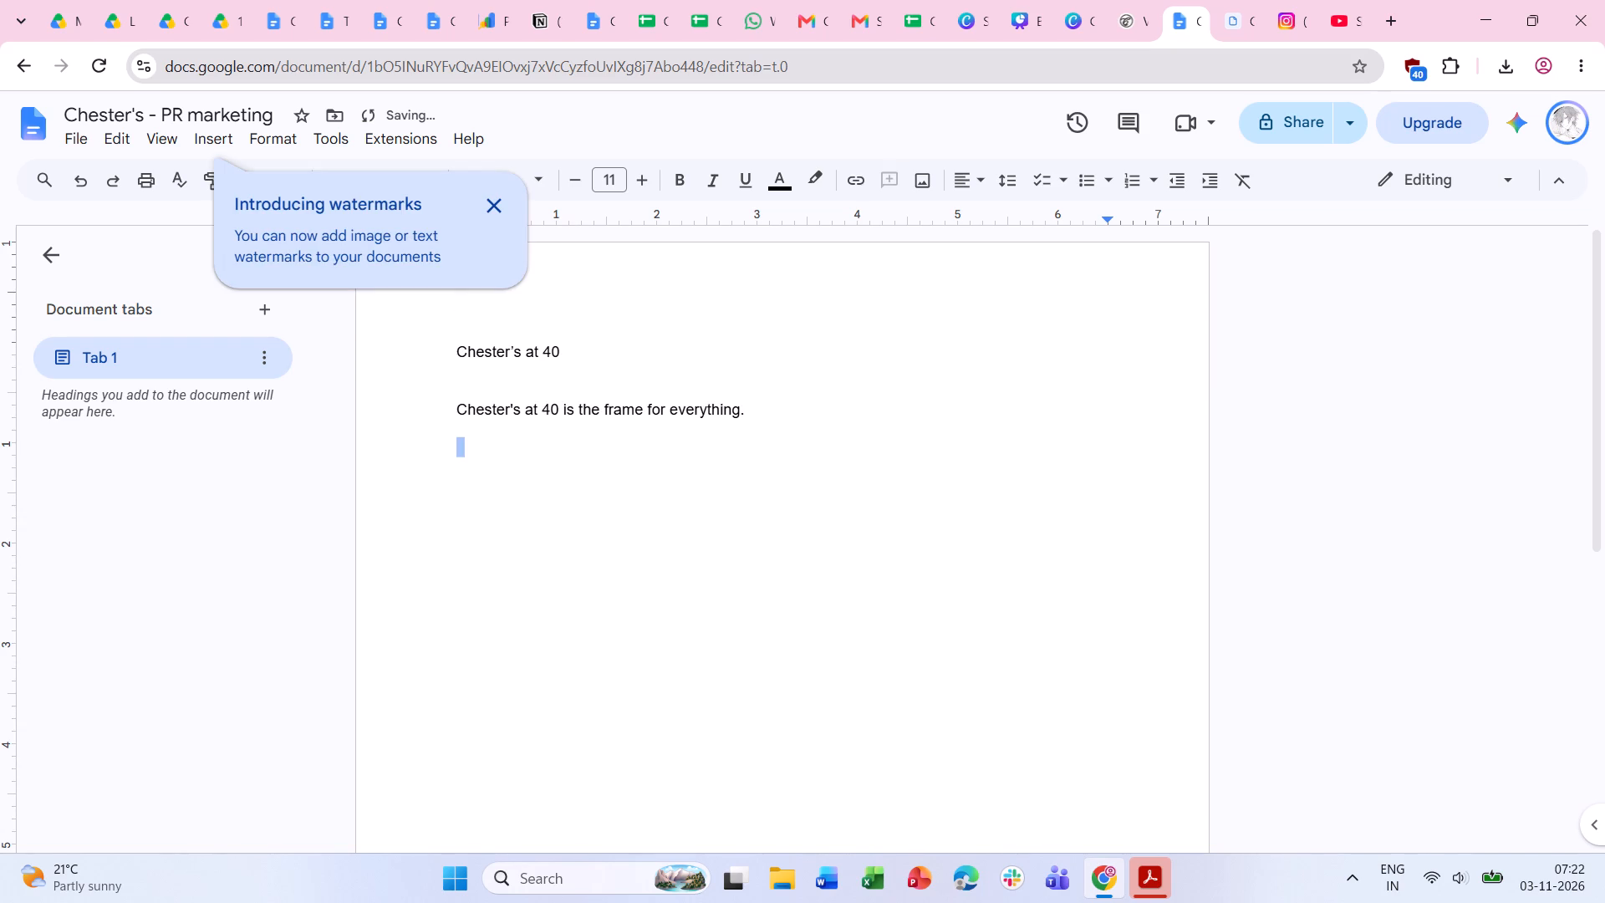
{"action": "left_click_drag", "start_coordinate": [456, 348], "coordinate": [633, 366]}
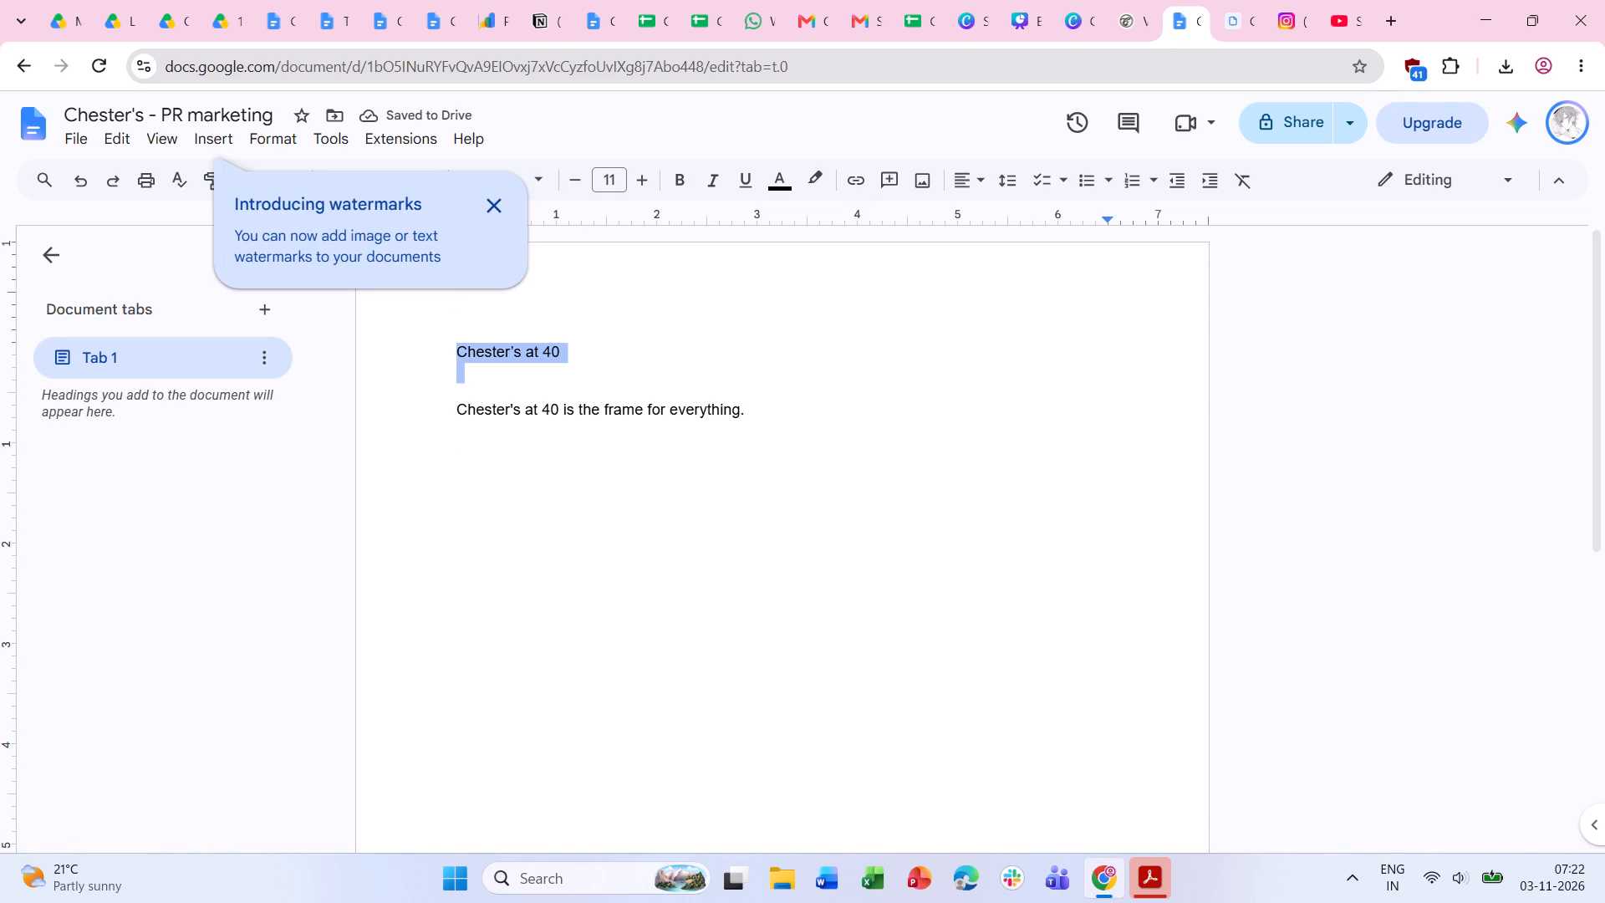
{"action": "right_click", "coordinate": [514, 360]}
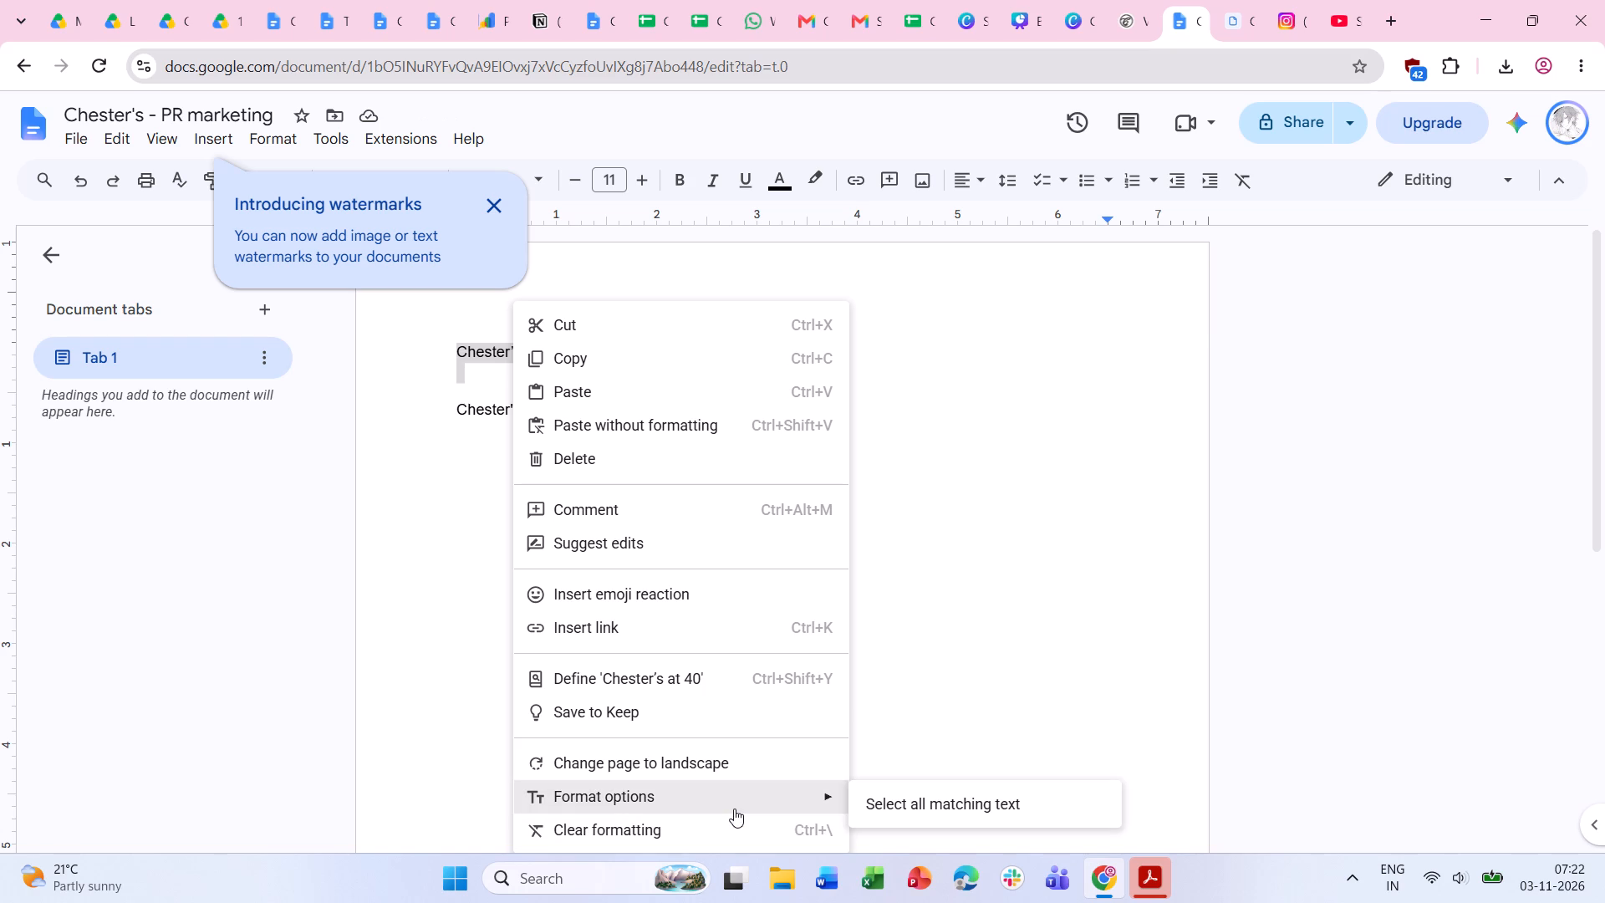
{"action": "left_click", "coordinate": [1002, 708]}
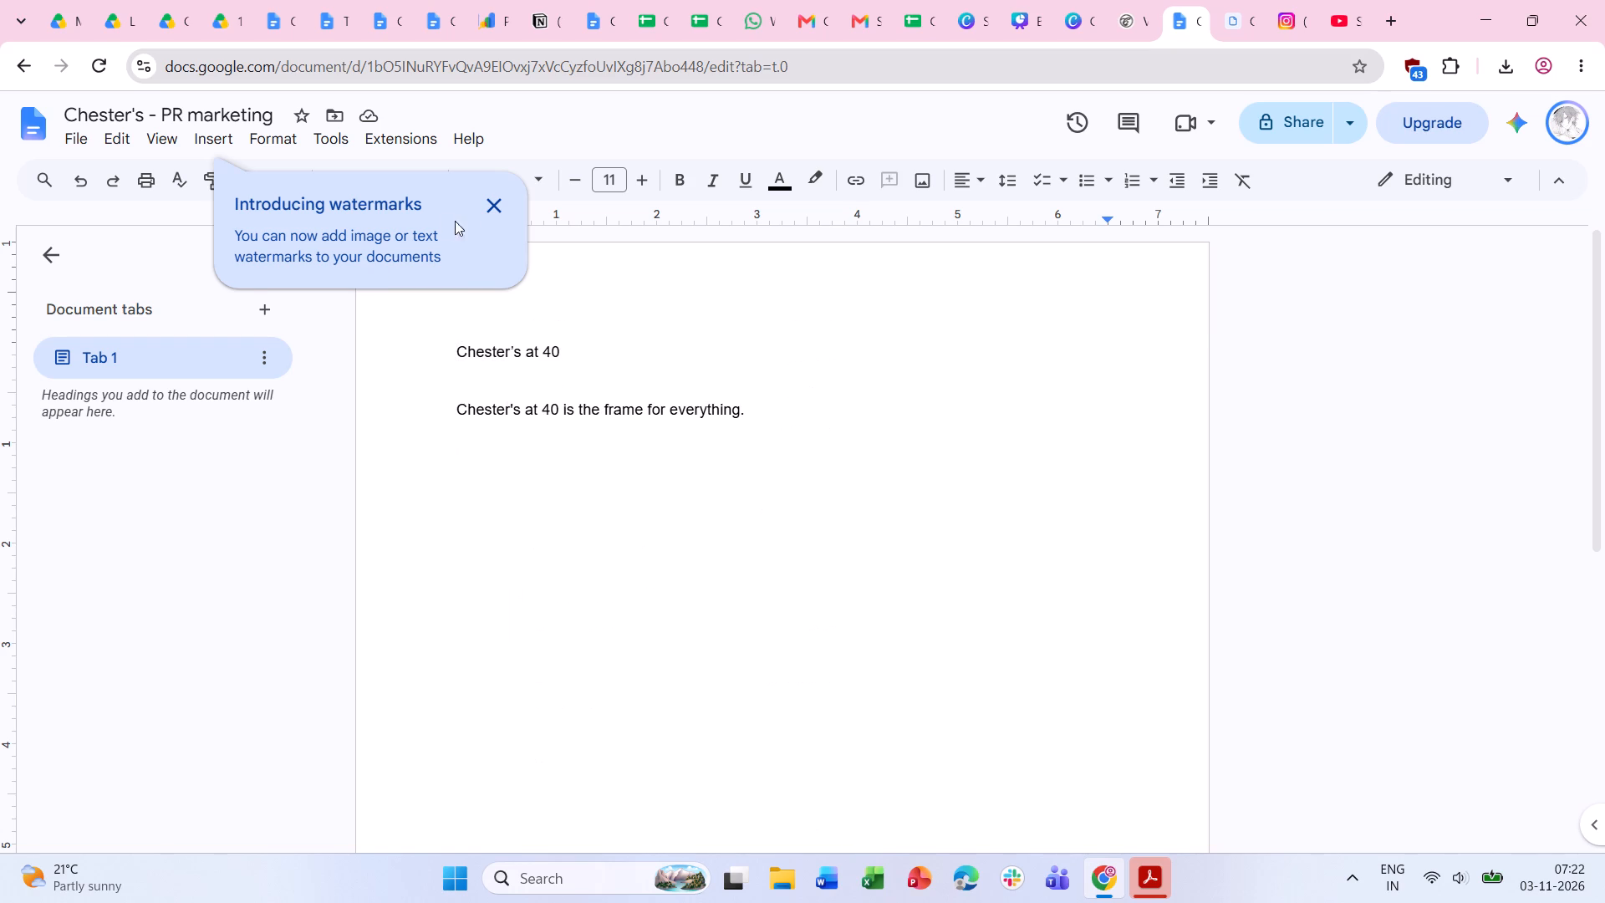
{"action": "left_click", "coordinate": [494, 207]}
{"action": "left_click_drag", "start_coordinate": [457, 353], "coordinate": [582, 356]}
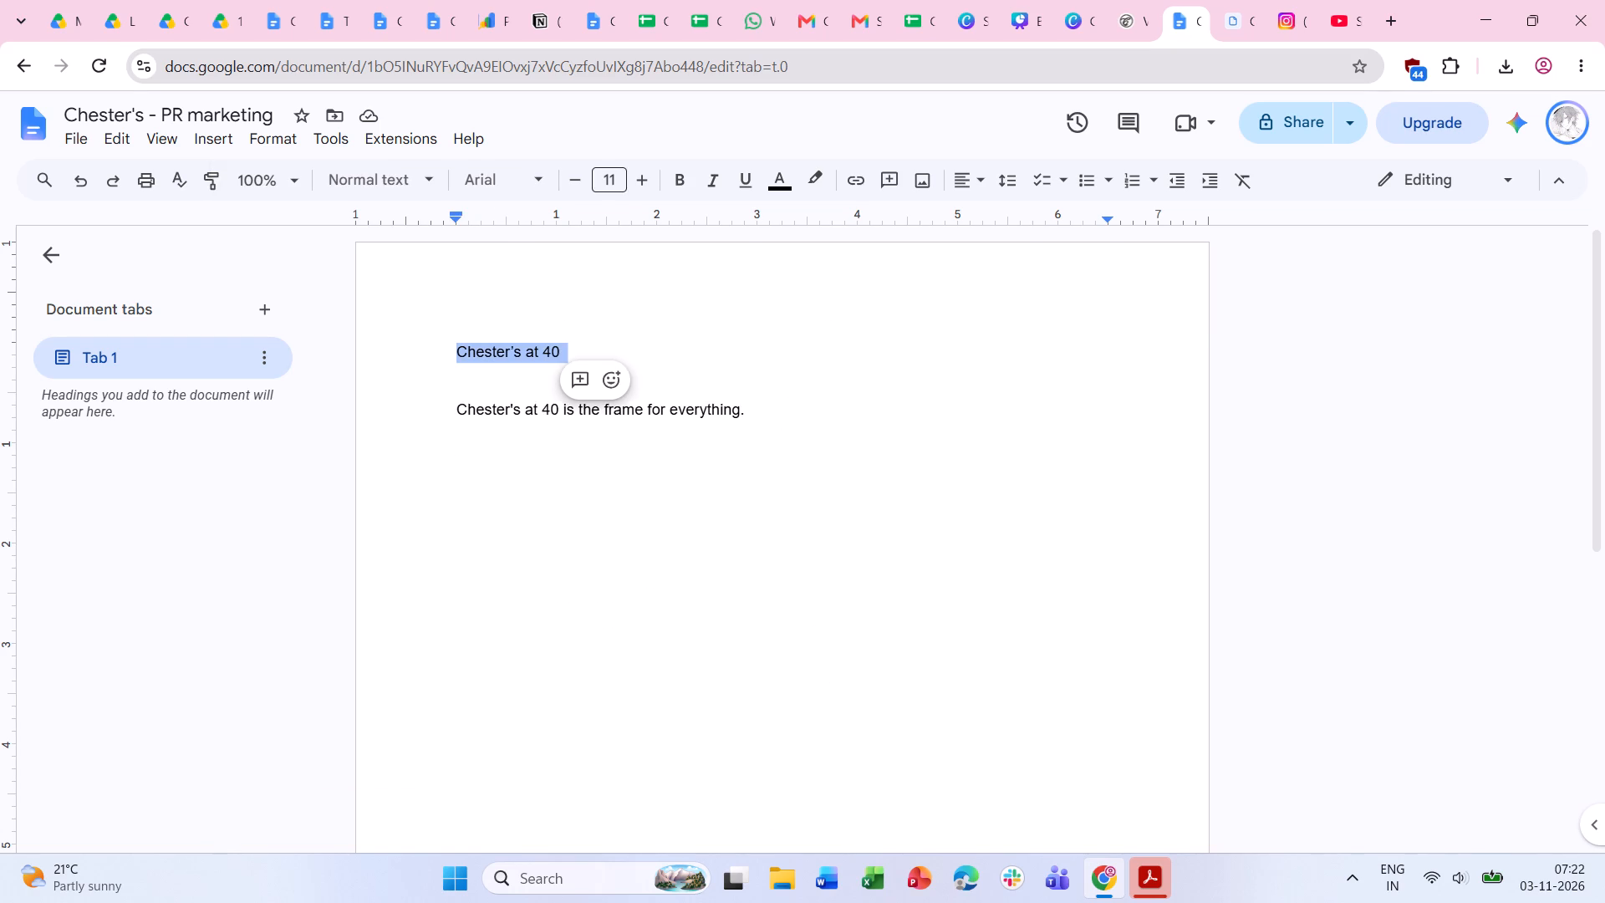
{"action": "triple_click", "coordinate": [640, 181]}
{"action": "triple_click", "coordinate": [641, 181]}
{"action": "left_click", "coordinate": [770, 450]}
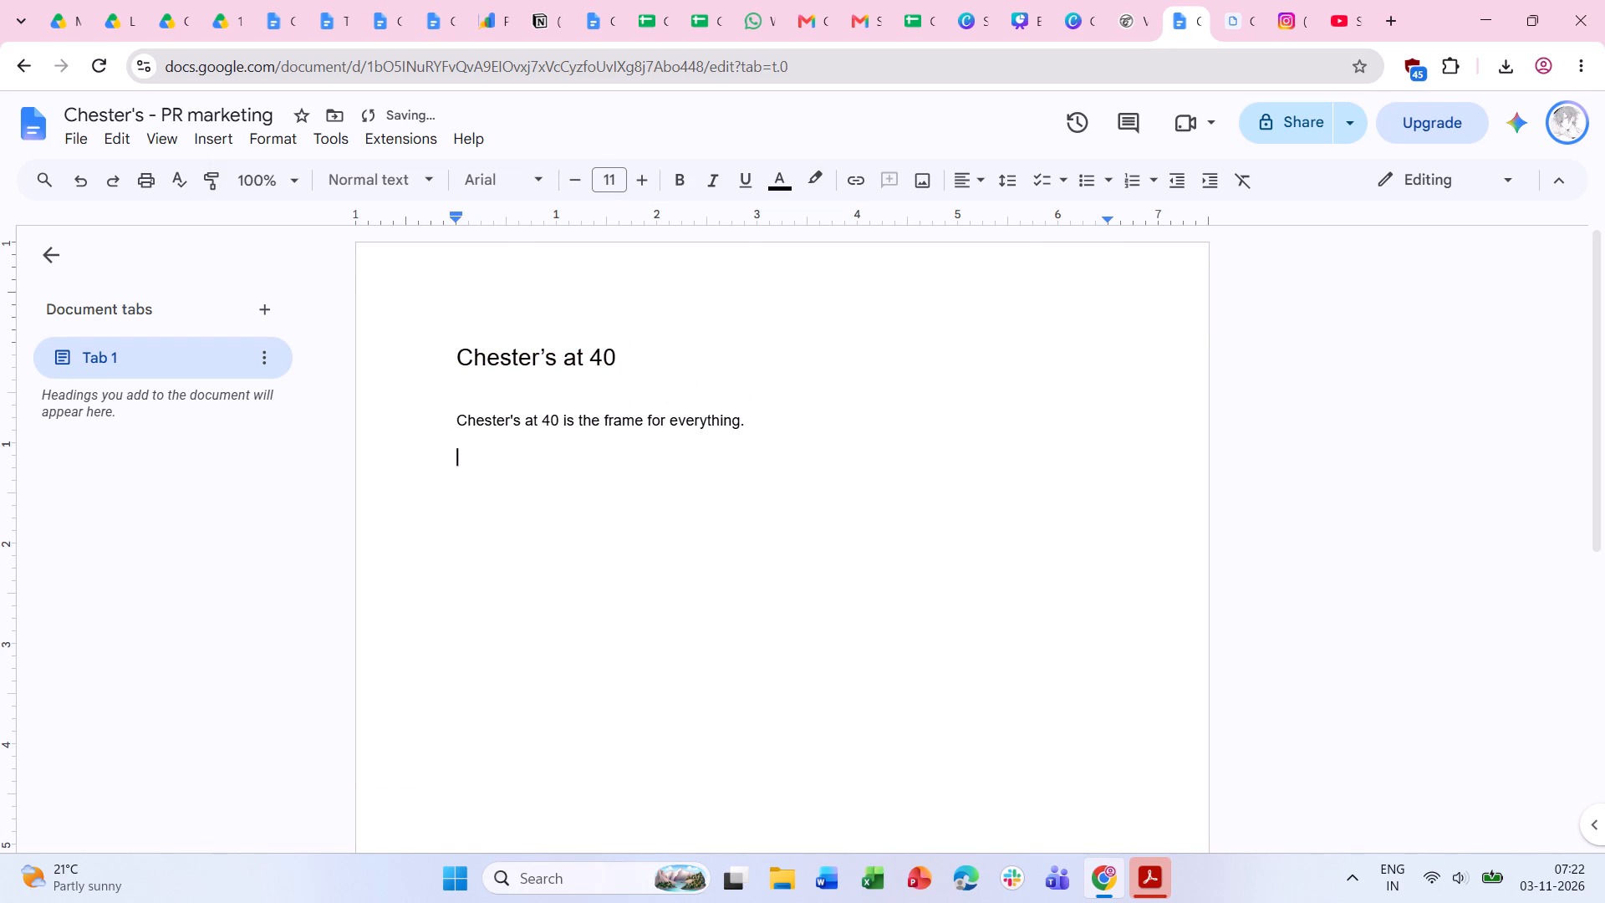
Switch to Canva, browse templates for "marketing presentation" and star the "Marketing Strategy Proposal" template.
{"action": "left_click", "coordinate": [1028, 30]}
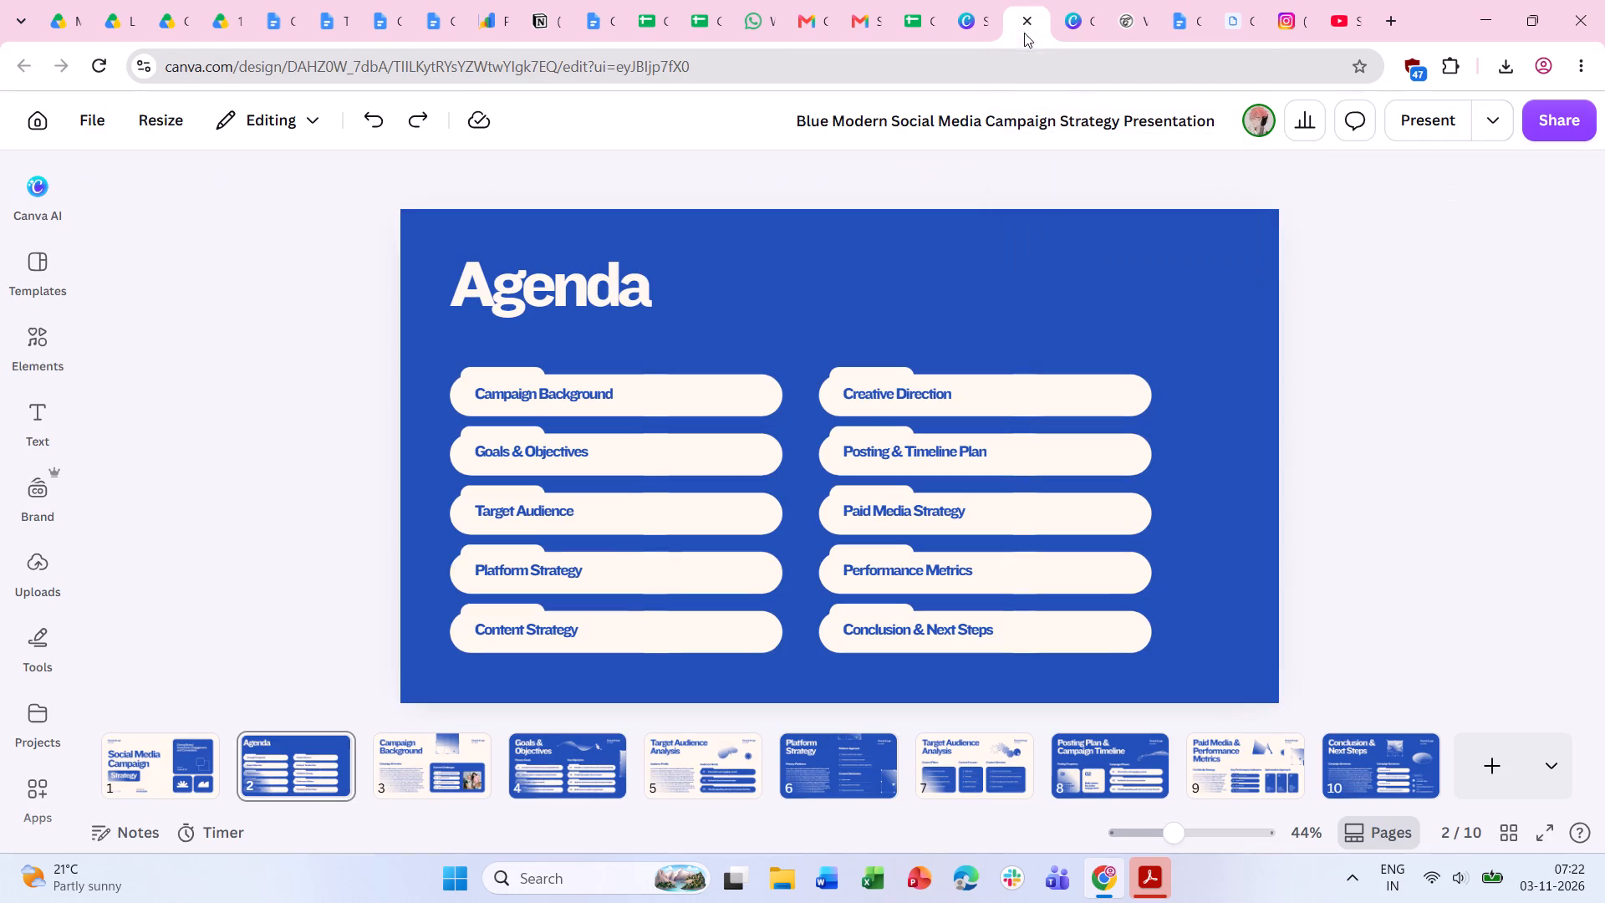
{"action": "left_click", "coordinate": [972, 26]}
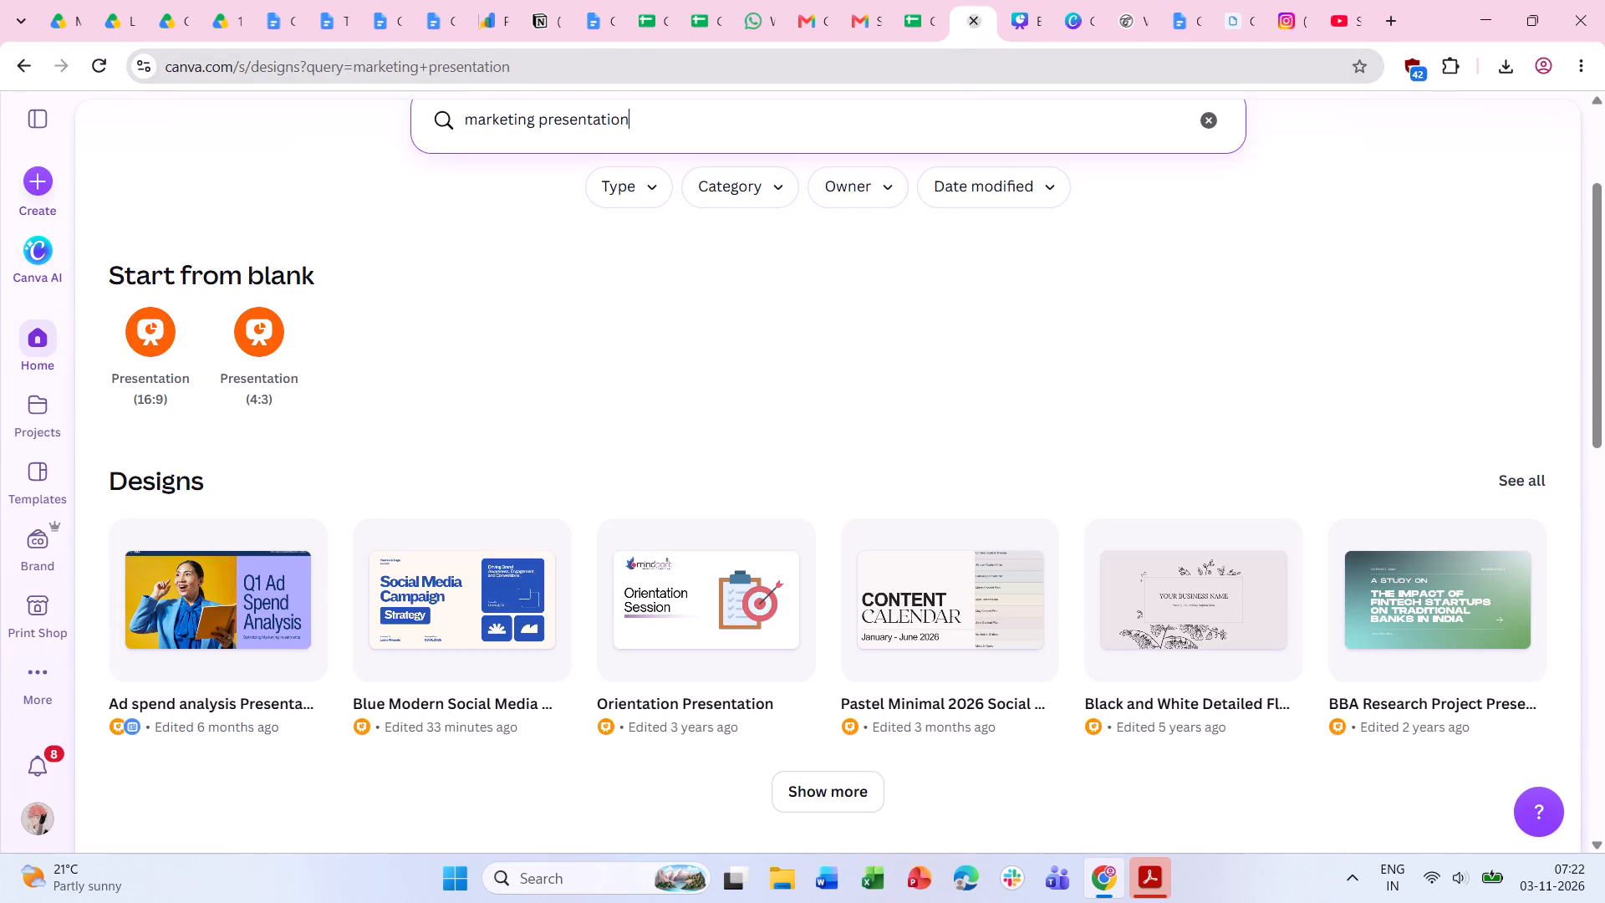
{"action": "scroll", "coordinate": [1031, 390], "scroll_direction": "up", "scroll_amount": 3}
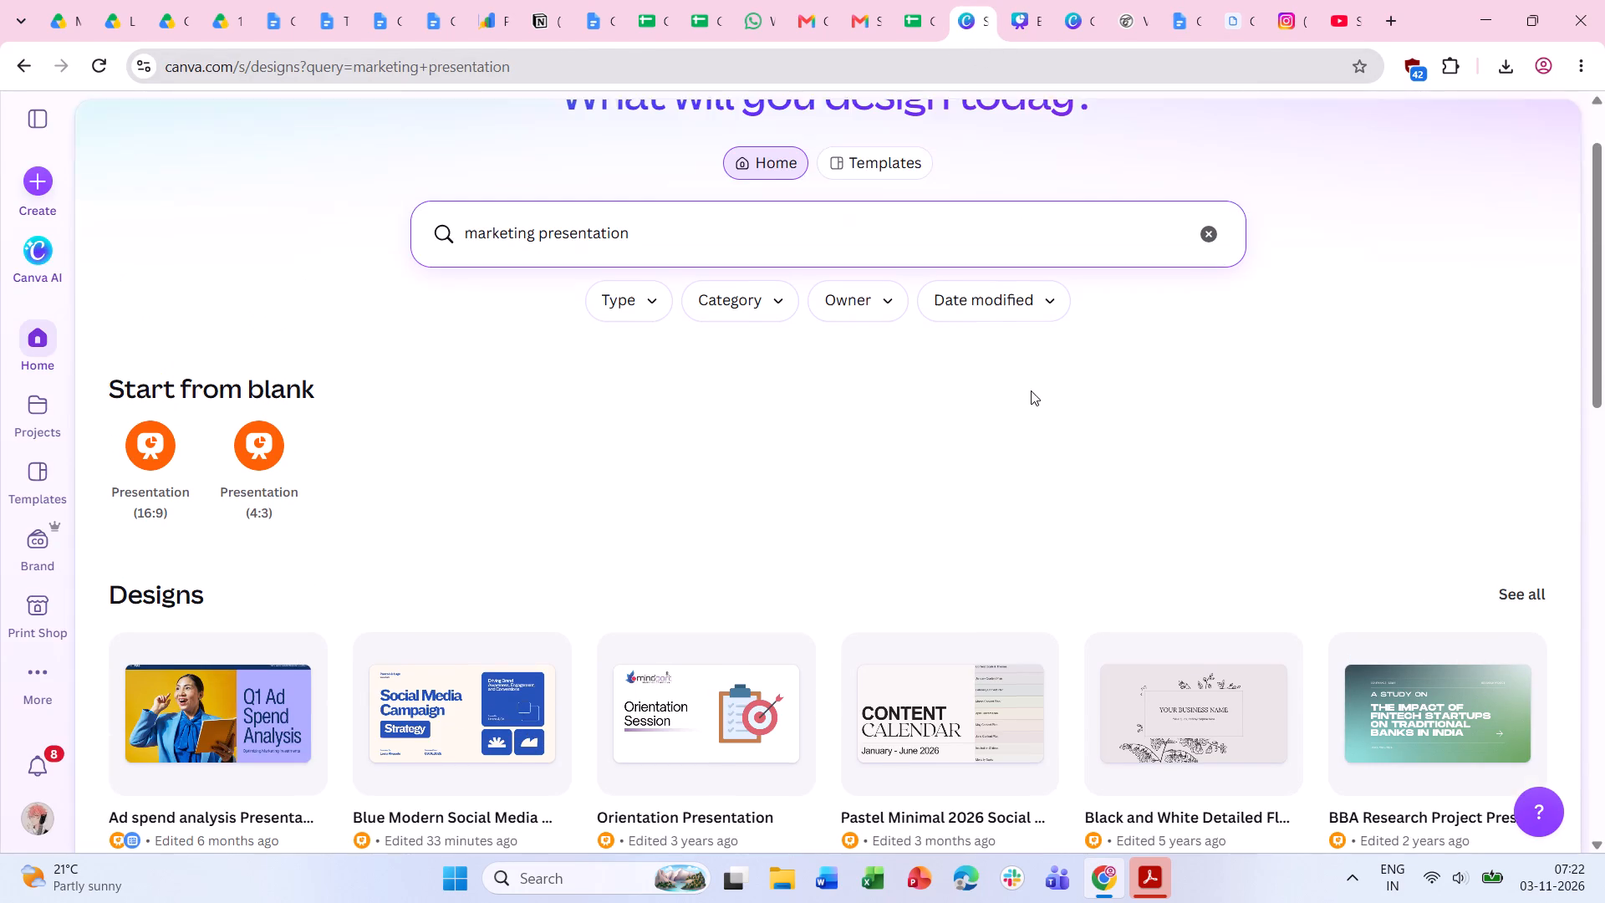
{"action": "scroll", "coordinate": [1031, 390], "scroll_direction": "up", "scroll_amount": 1}
{"action": "left_click", "coordinate": [909, 264]}
{"action": "scroll", "coordinate": [1199, 515], "scroll_direction": "down", "scroll_amount": 3}
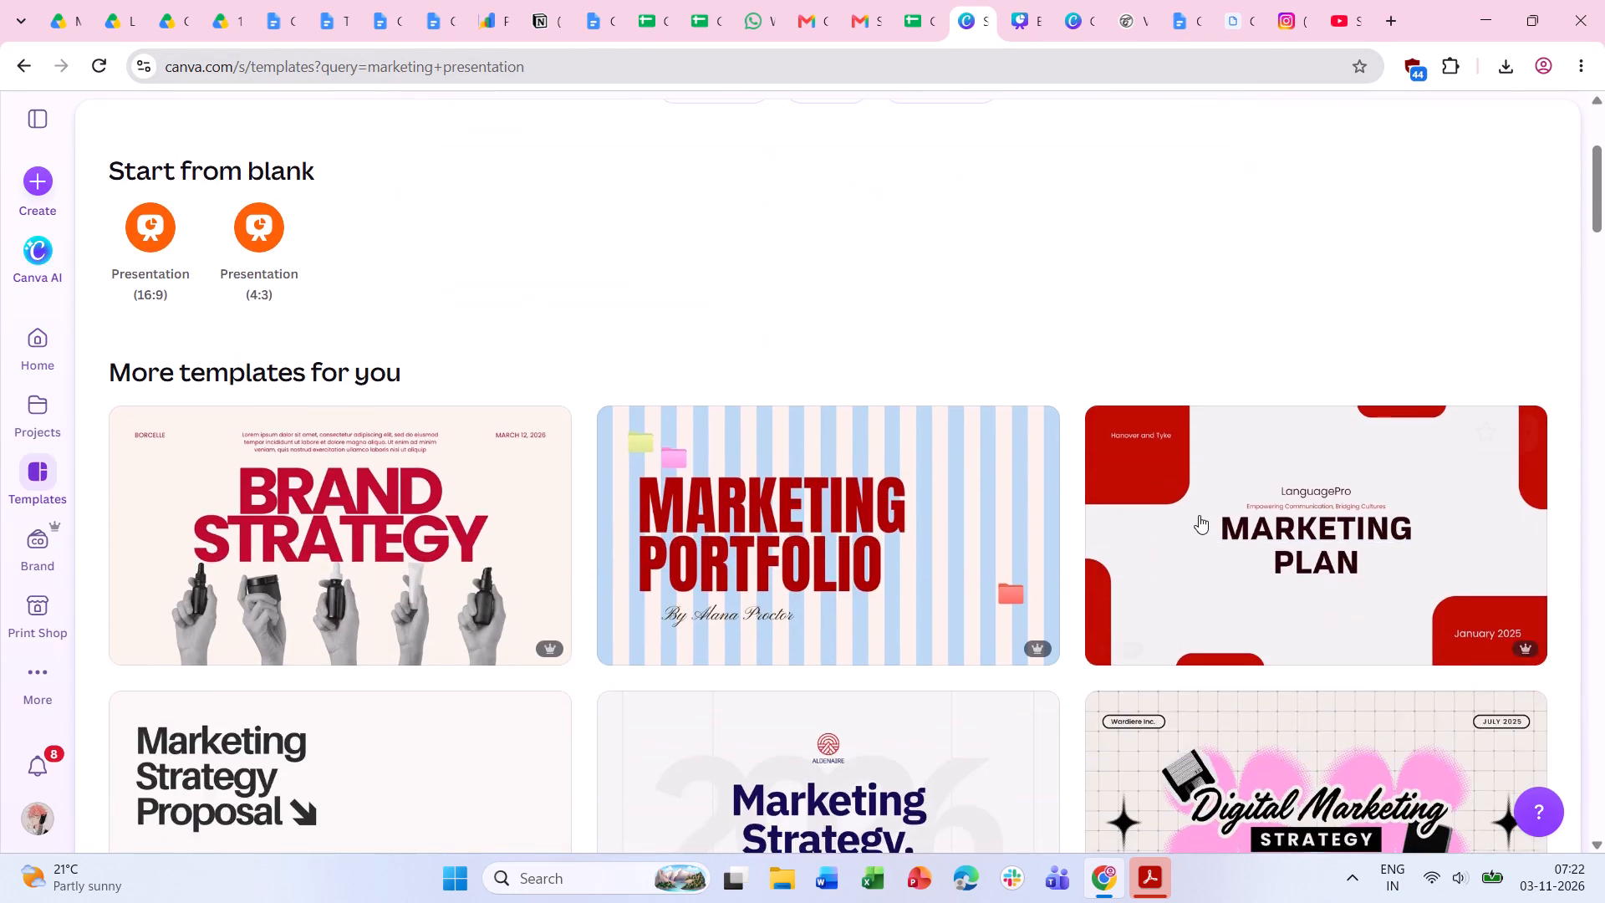
{"action": "scroll", "coordinate": [1291, 515], "scroll_direction": "down", "scroll_amount": 4}
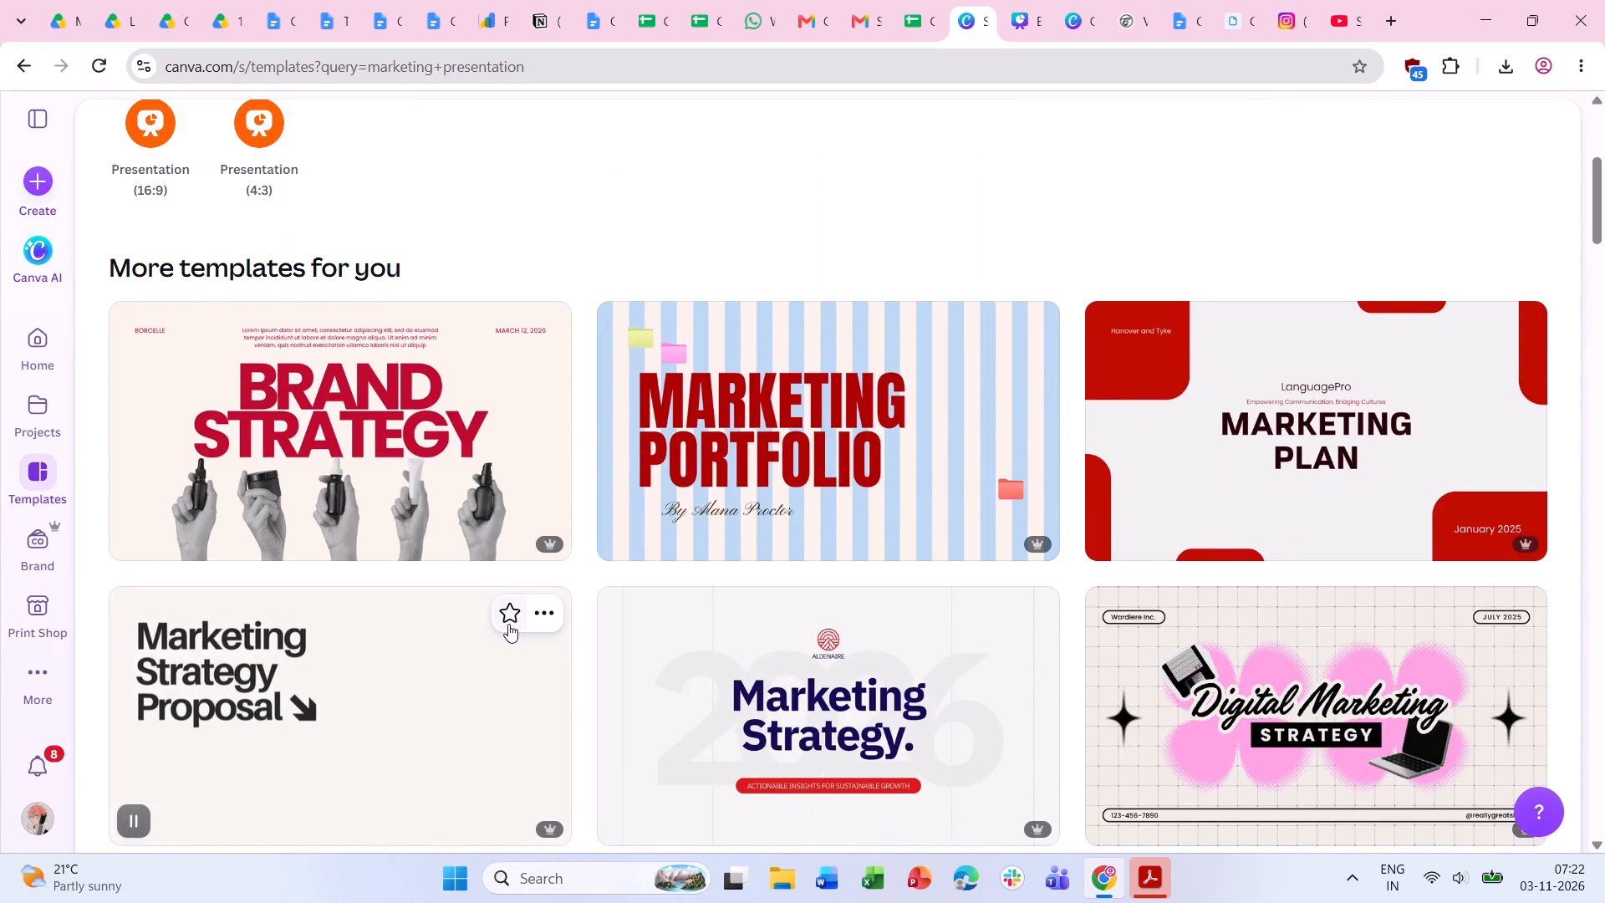
{"action": "left_click", "coordinate": [508, 625]}
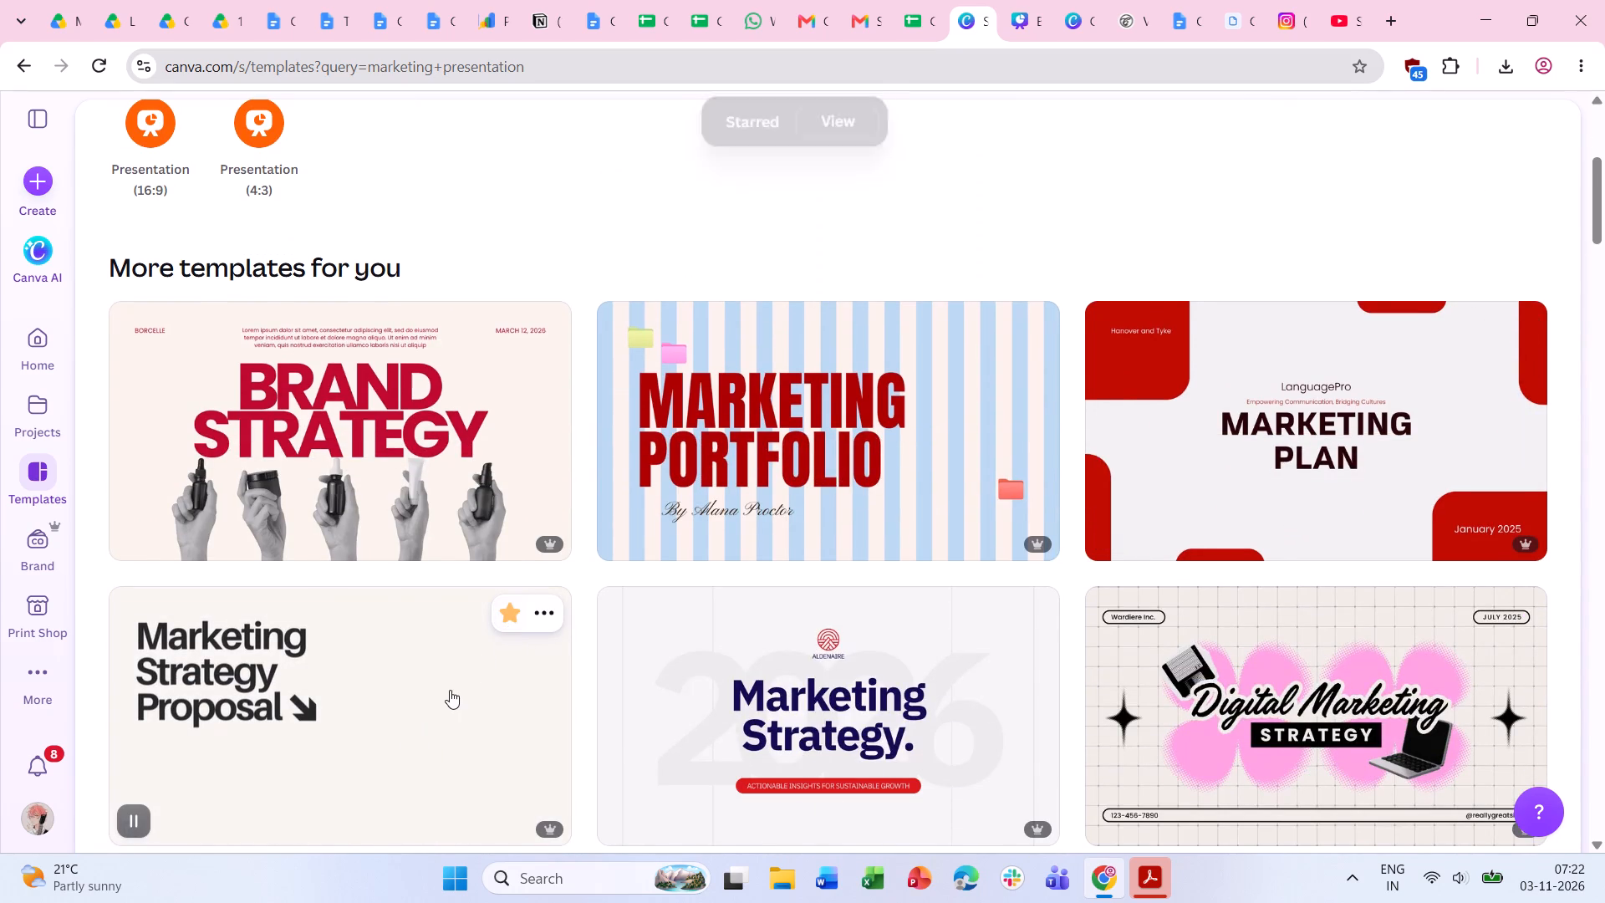
Preview the Black and Cream Bold Minimalism template's Executive Summary page and open the template for customising.
{"action": "left_click", "coordinate": [446, 696]}
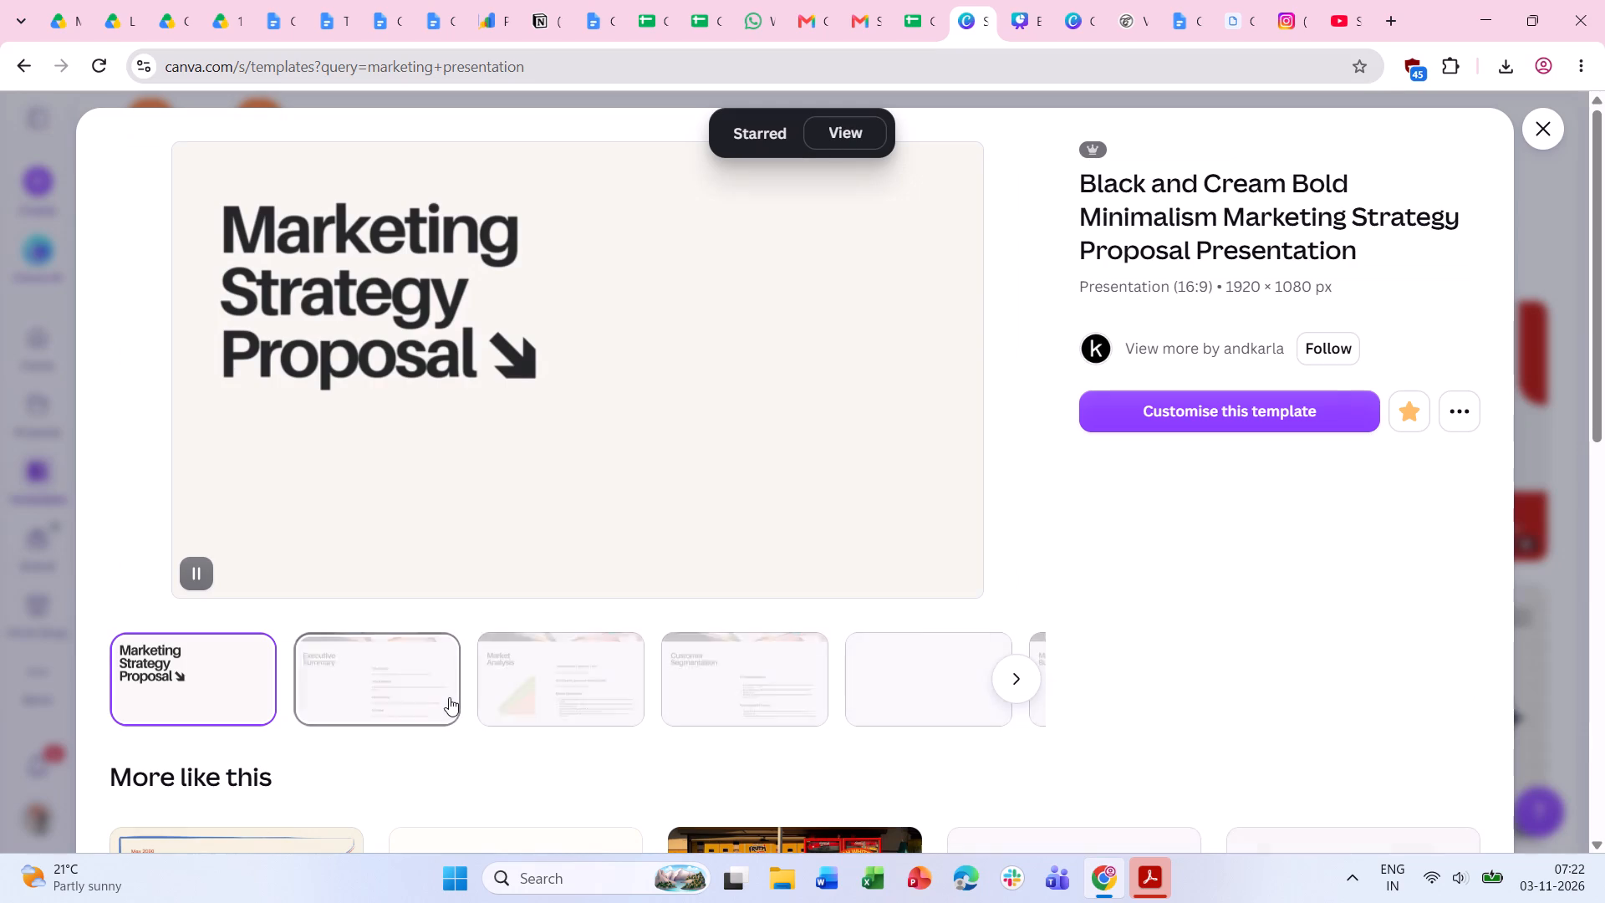
{"action": "left_click", "coordinate": [406, 701]}
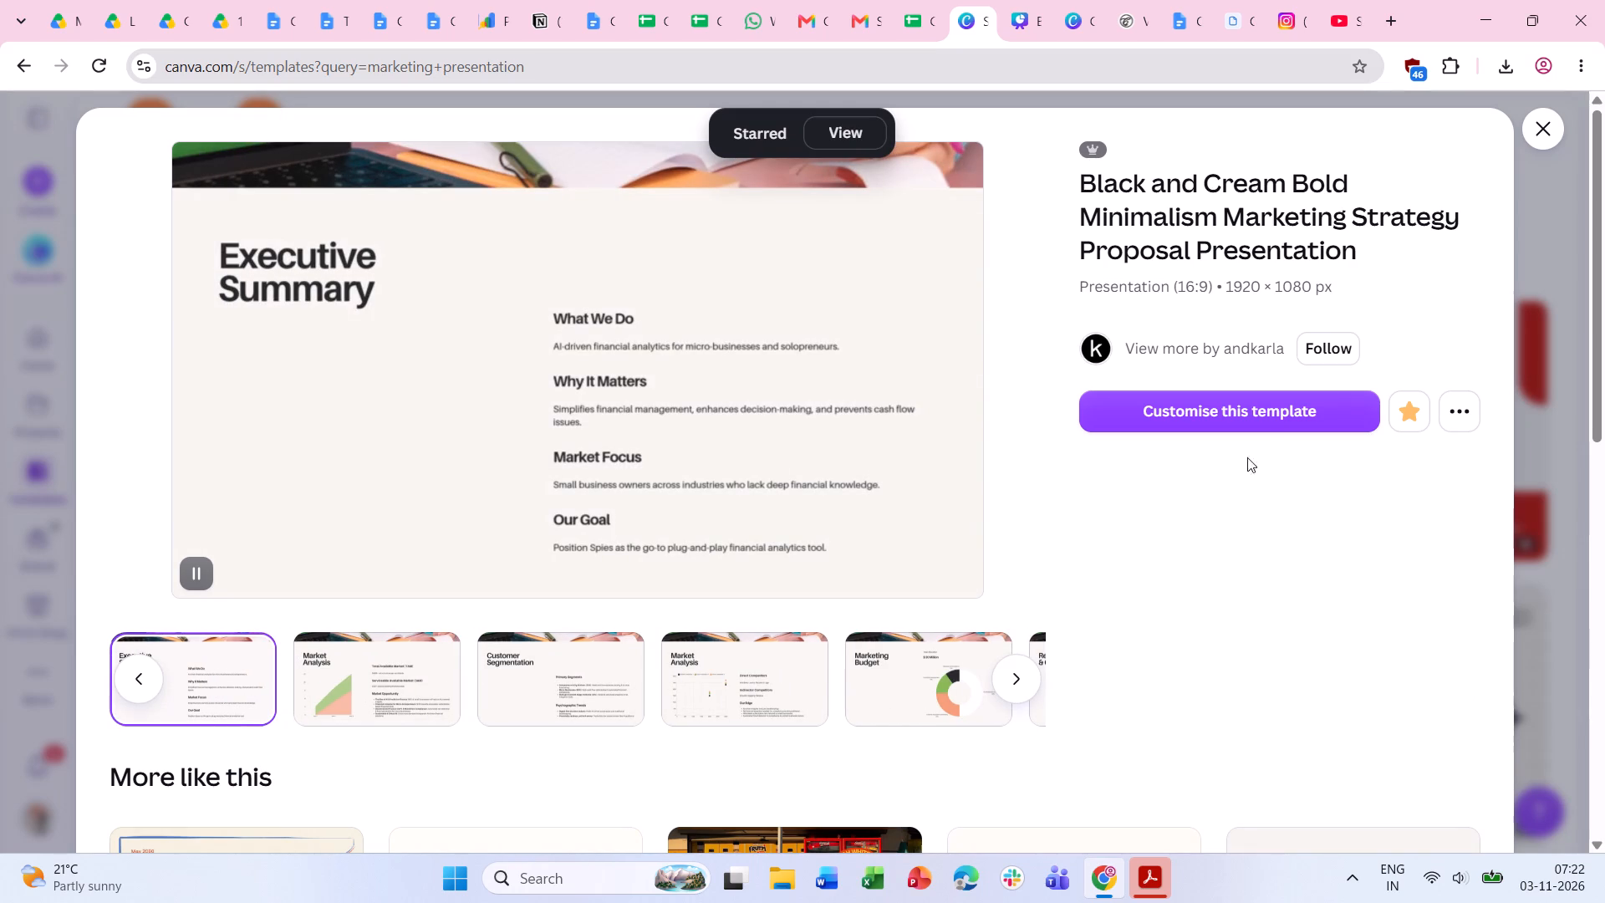
{"action": "left_click", "coordinate": [1261, 412]}
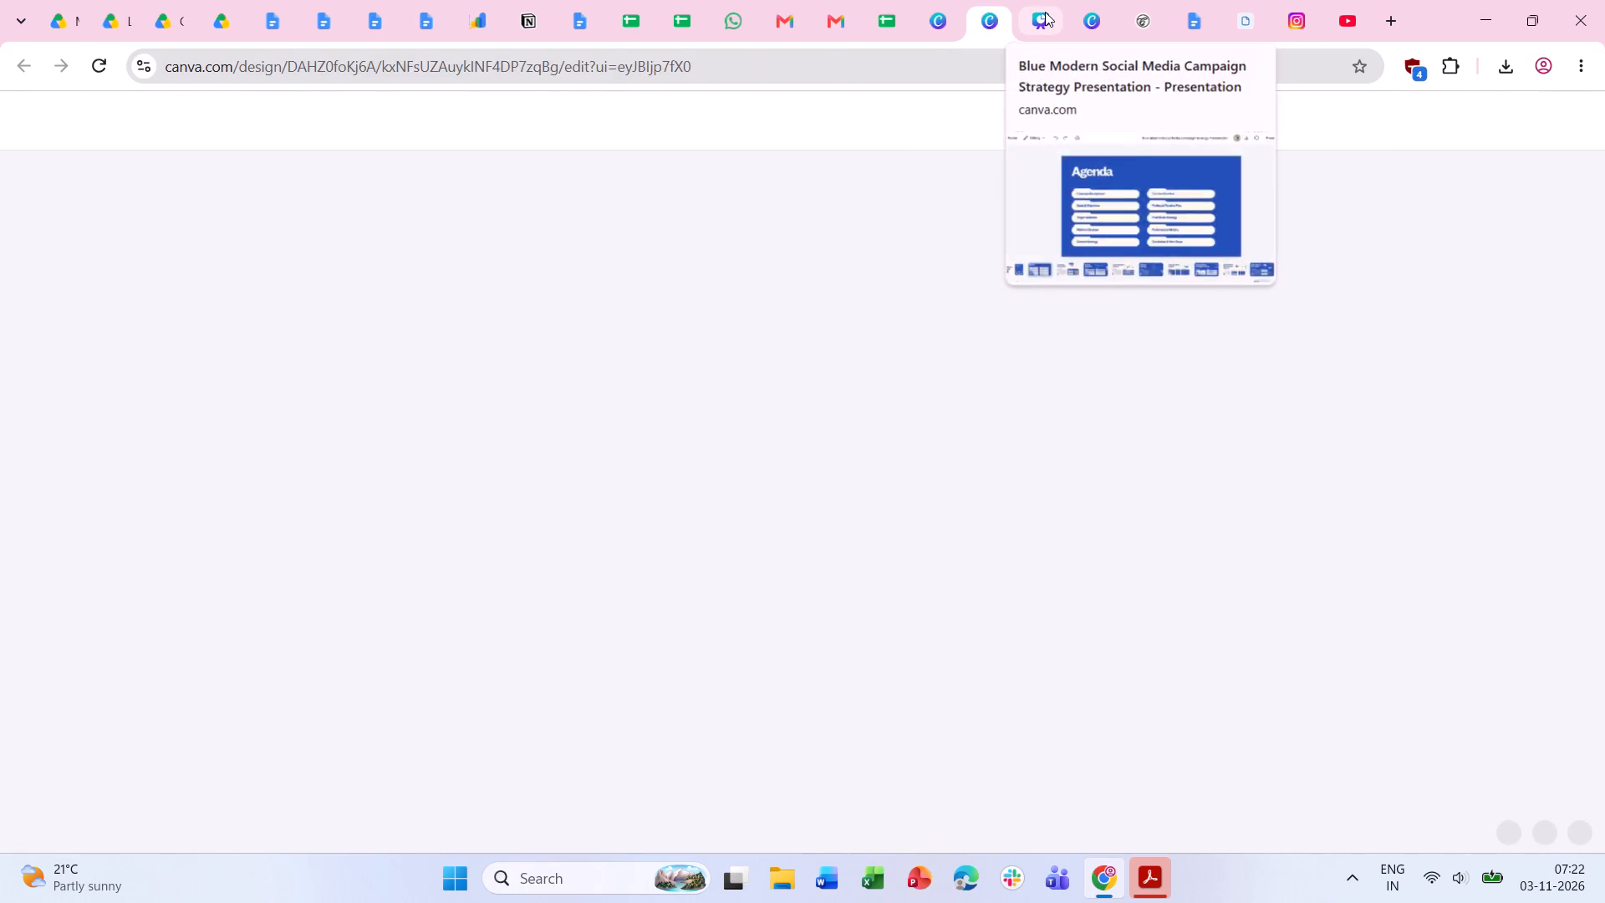
Close the Blue Modern Social Media Campaign presentation and return to the new Black and Cream design.
{"action": "left_click", "coordinate": [1045, 12]}
{"action": "left_click", "coordinate": [1042, 25]}
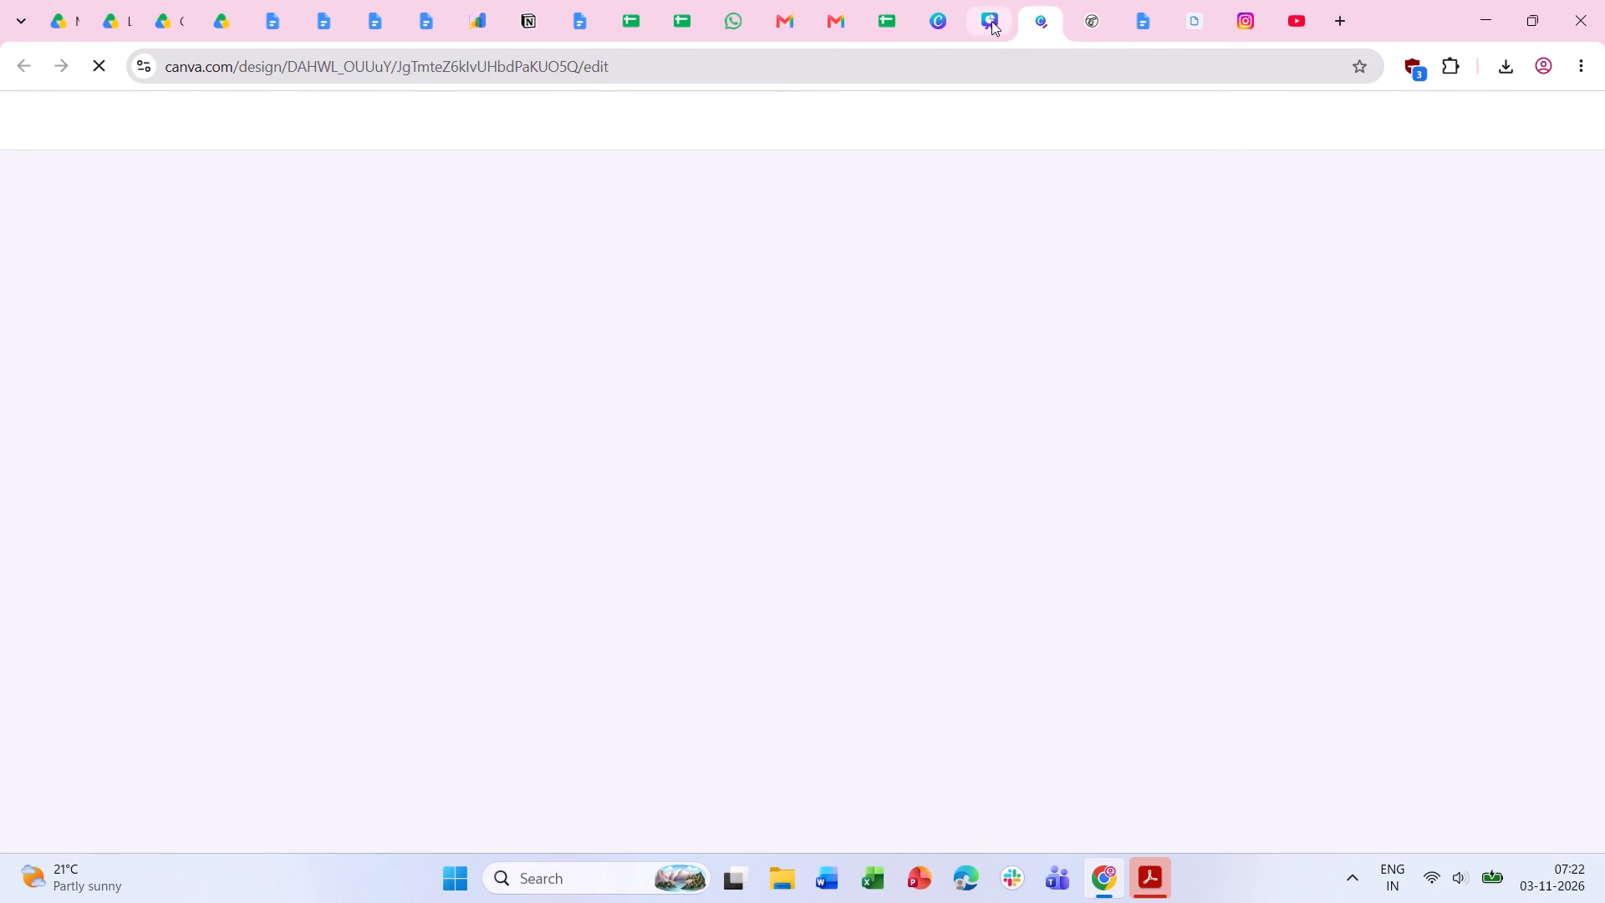
{"action": "left_click", "coordinate": [991, 21]}
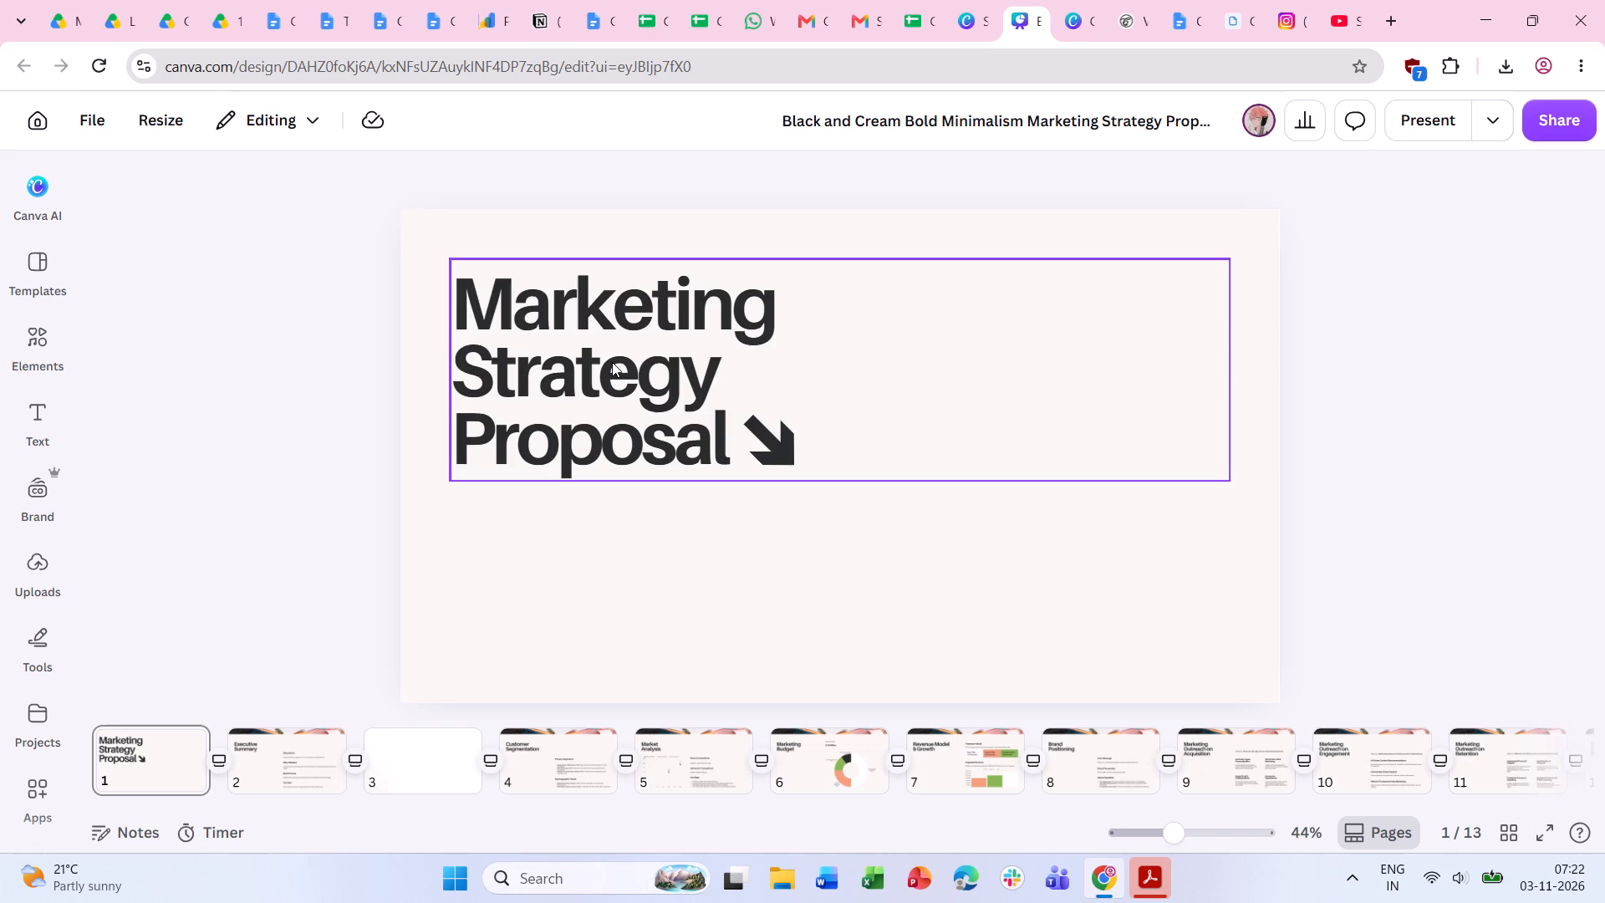
Replace the cover slide's title with "Chester's" on the first line and "PR Marketing" on the second.
{"action": "triple_click", "coordinate": [612, 362]}
{"action": "left_click", "coordinate": [711, 418]}
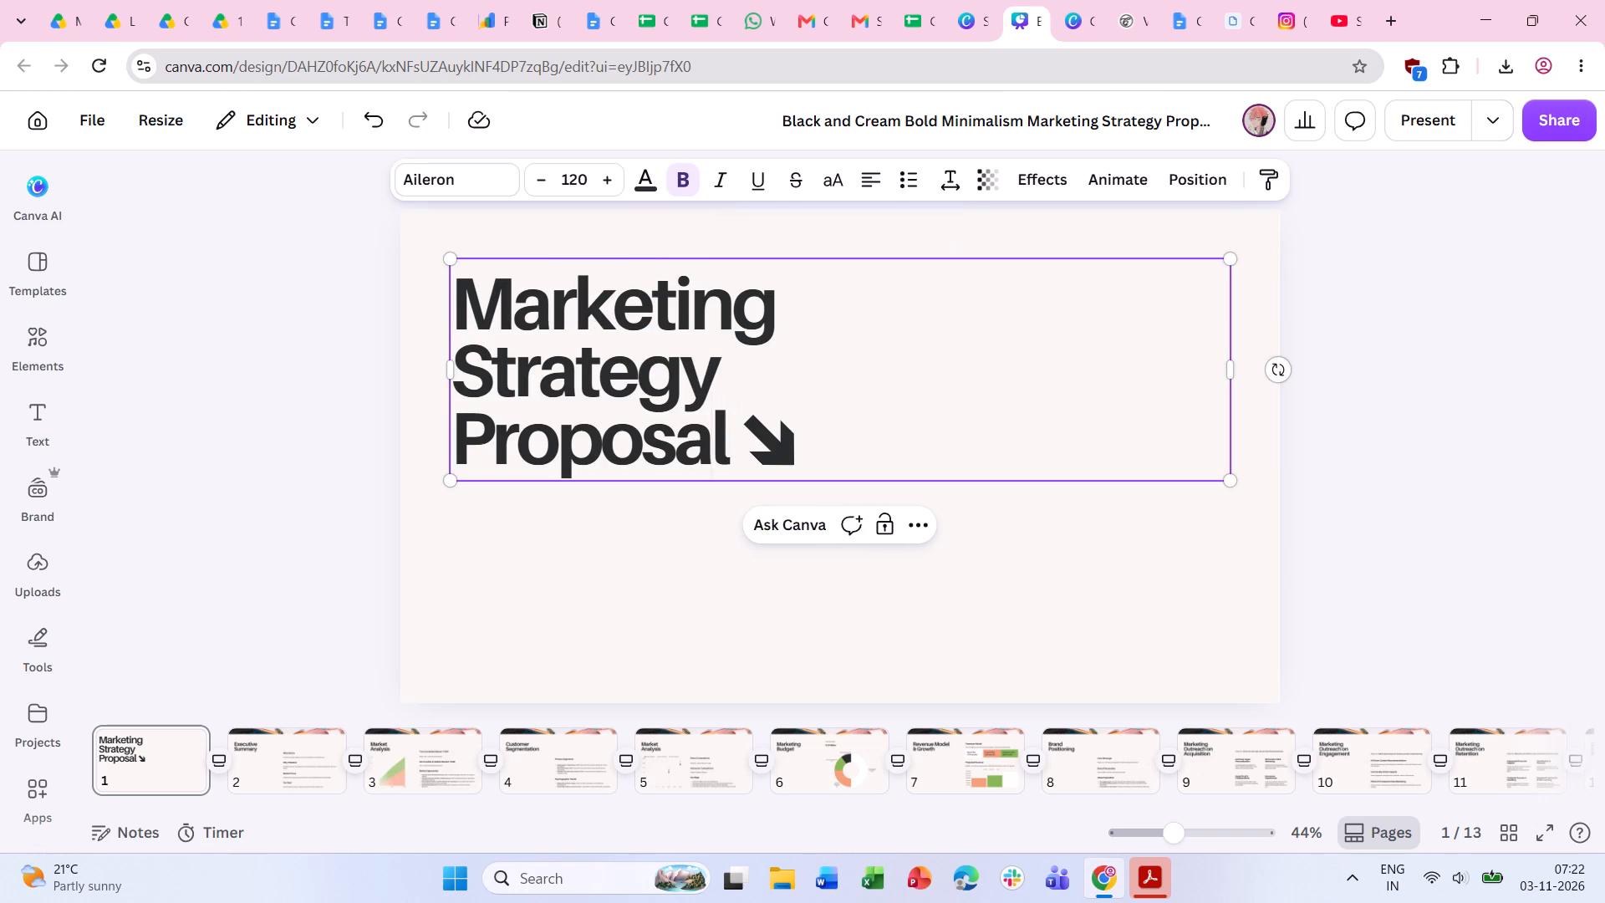
{"action": "left_click_drag", "start_coordinate": [735, 436], "coordinate": [467, 304]}
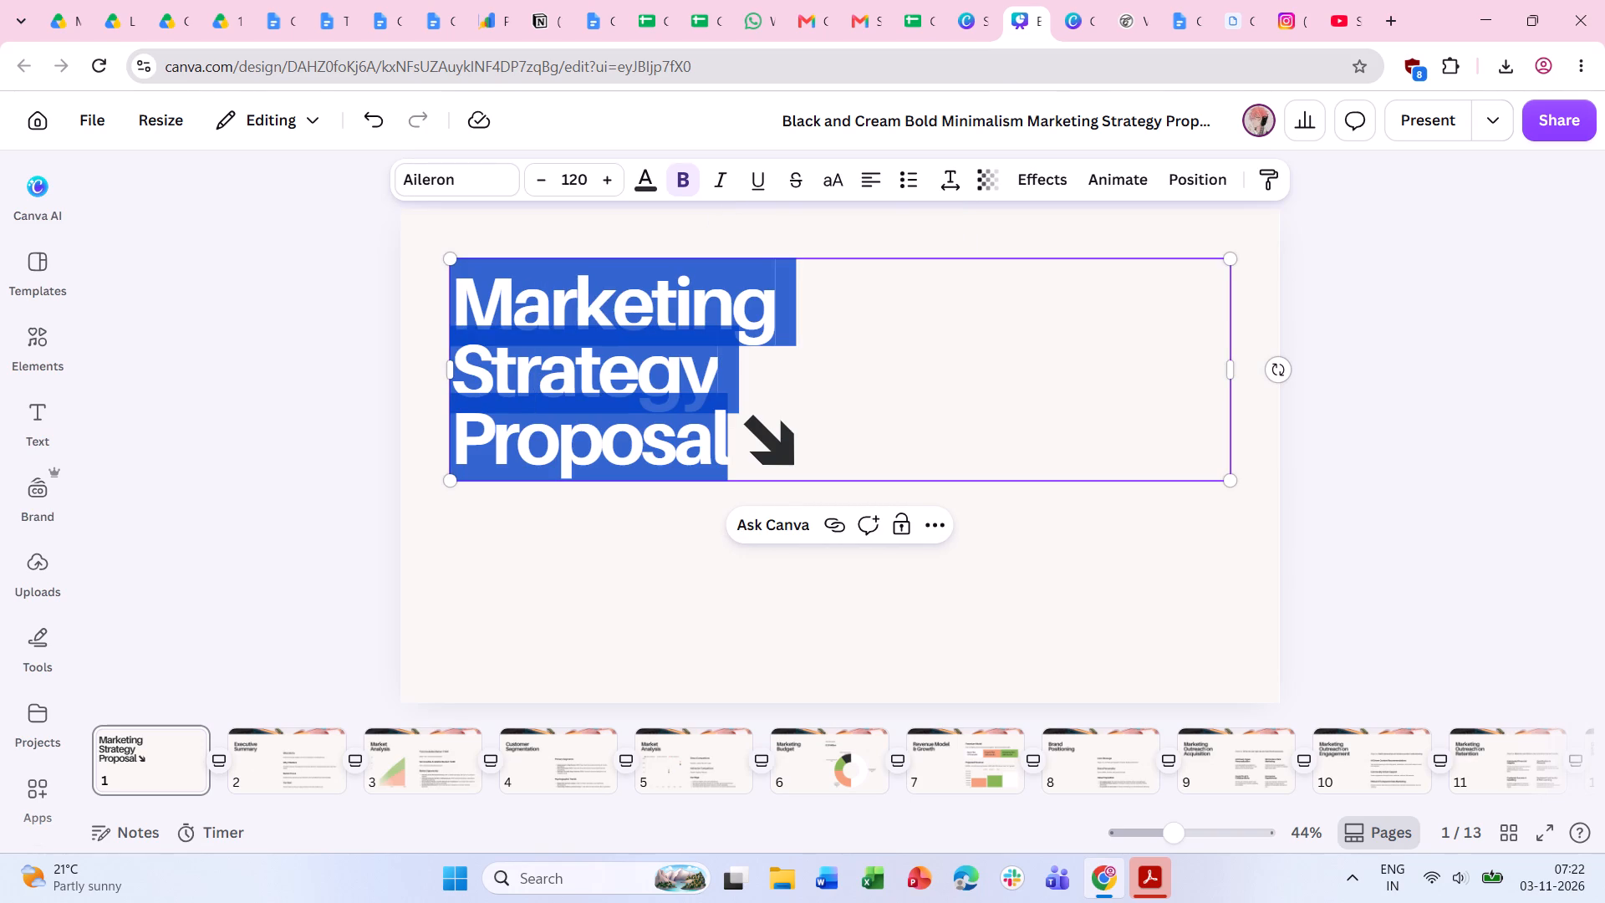
{"action": "type", "text": "Chester"}
{"action": "type", "text": "'s"}
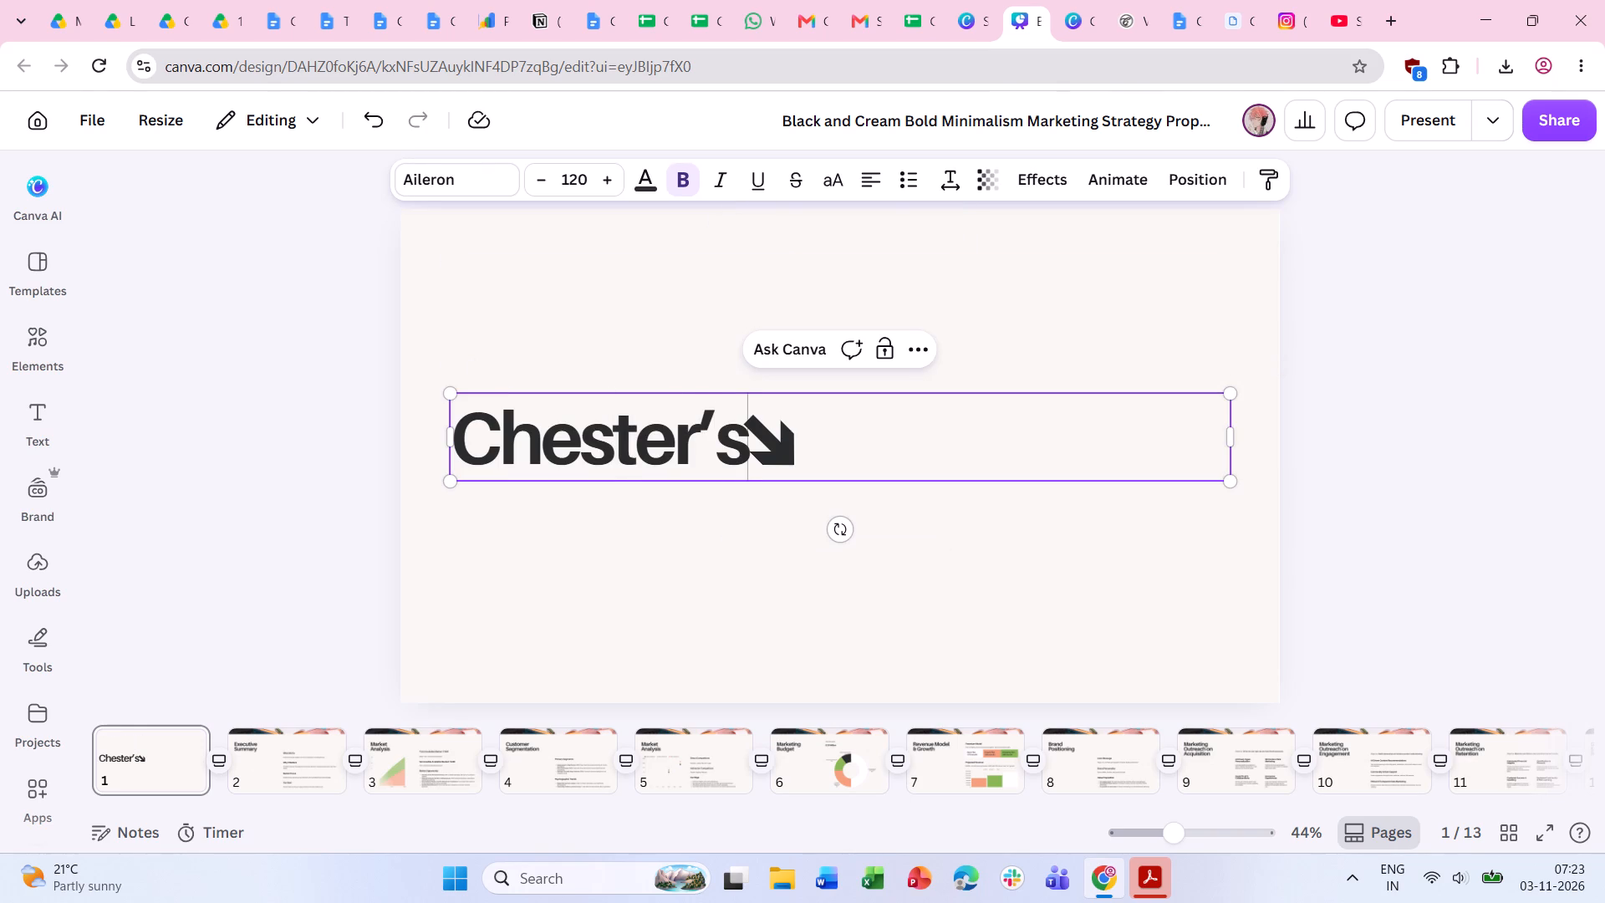
{"action": "key", "text": "Return"}
{"action": "type", "text": "{R"}
{"action": "key", "text": "shift+BackSpace"}
{"action": "key", "text": "BackSpace"}
{"action": "type", "text": "PR"}
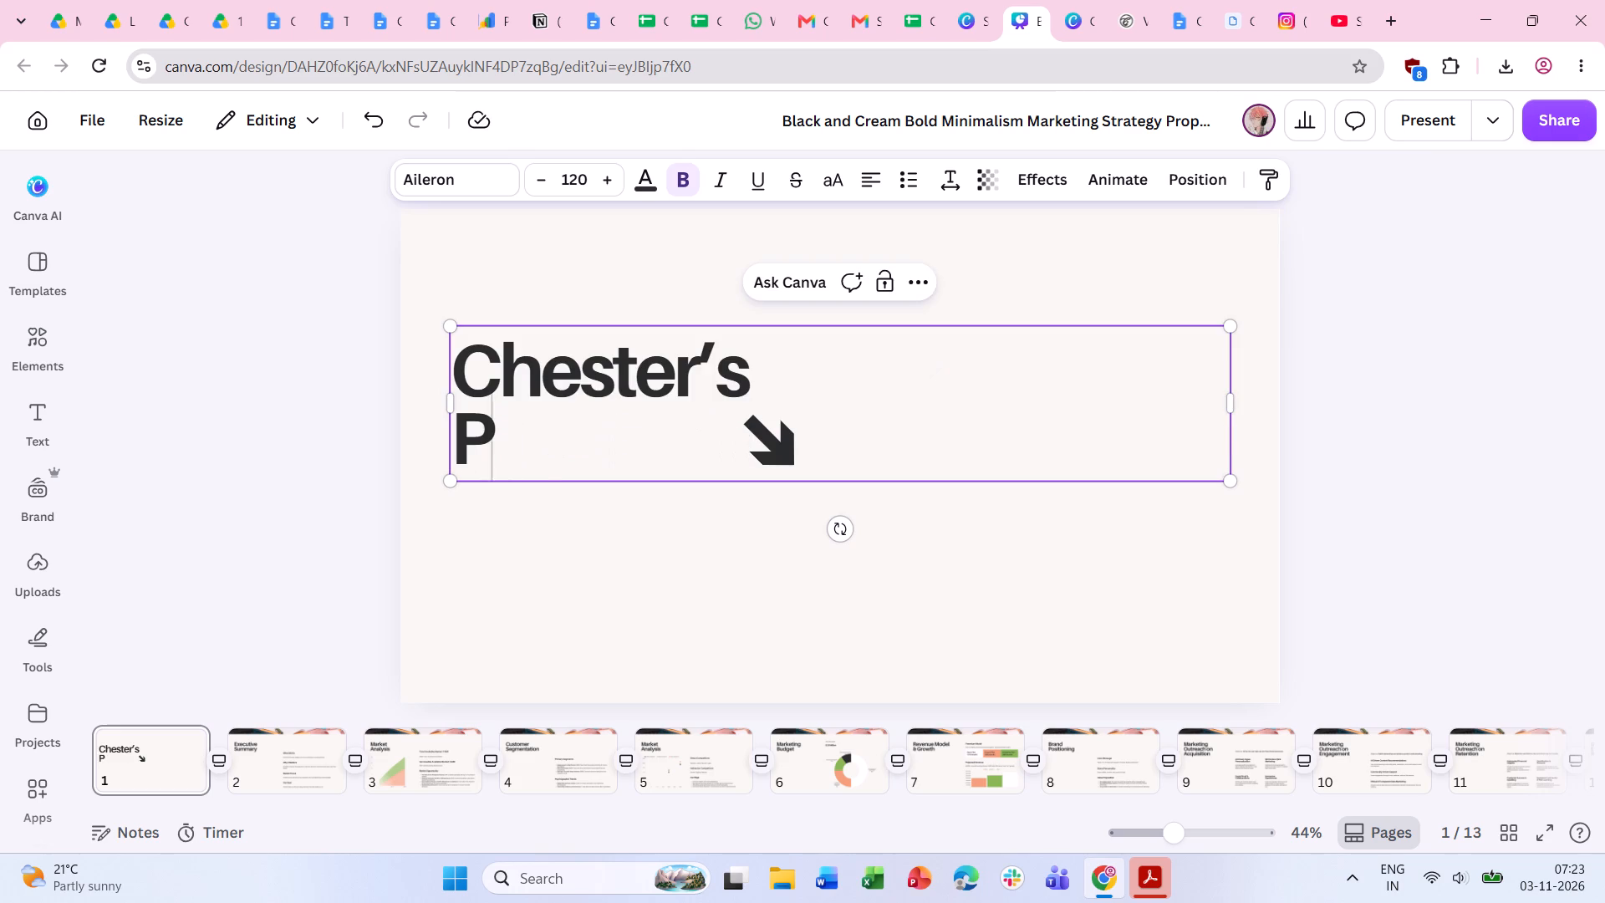
{"action": "key", "text": "space"}
{"action": "type", "text": "Marketing"}
{"action": "left_click", "coordinate": [777, 530]}
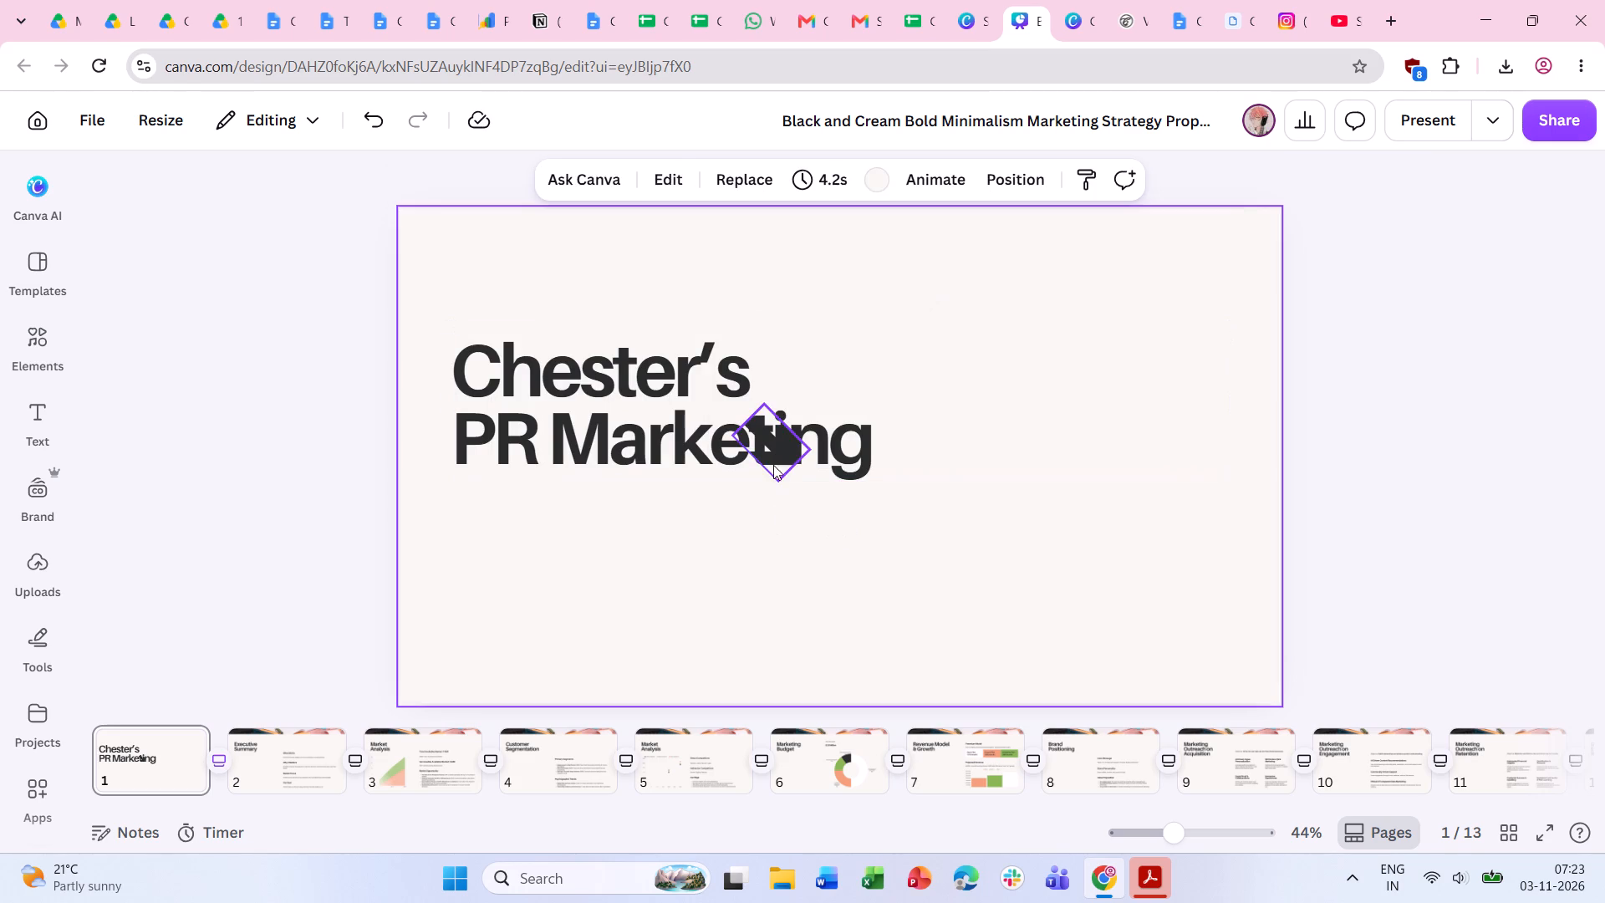
Rotate the cover's arrow so it points diagonally up and outwards, and place it beside "Chester's", above the end of "PR Marketing".
{"action": "left_click_drag", "start_coordinate": [772, 451], "coordinate": [840, 544]}
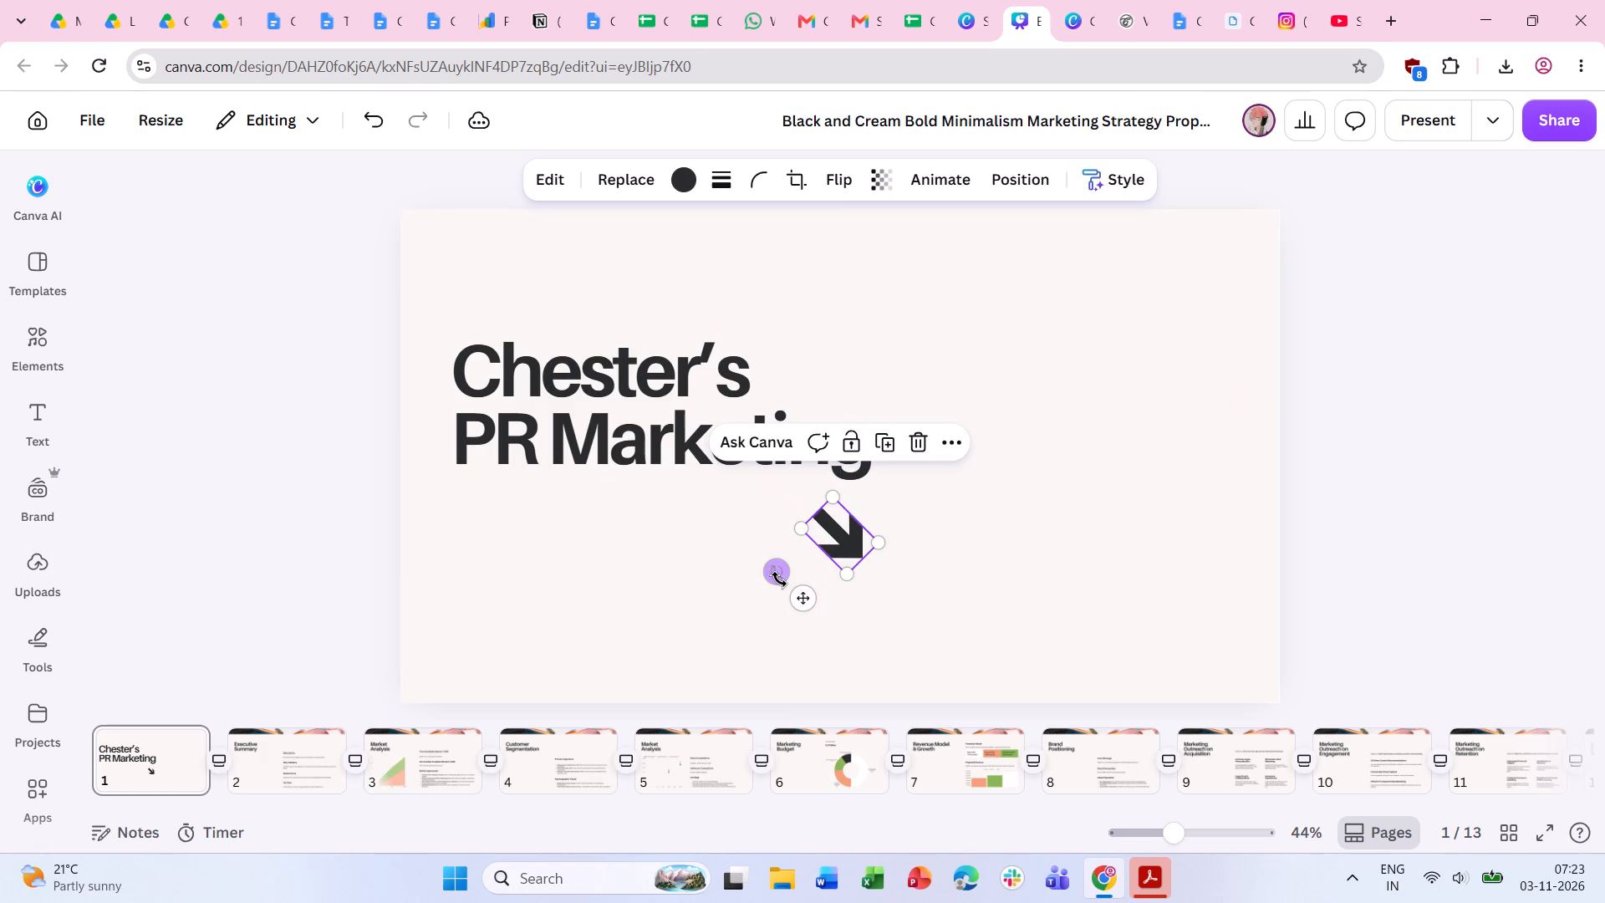
{"action": "left_click_drag", "start_coordinate": [776, 578], "coordinate": [868, 576]}
{"action": "left_click_drag", "start_coordinate": [847, 539], "coordinate": [847, 386]}
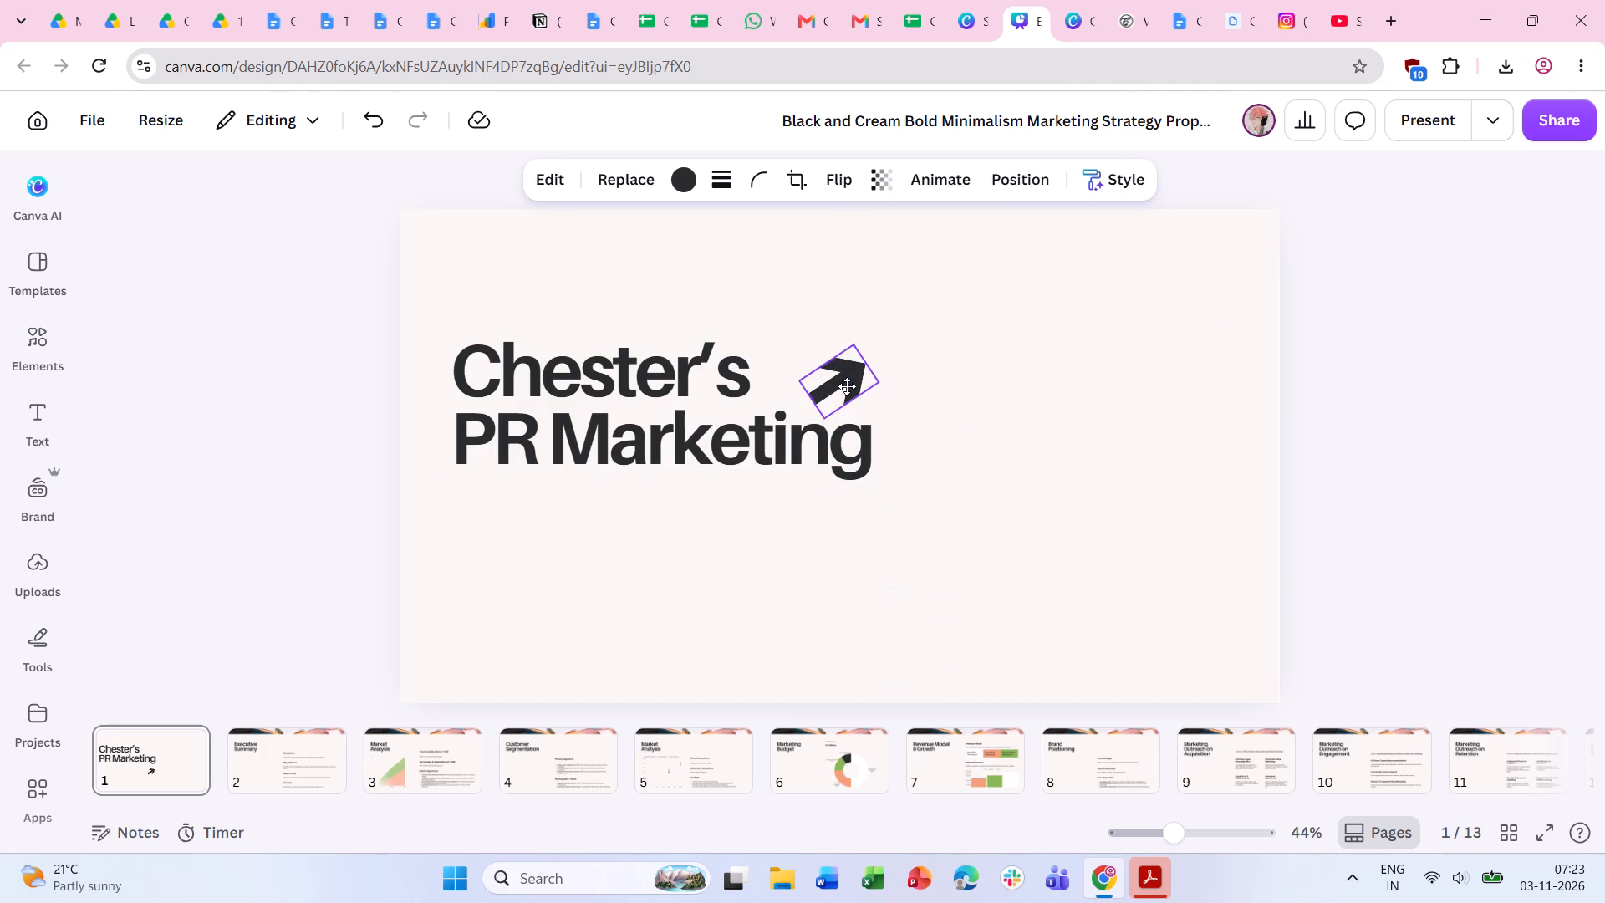
{"action": "left_click_drag", "start_coordinate": [847, 386], "coordinate": [852, 380]}
{"action": "left_click_drag", "start_coordinate": [861, 443], "coordinate": [875, 442]}
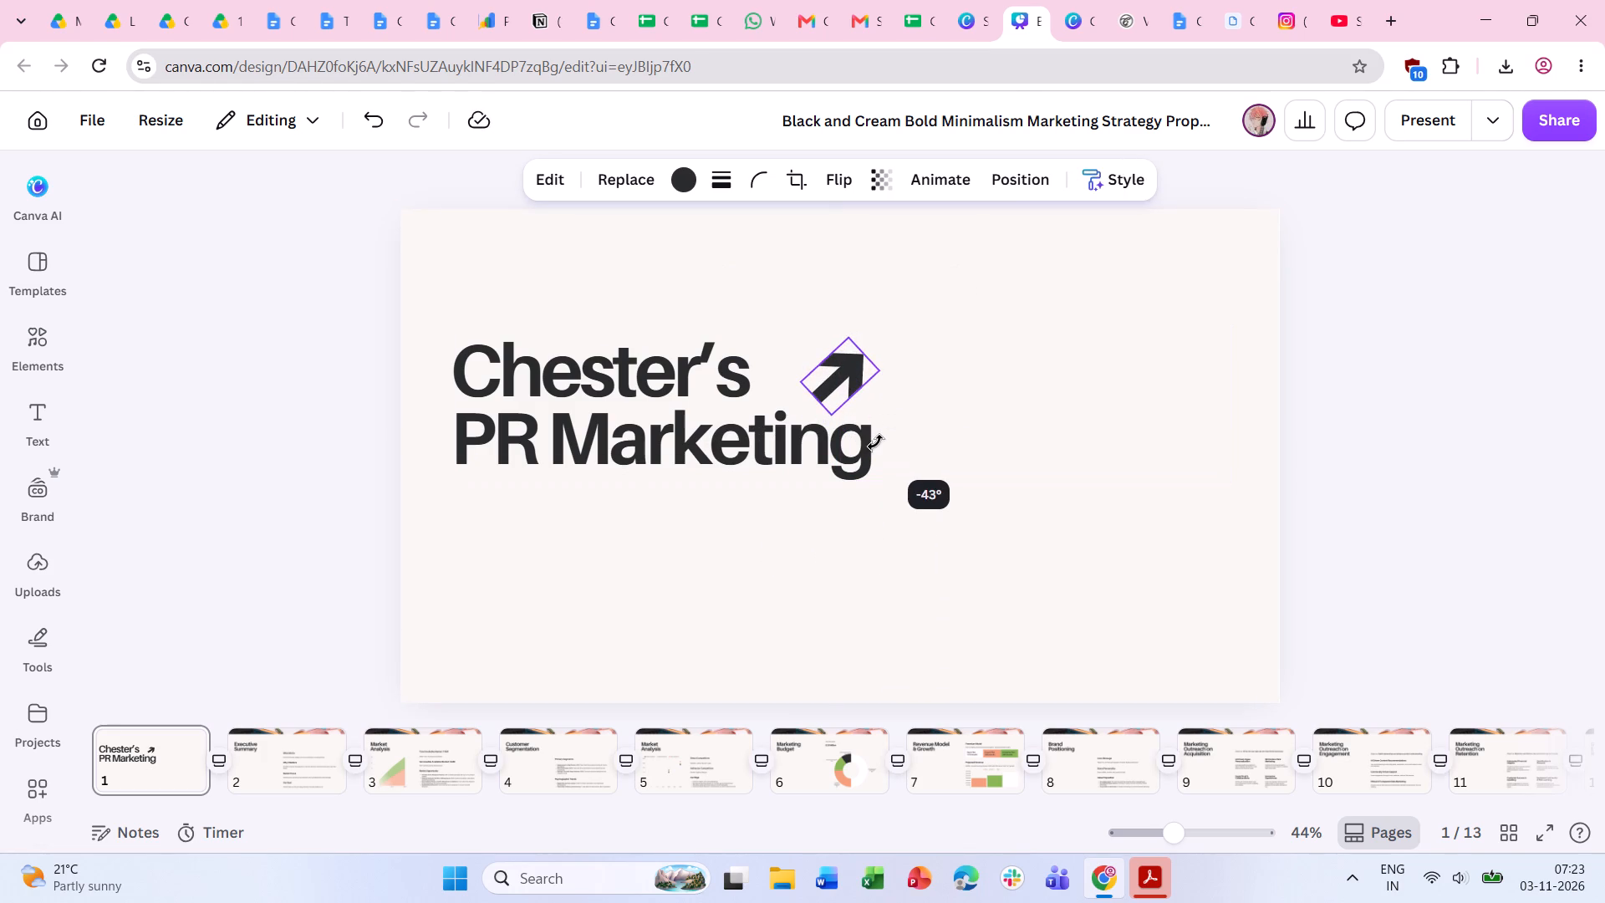
{"action": "left_click_drag", "start_coordinate": [875, 442], "coordinate": [878, 442]}
{"action": "left_click", "coordinate": [774, 569]}
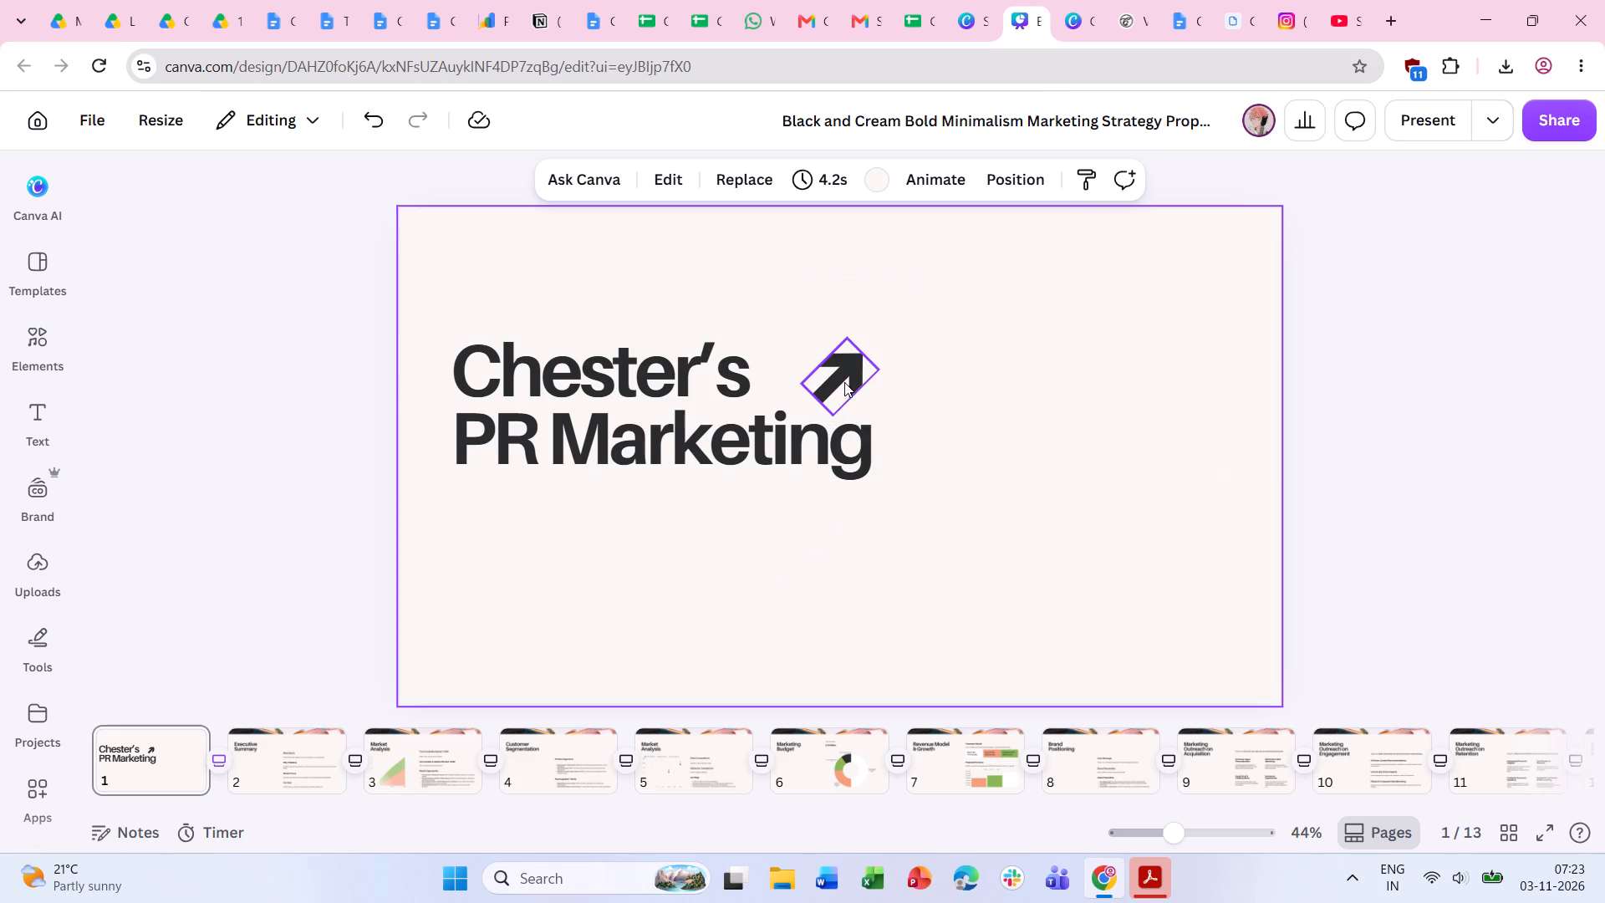
{"action": "left_click_drag", "start_coordinate": [844, 381], "coordinate": [853, 378]}
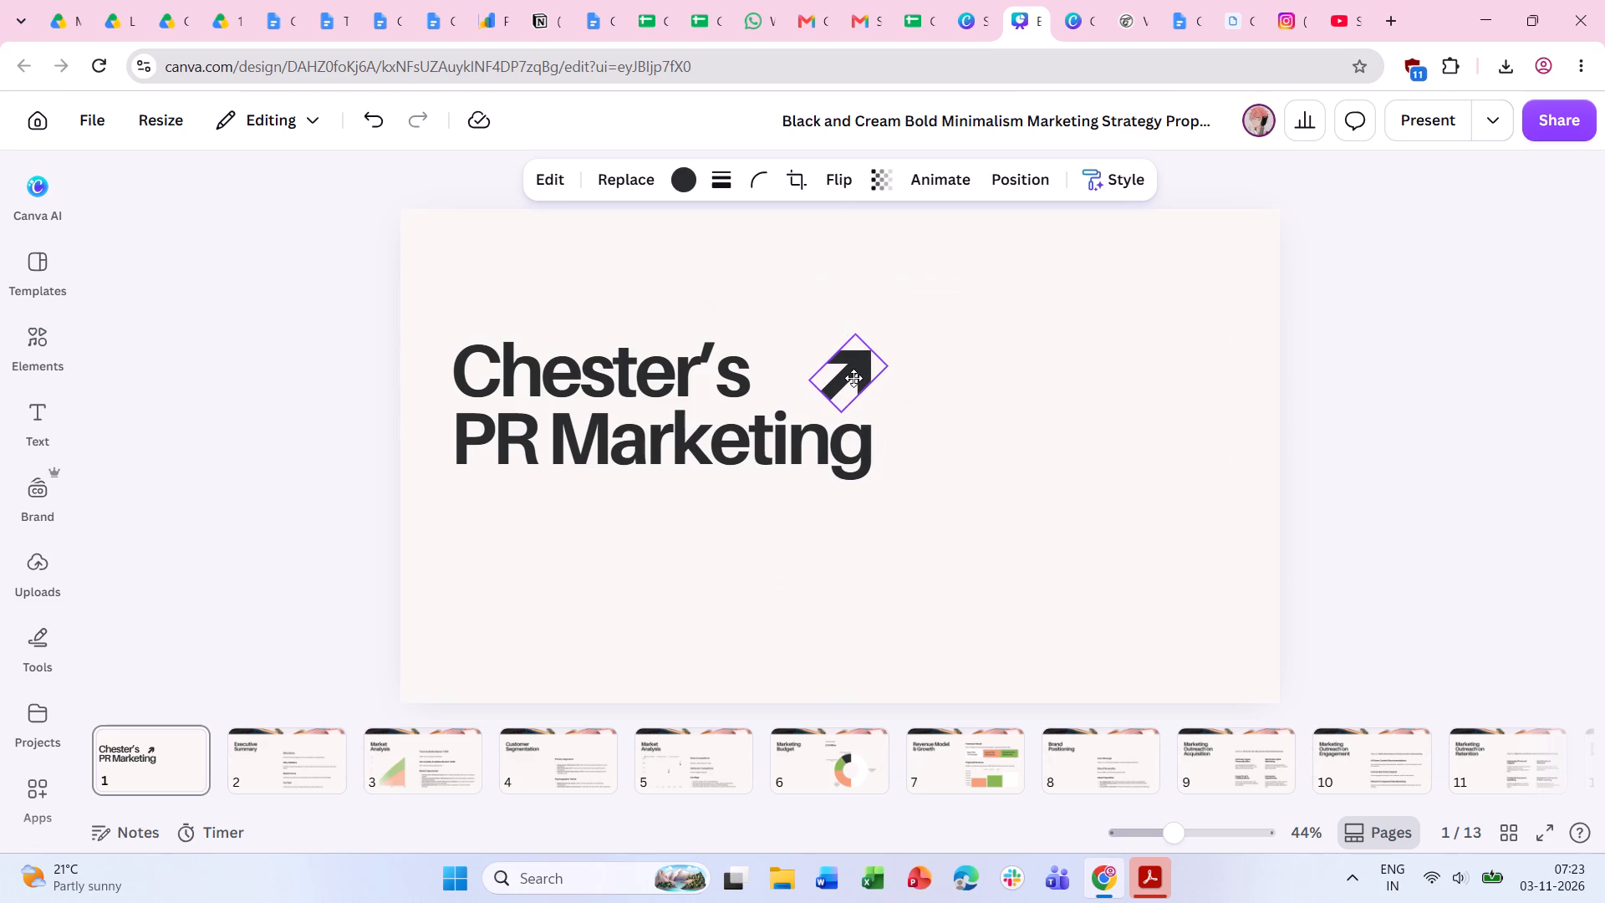
{"action": "left_click_drag", "start_coordinate": [853, 378], "coordinate": [853, 378]}
{"action": "left_click", "coordinate": [734, 585]}
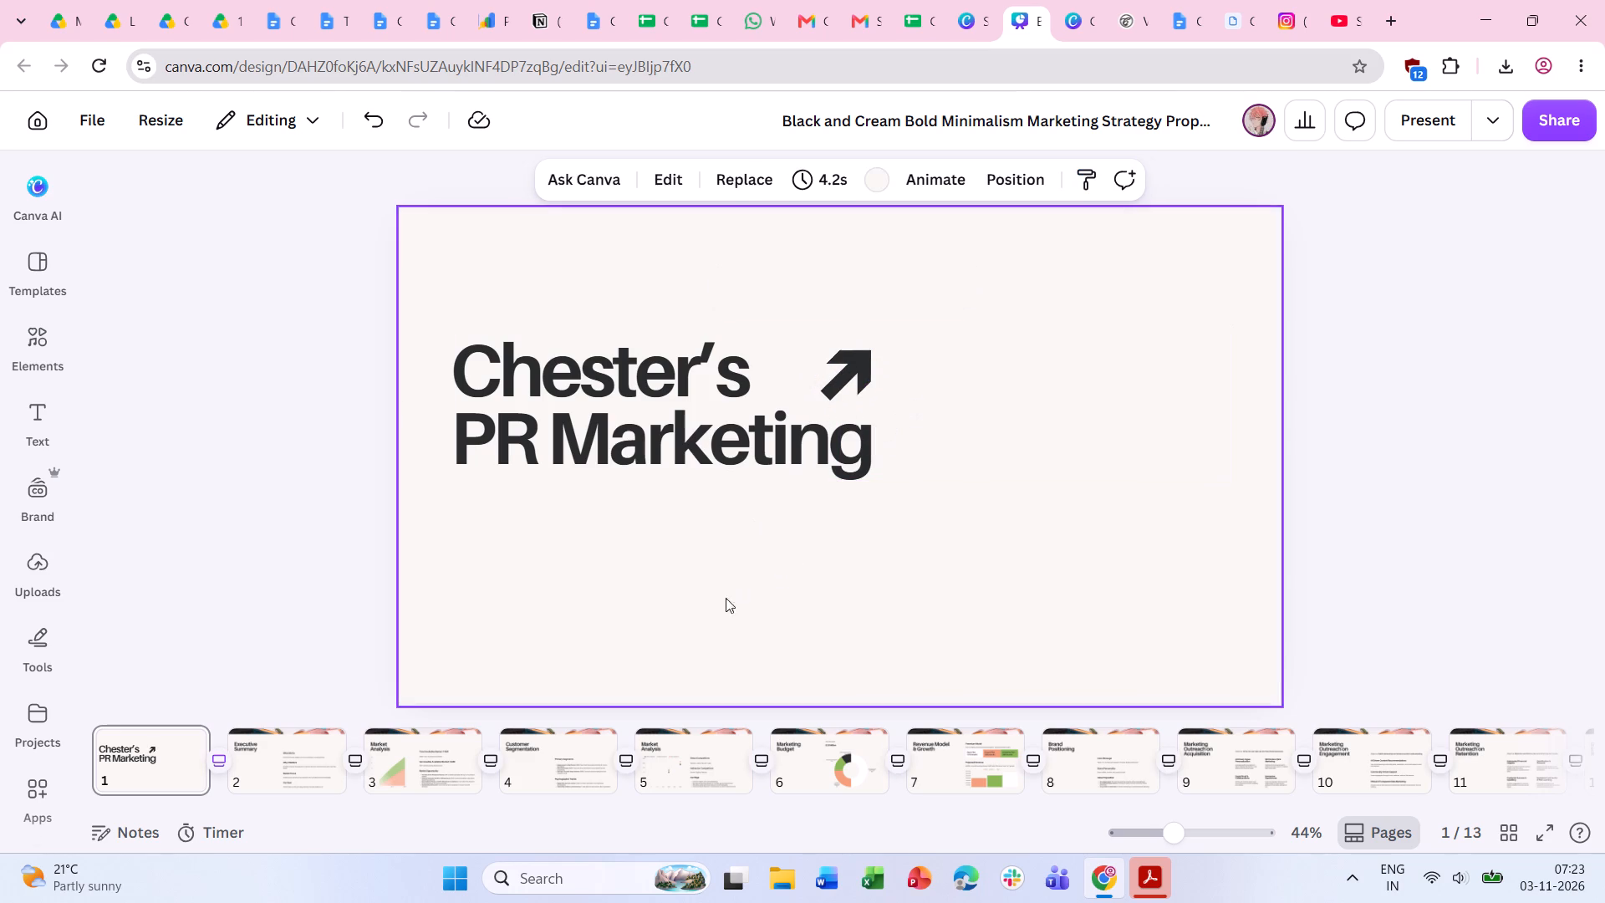
Select the cover title together with the arrow and move them down towards the slide's vertical middle.
{"action": "left_click_drag", "start_coordinate": [350, 321], "coordinate": [1065, 438]}
{"action": "left_click_drag", "start_coordinate": [848, 435], "coordinate": [848, 482]}
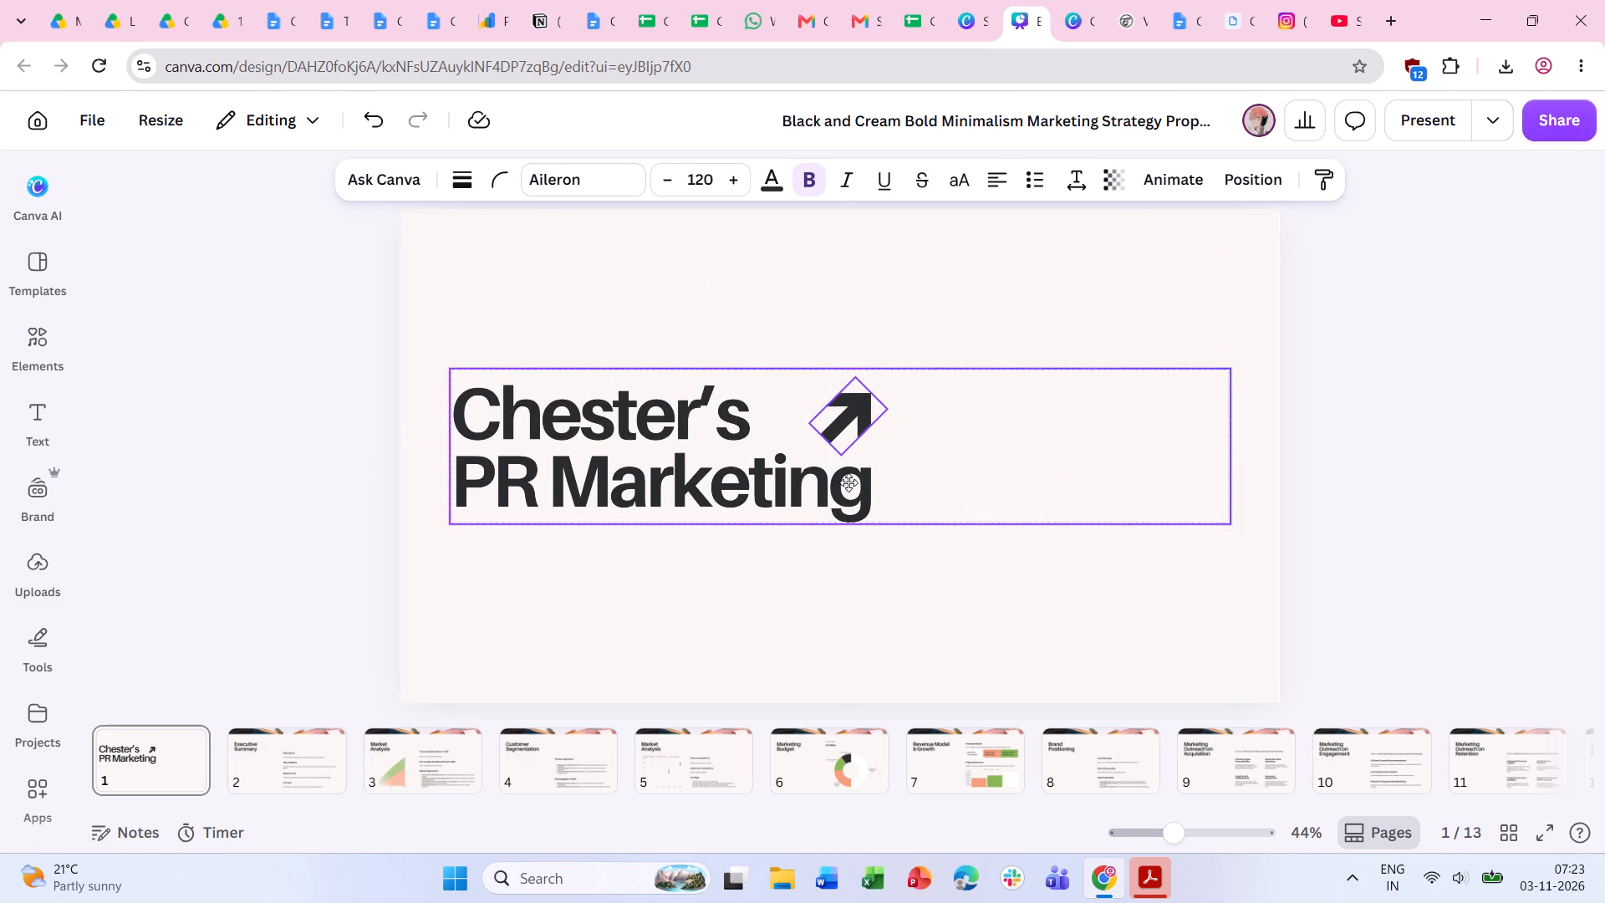
Nudge the cover title and its arrow slightly further down on the cover slide.
{"action": "left_click_drag", "start_coordinate": [848, 482], "coordinate": [850, 494]}
{"action": "left_click", "coordinate": [260, 513]}
Remove the bold formatting from the cover title "Chester's PR Marketing".
{"action": "left_click", "coordinate": [726, 503]}
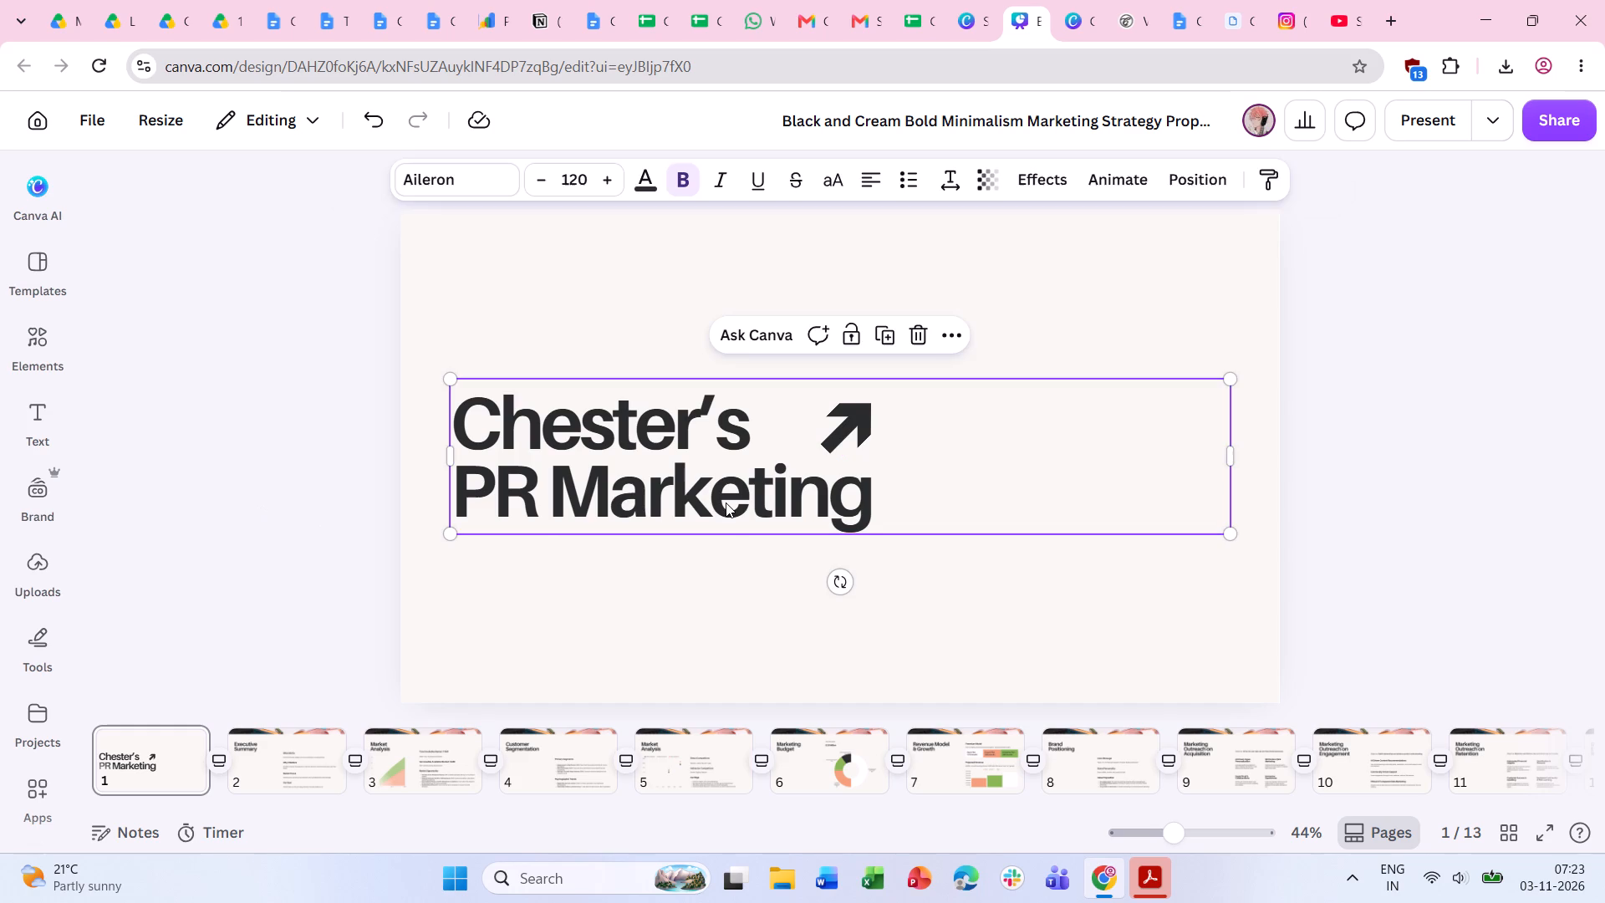
{"action": "left_click", "coordinate": [675, 181]}
{"action": "left_click", "coordinate": [339, 337]}
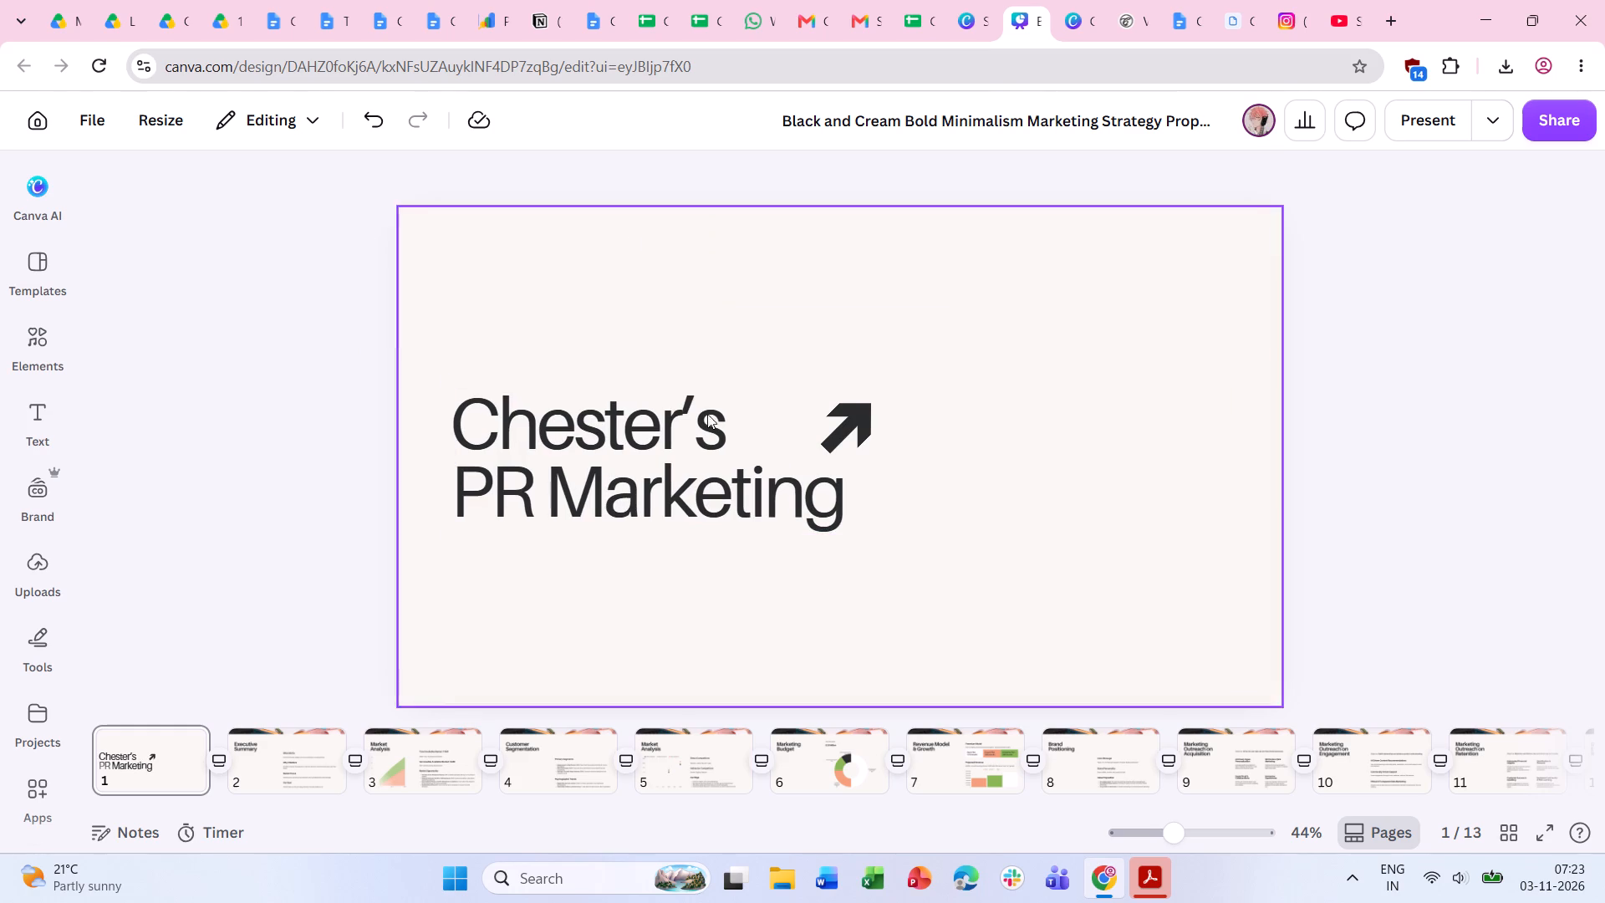
Delete the arrow beside "Chester's" from the cover slide.
{"action": "left_click", "coordinate": [847, 440]}
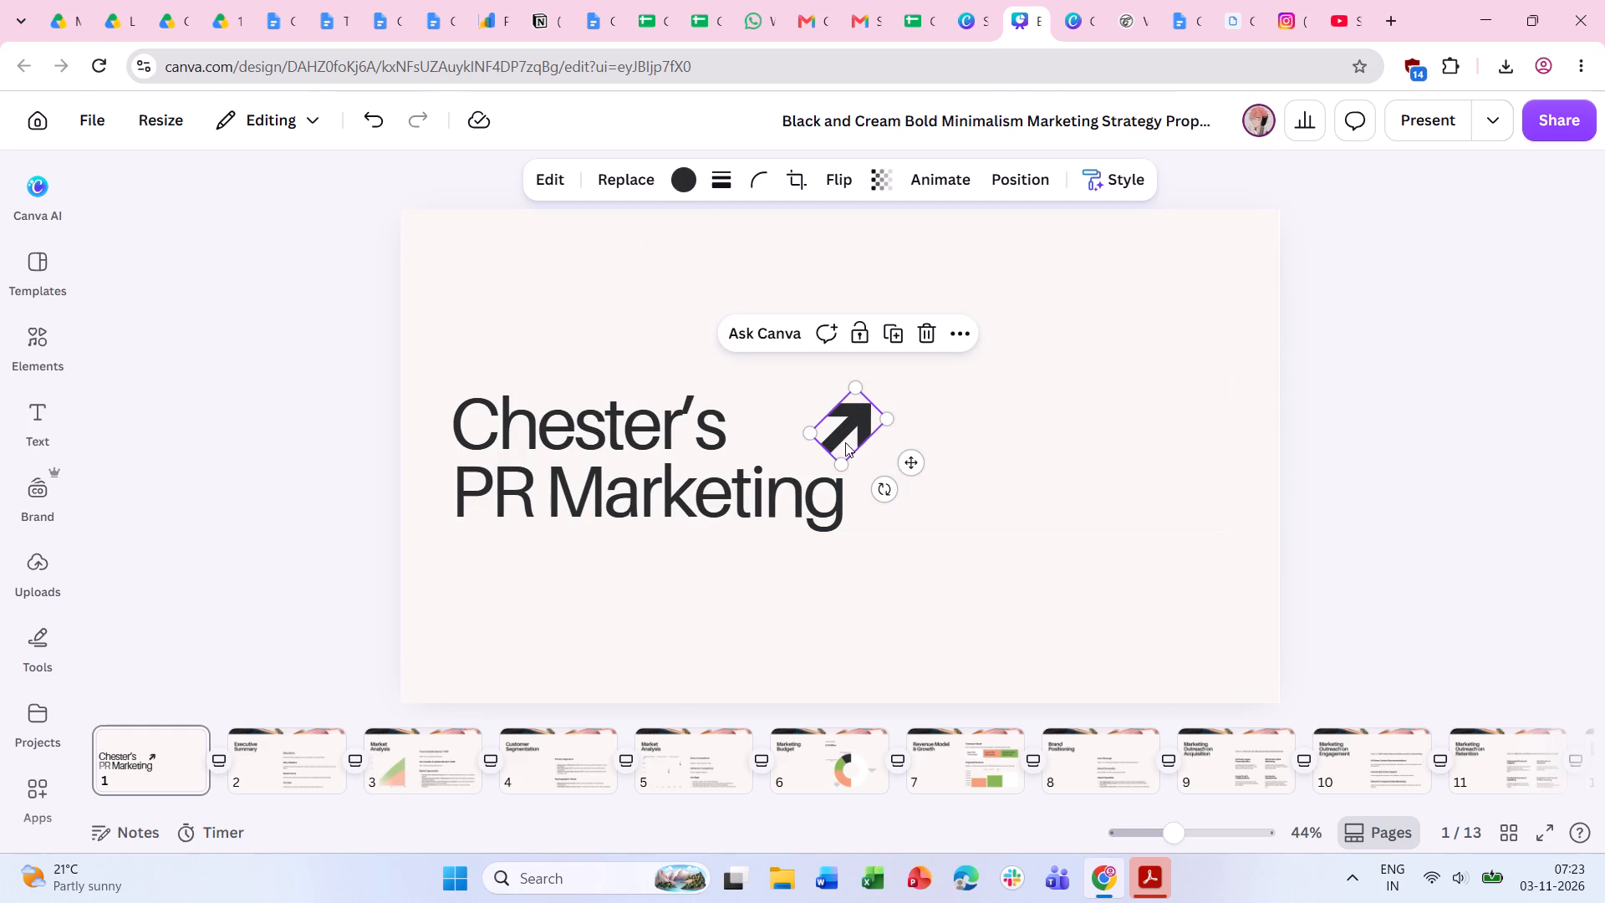
{"action": "key", "text": "BackSpace"}
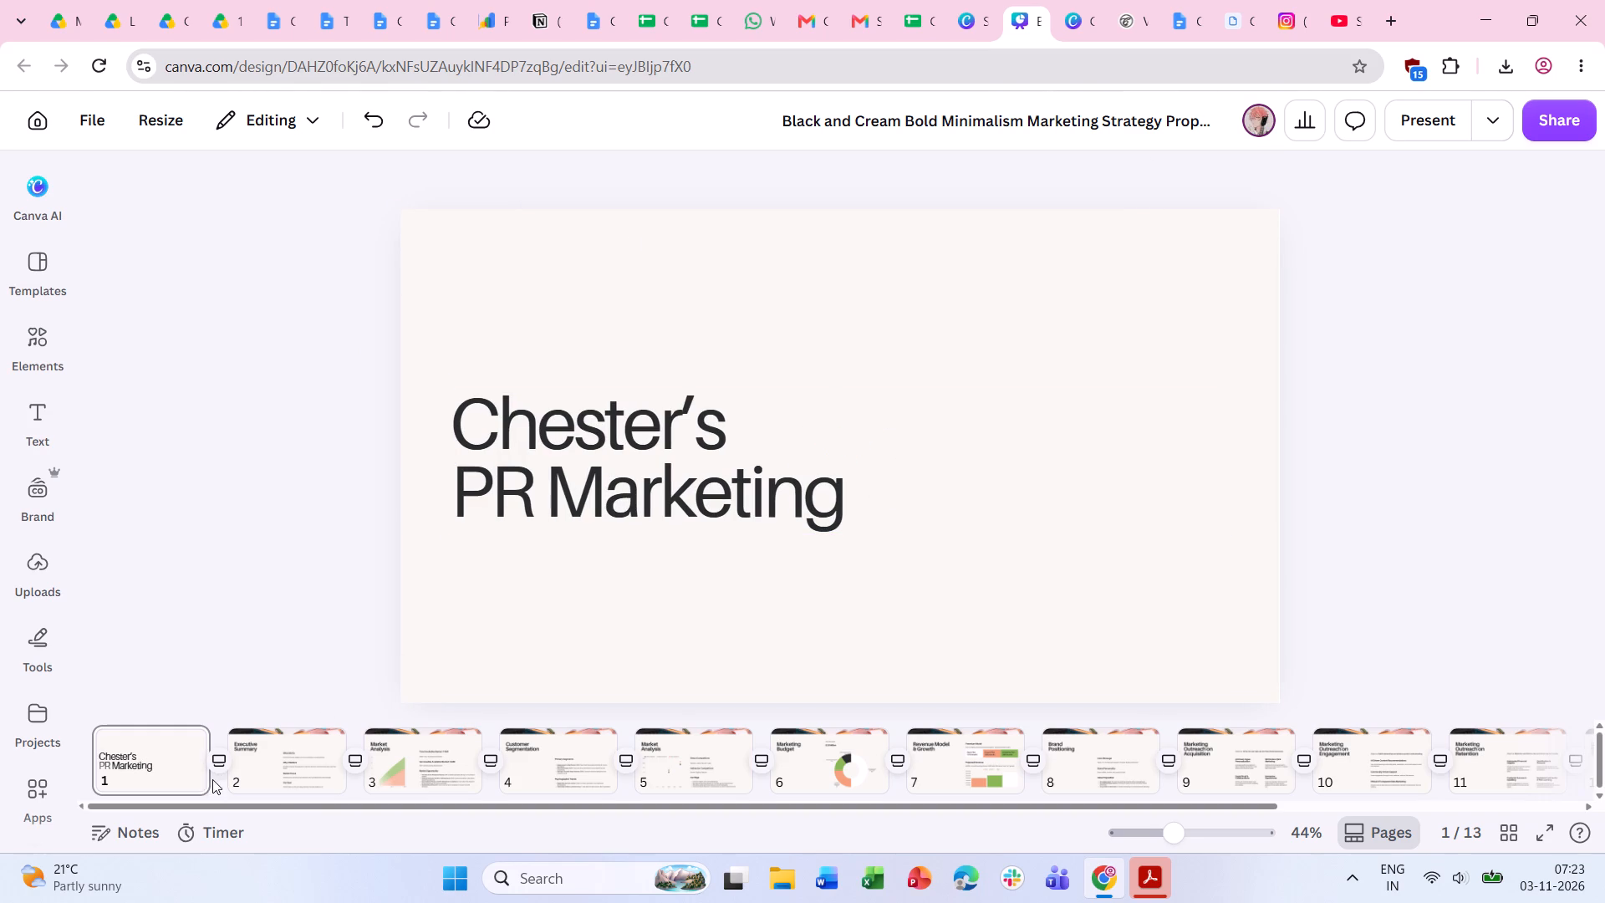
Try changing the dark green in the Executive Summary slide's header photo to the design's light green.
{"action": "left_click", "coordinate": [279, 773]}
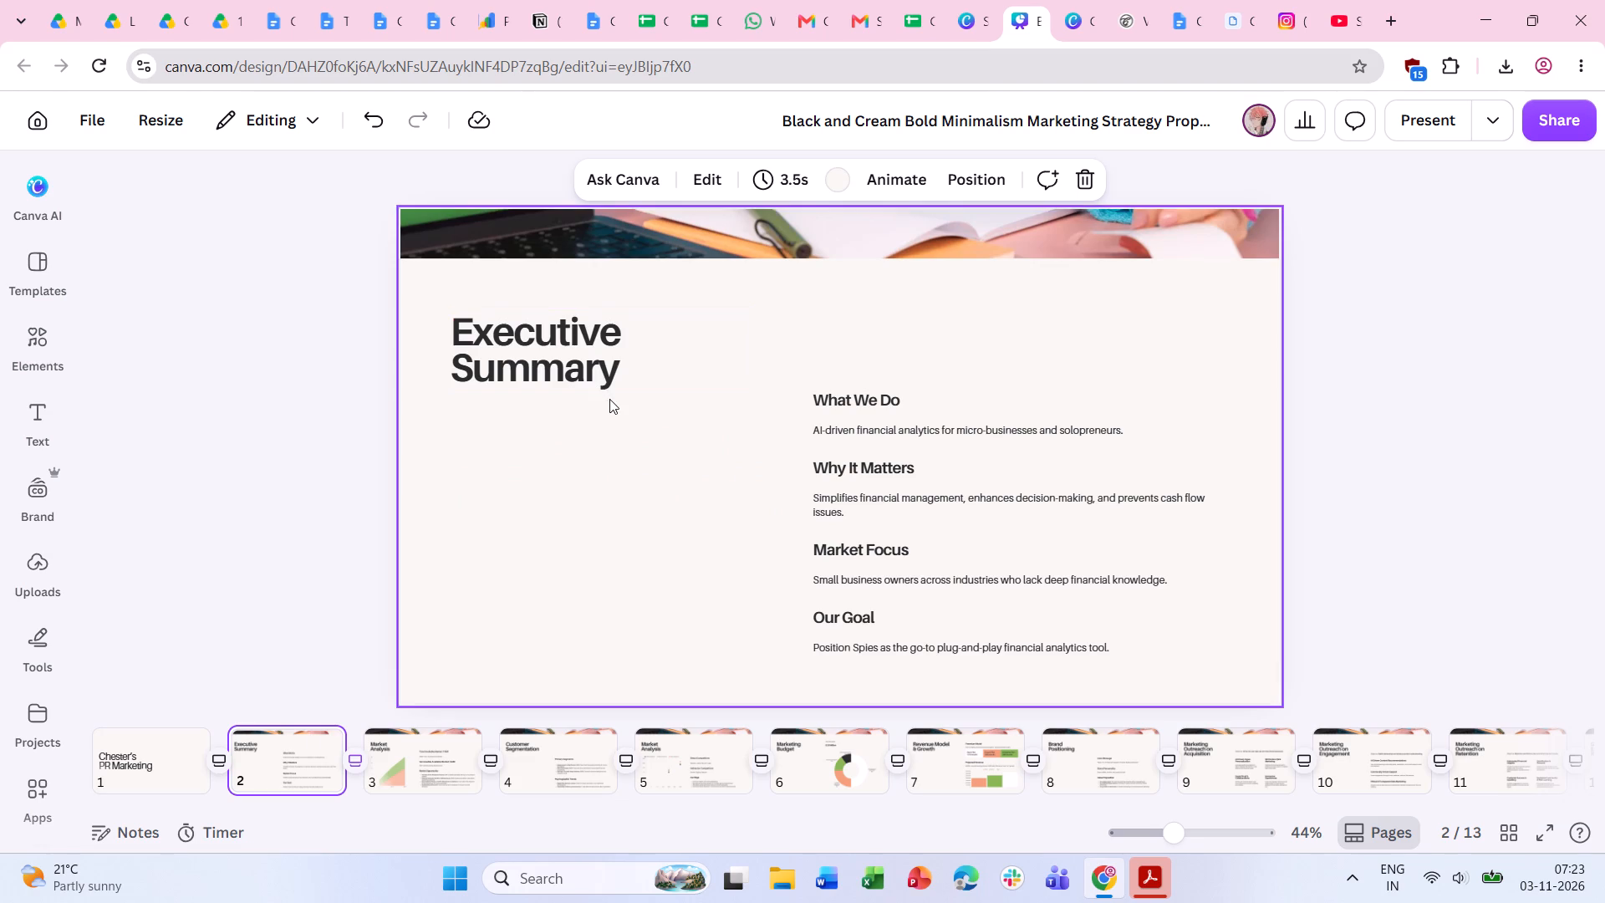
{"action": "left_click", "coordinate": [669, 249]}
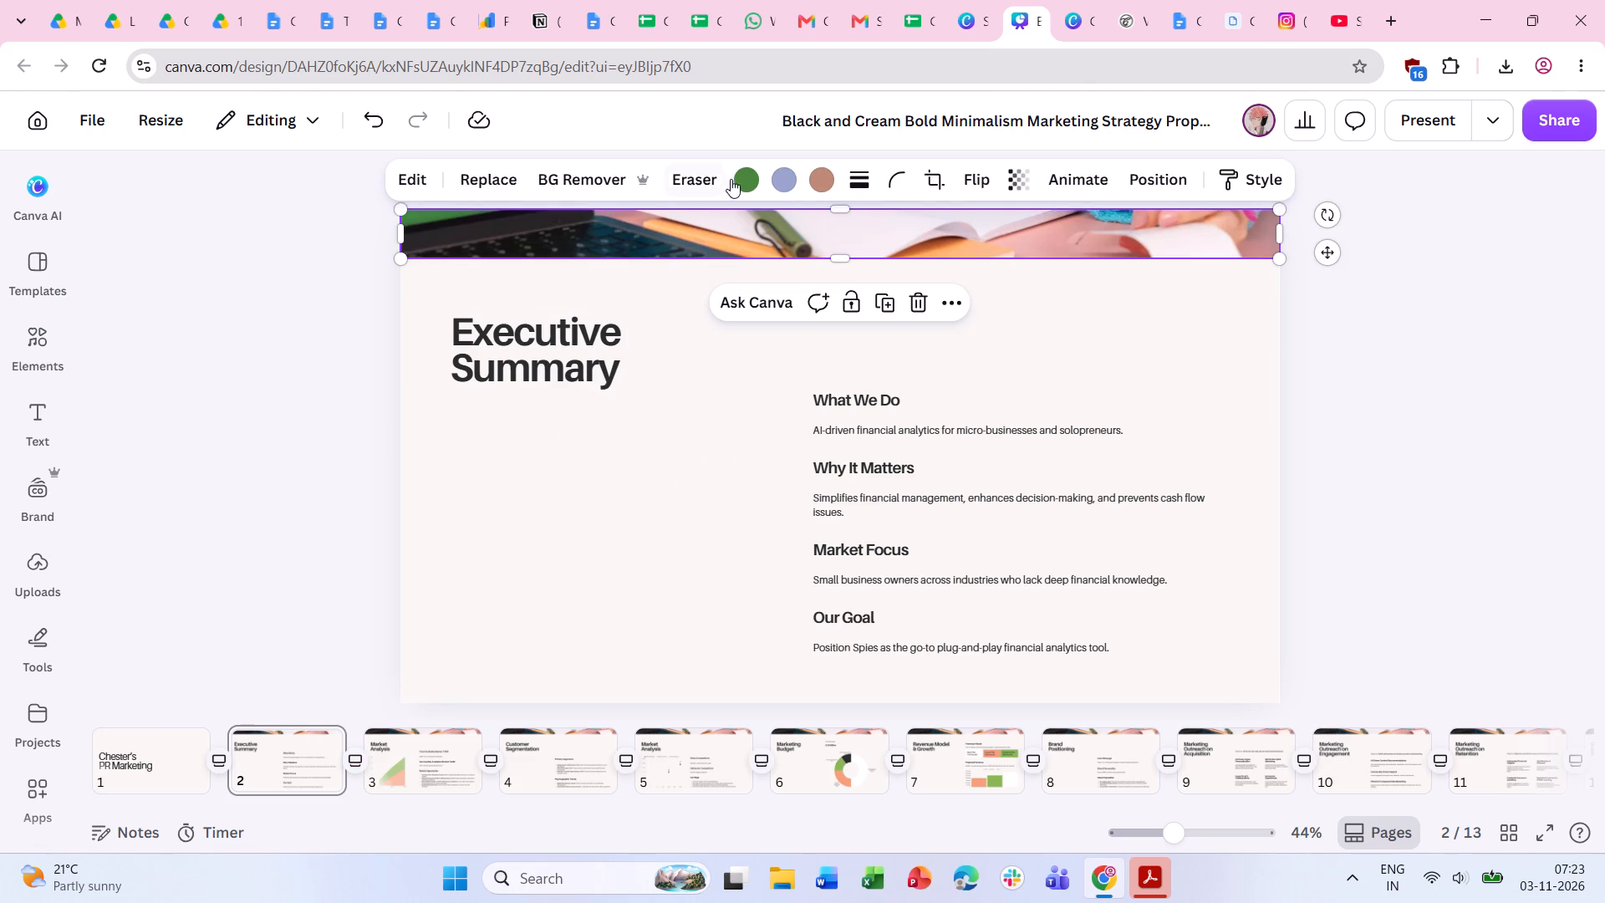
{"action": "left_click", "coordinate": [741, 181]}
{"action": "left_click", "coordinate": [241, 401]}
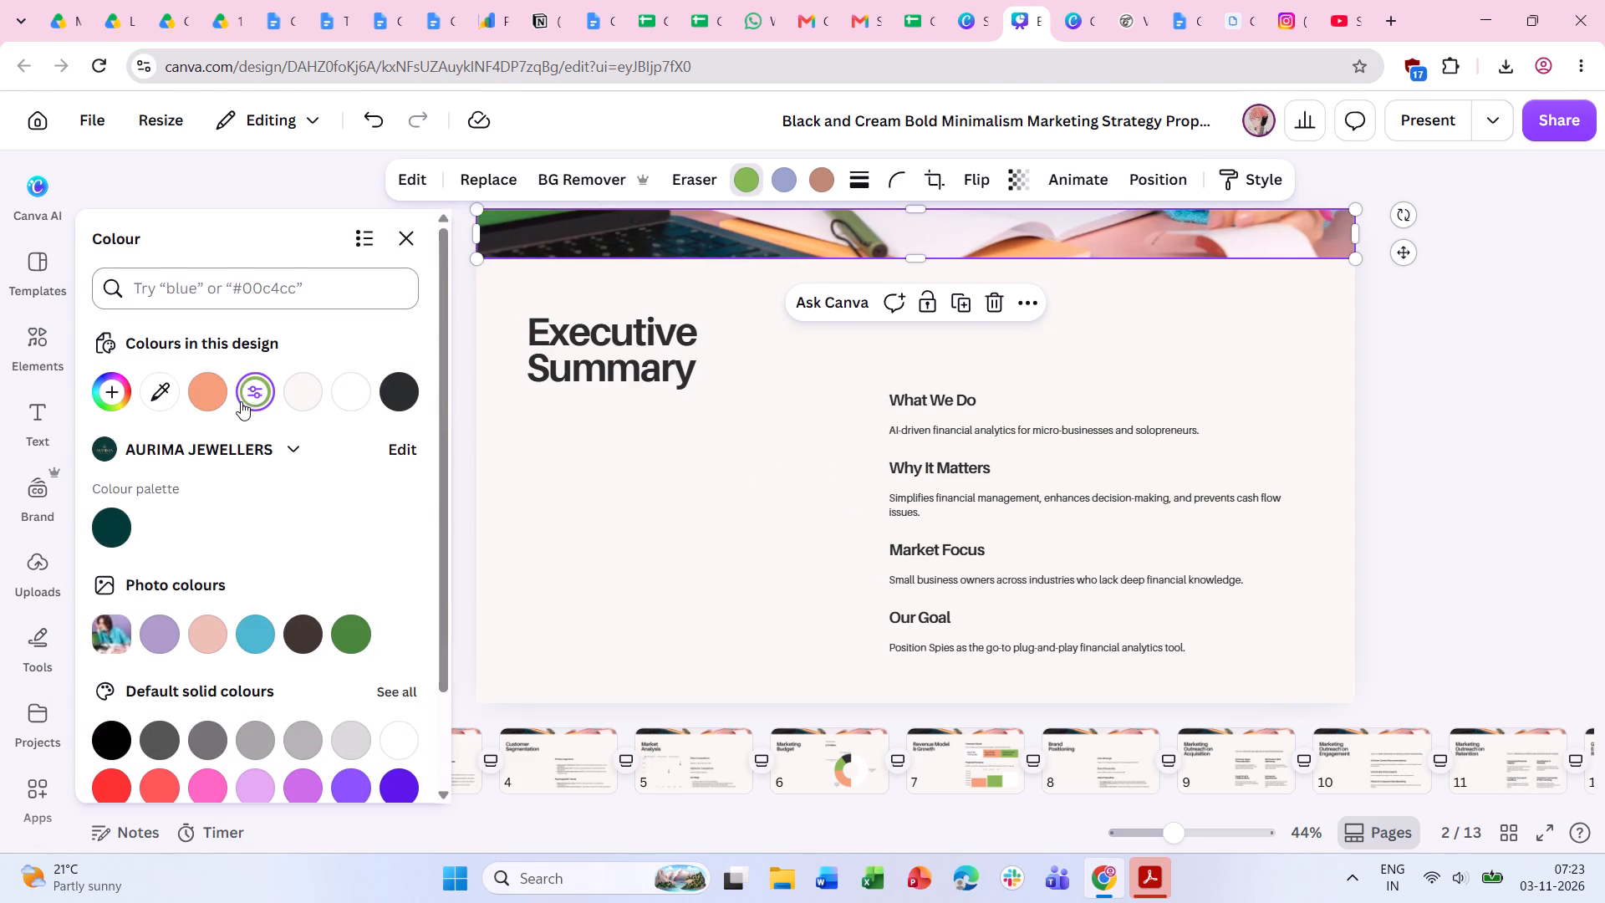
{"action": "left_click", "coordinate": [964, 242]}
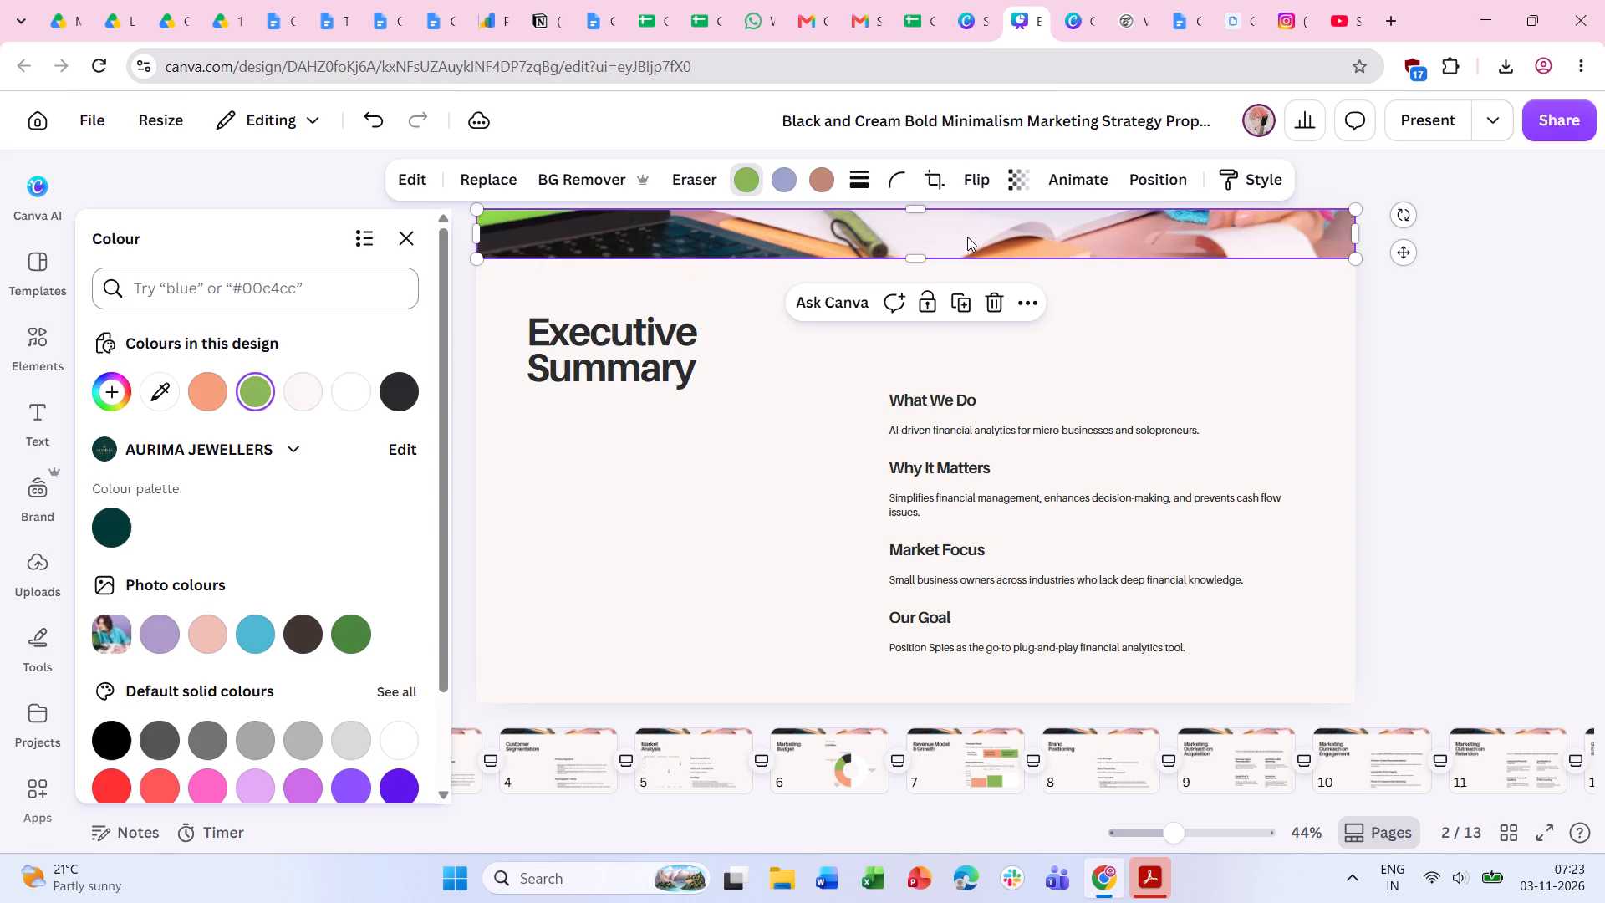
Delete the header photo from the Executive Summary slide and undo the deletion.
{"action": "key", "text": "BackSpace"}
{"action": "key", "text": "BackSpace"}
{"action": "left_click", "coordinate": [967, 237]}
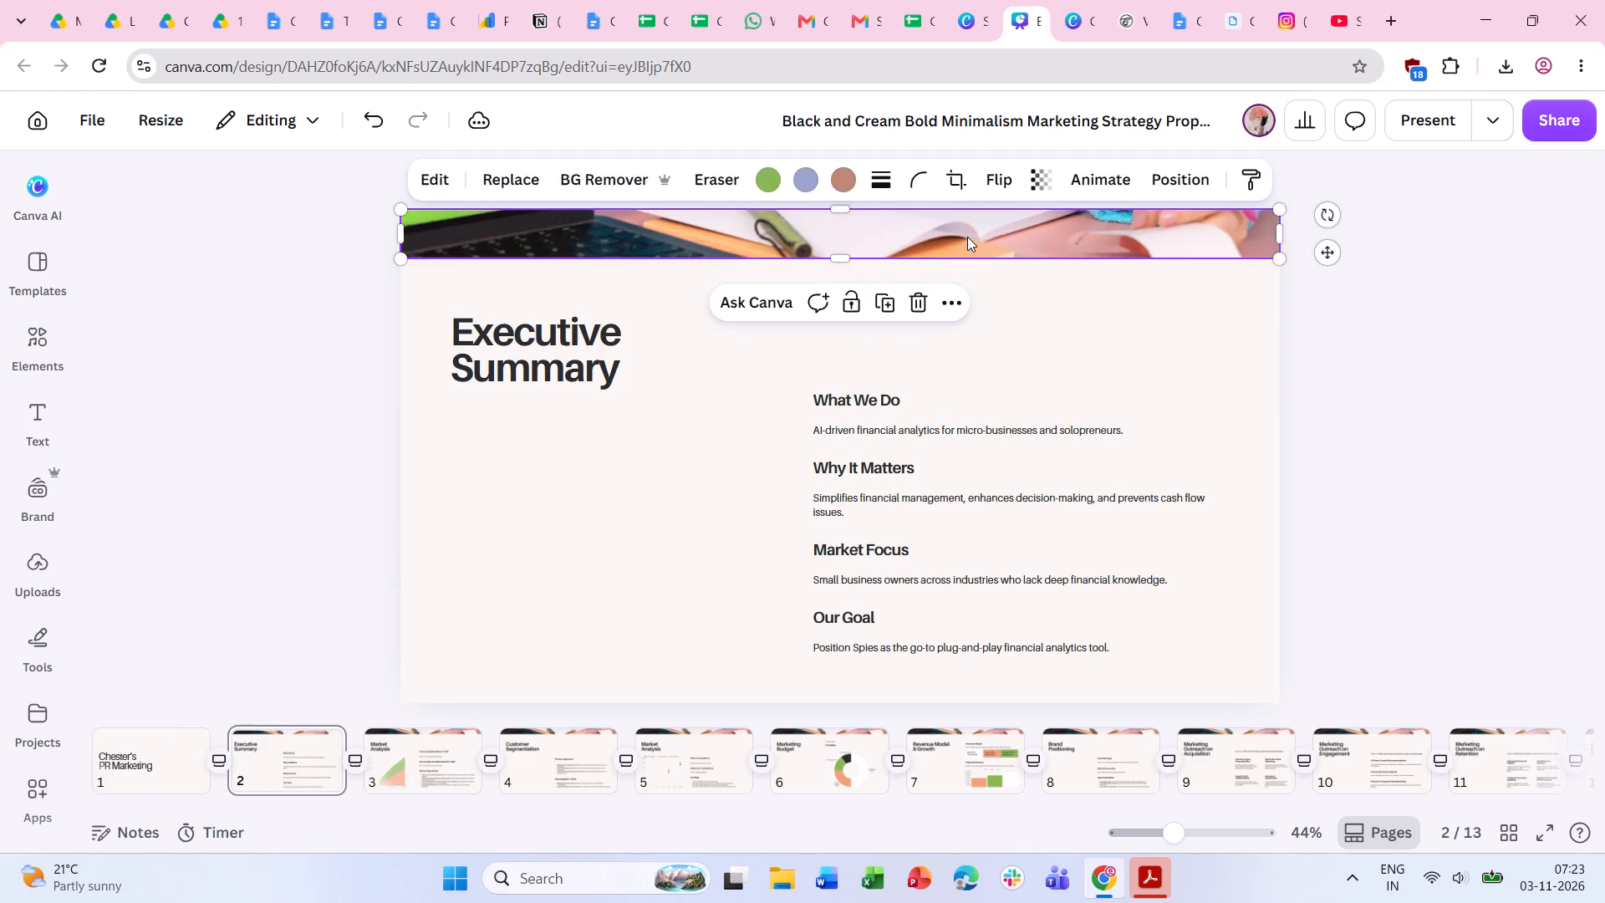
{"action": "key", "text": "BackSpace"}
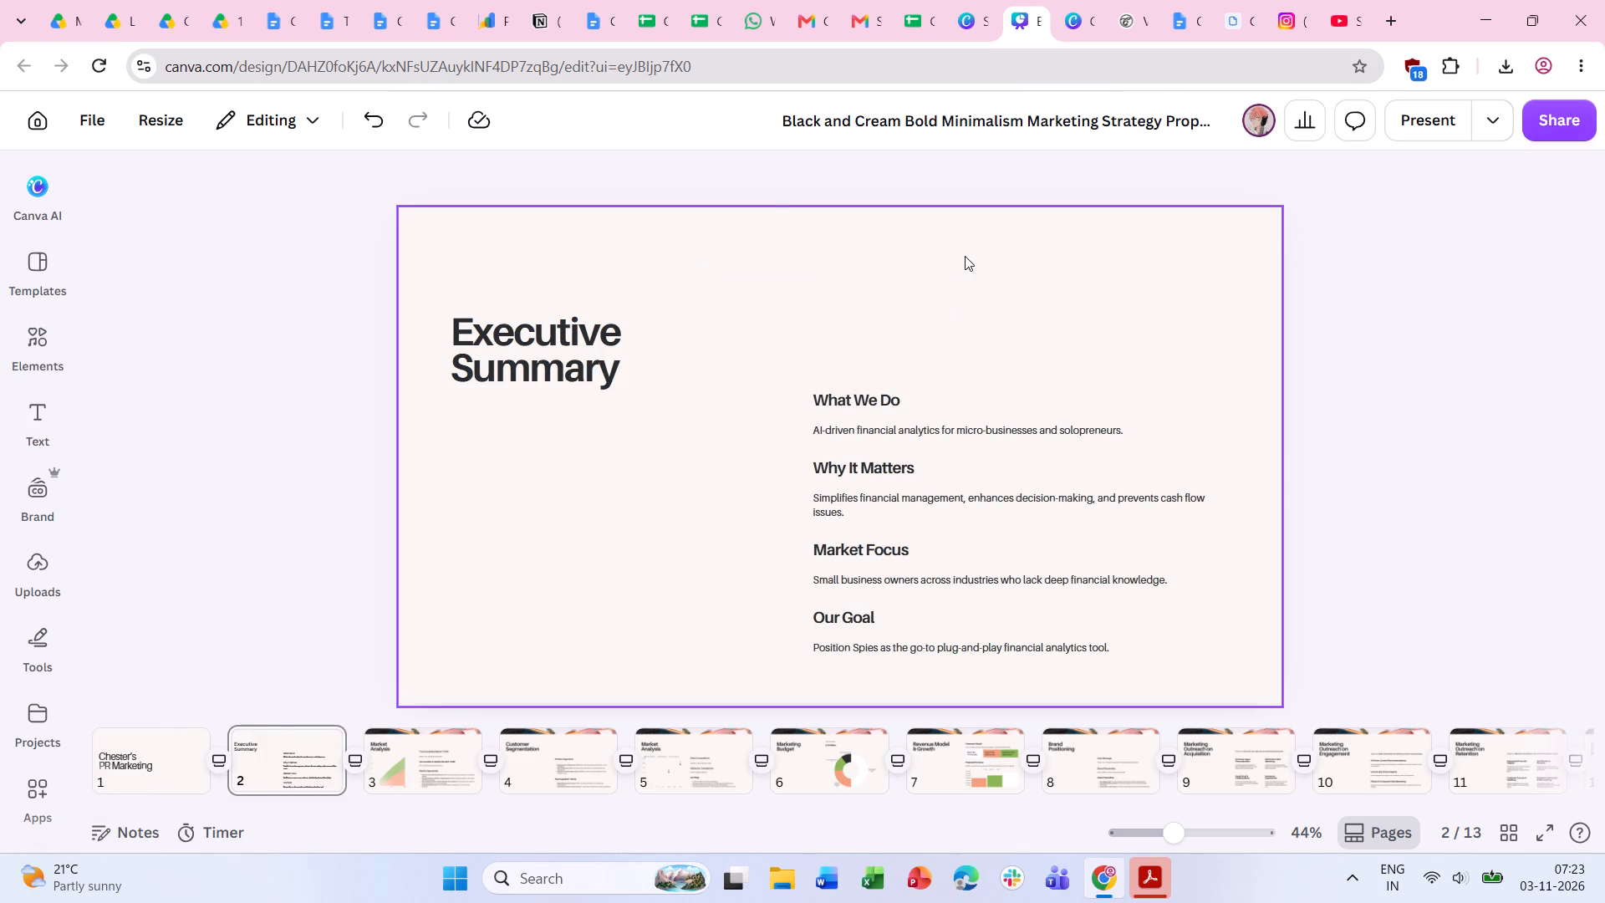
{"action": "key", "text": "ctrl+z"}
Apply the Colour Pop filter Heatwave to the header photo on the Executive Summary slide.
{"action": "left_click", "coordinate": [832, 231]}
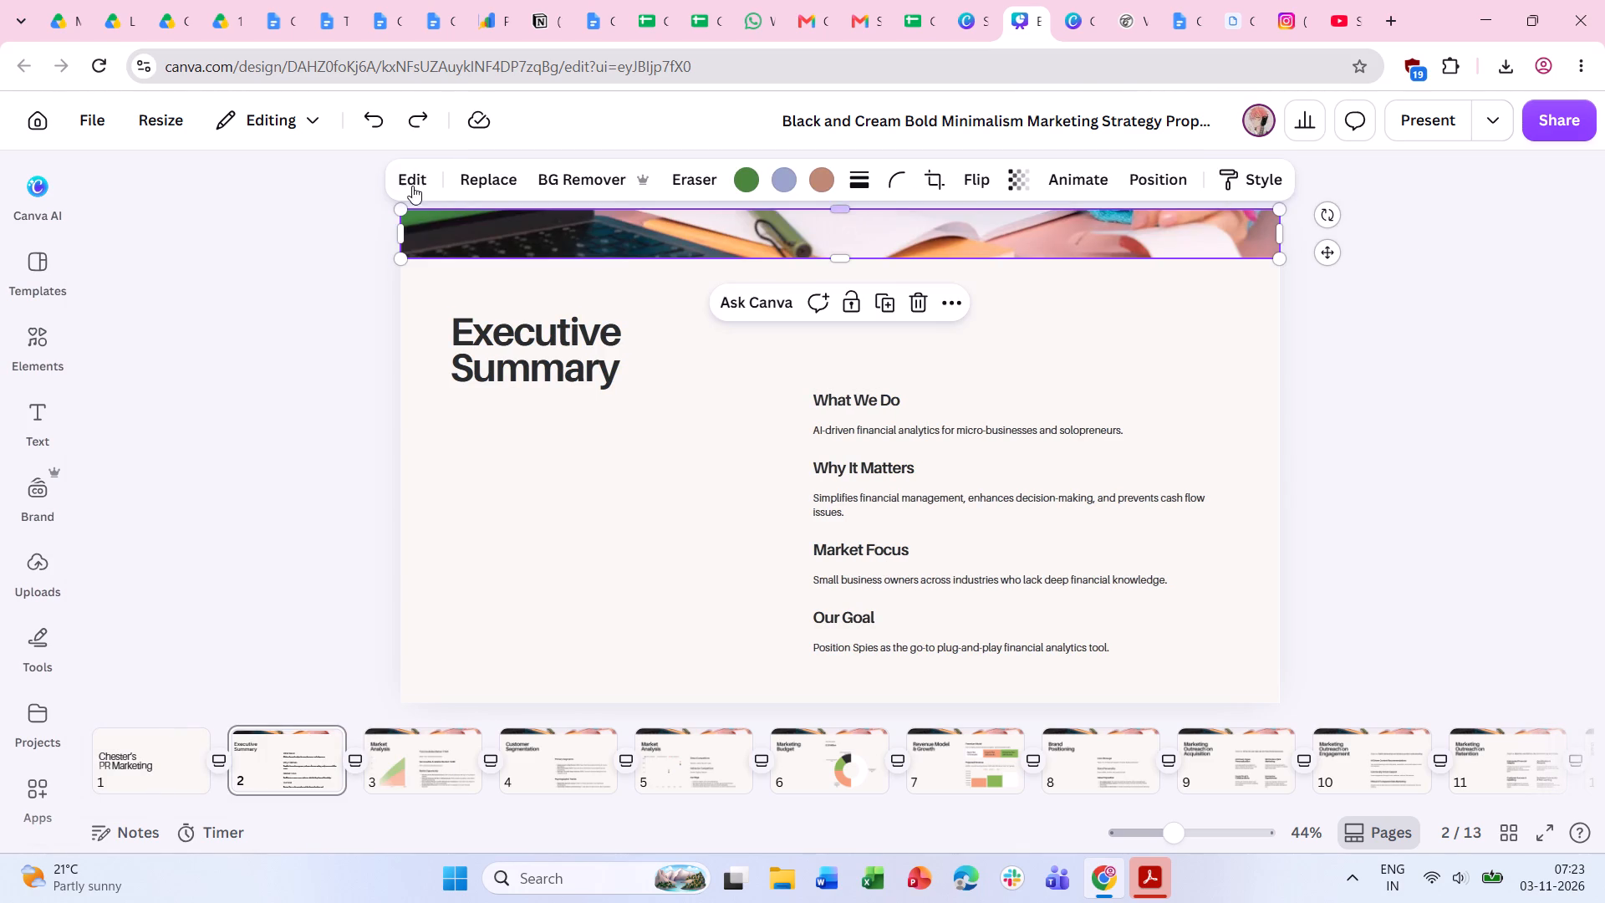
{"action": "left_click", "coordinate": [400, 180]}
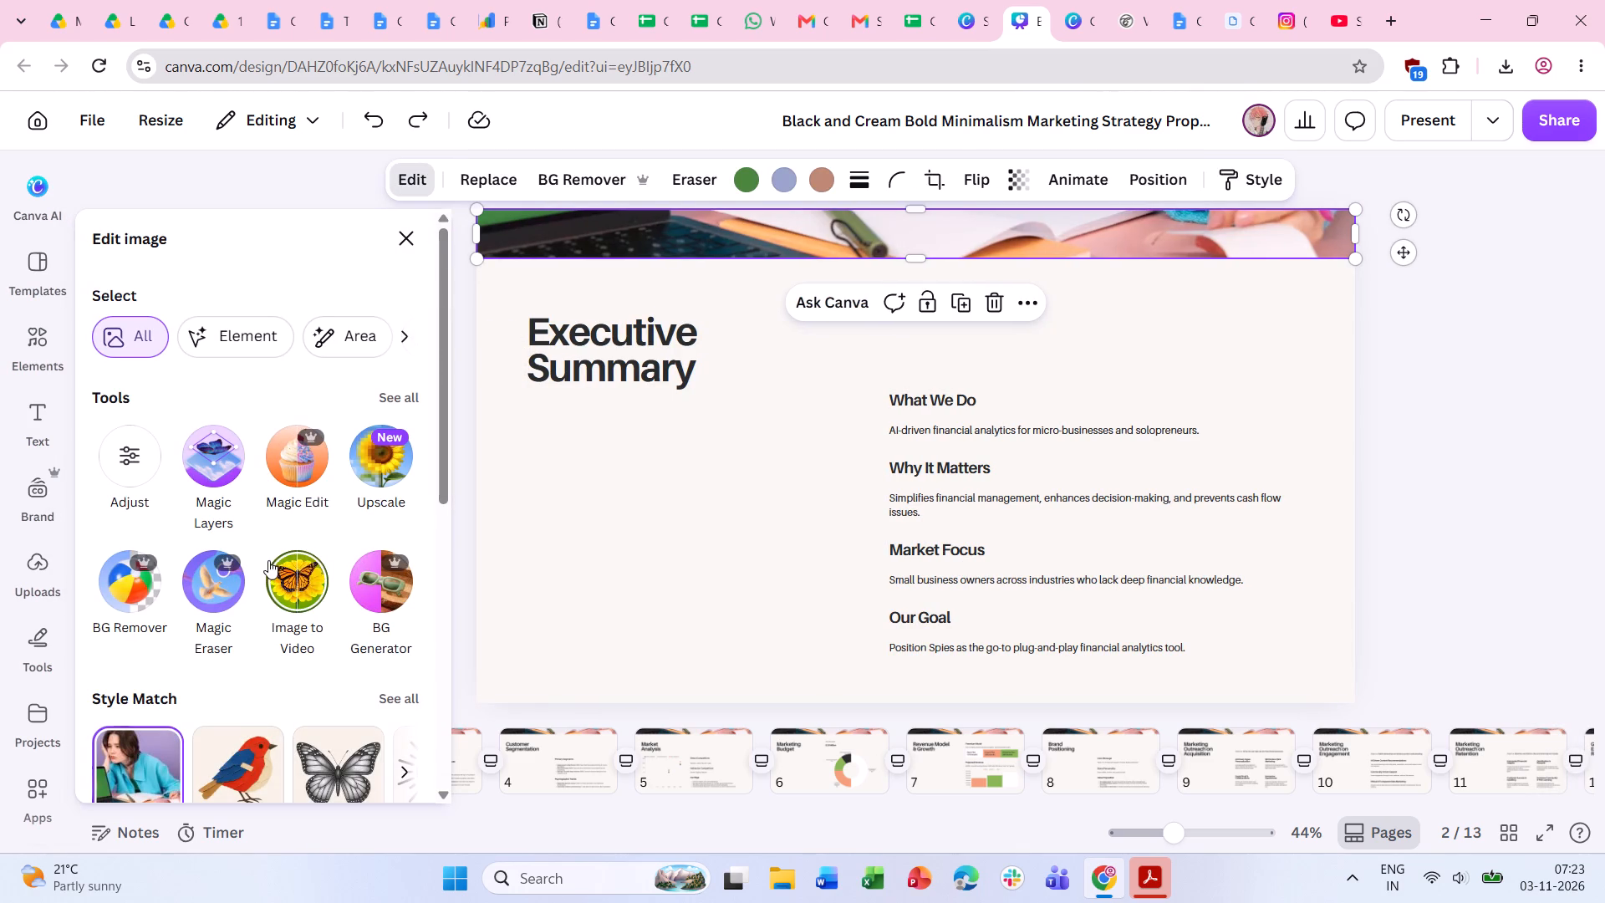
{"action": "scroll", "coordinate": [270, 559], "scroll_direction": "down", "scroll_amount": 6}
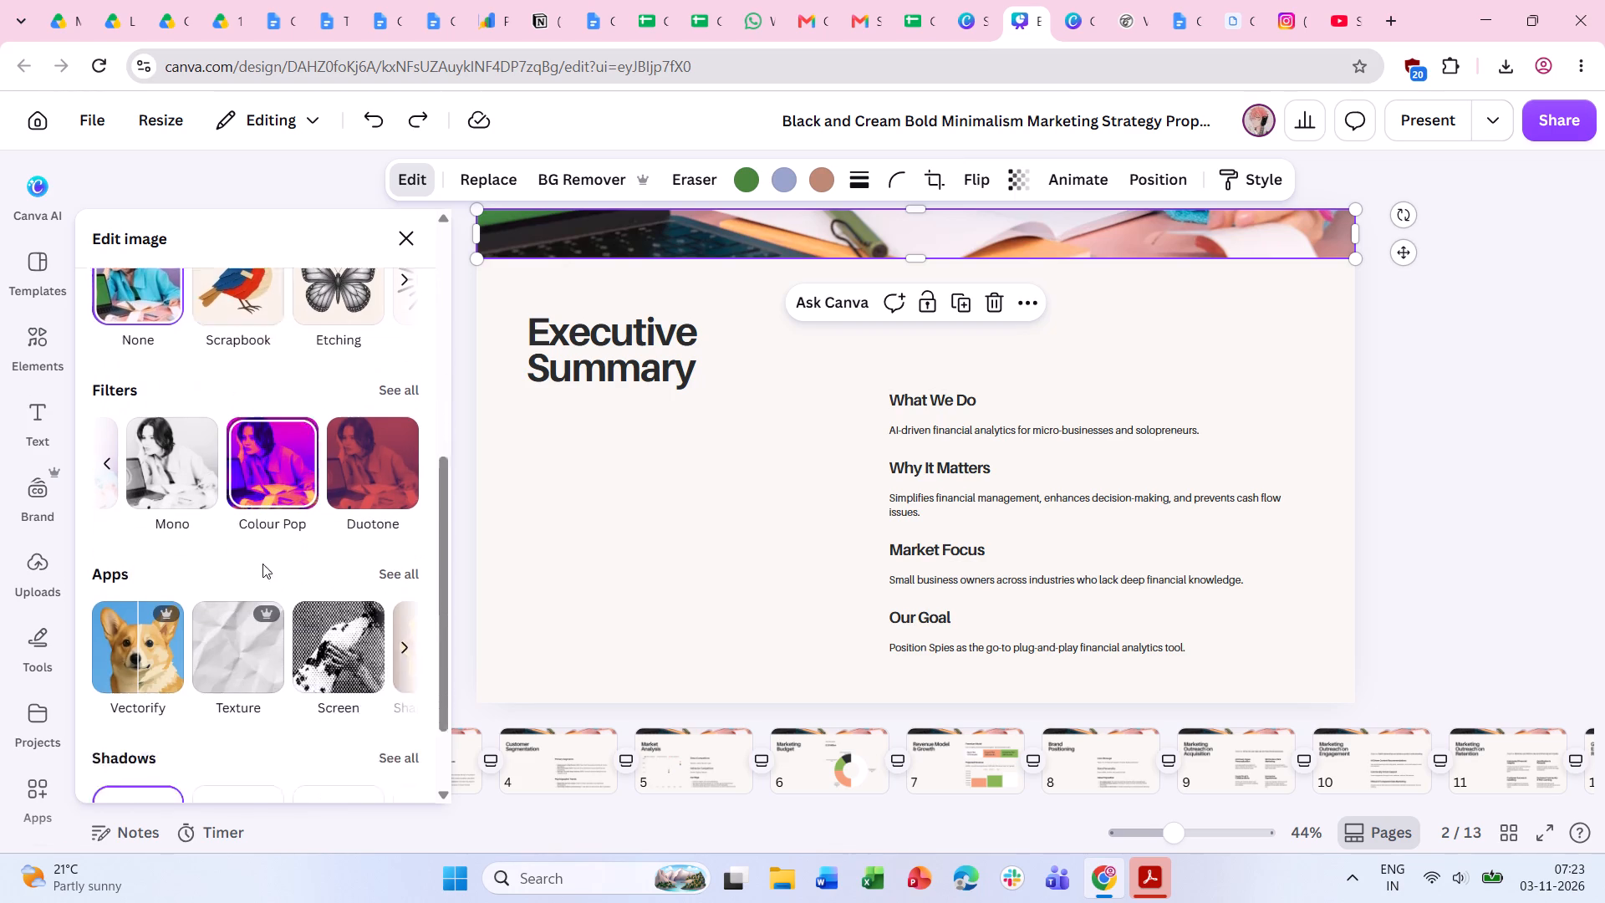
{"action": "left_click", "coordinate": [406, 539]}
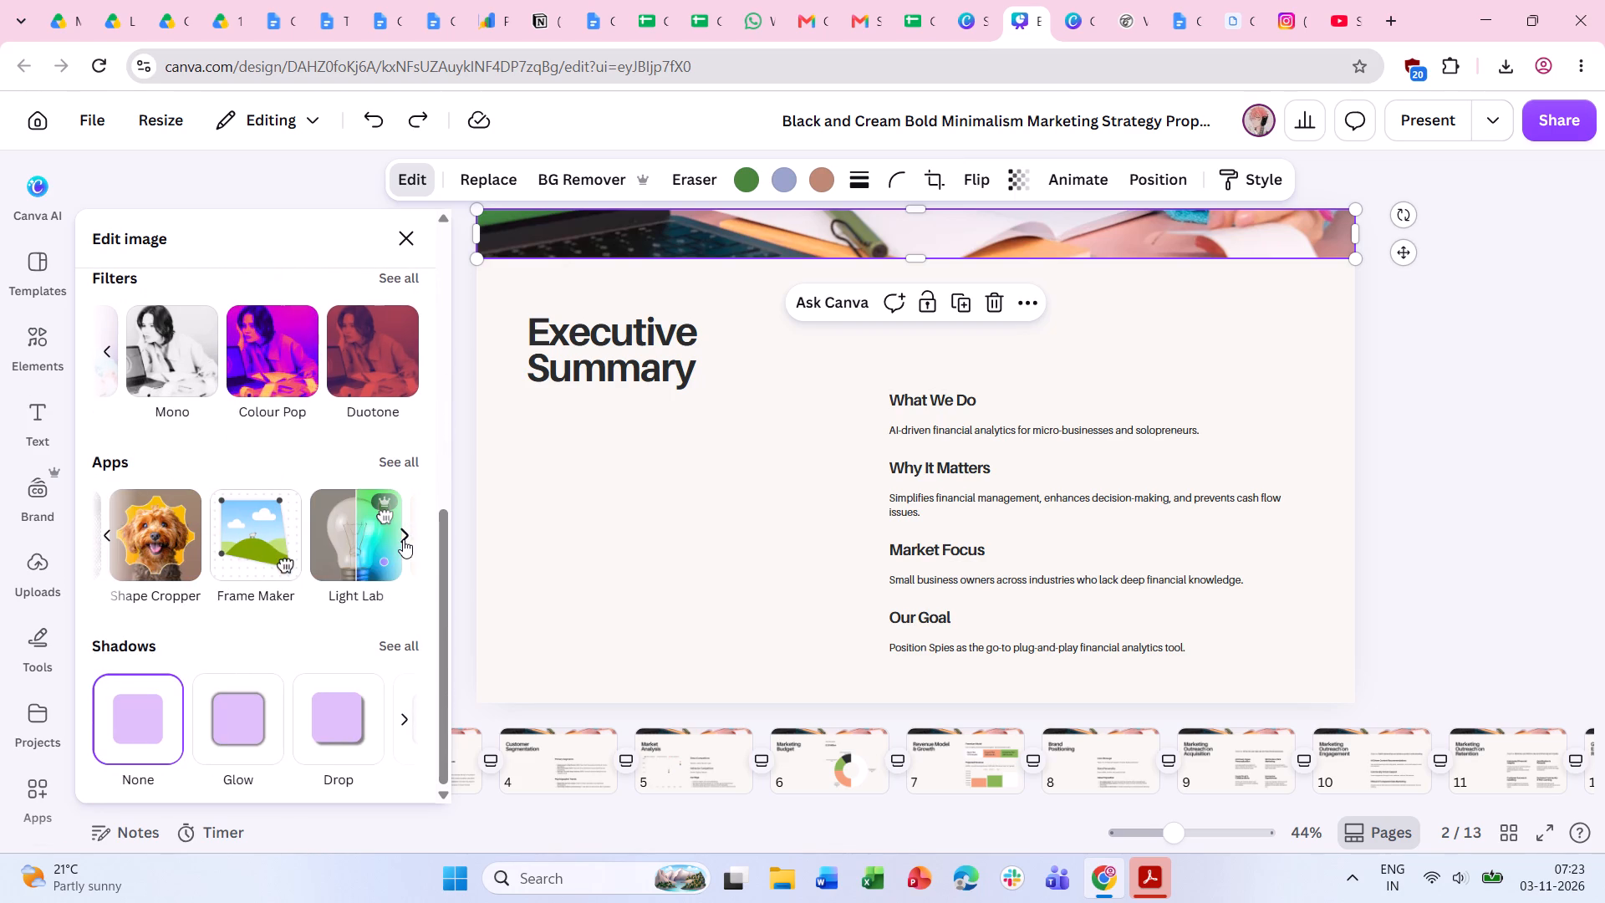
{"action": "left_click", "coordinate": [104, 533]}
{"action": "scroll", "coordinate": [315, 405], "scroll_direction": "up", "scroll_amount": 1}
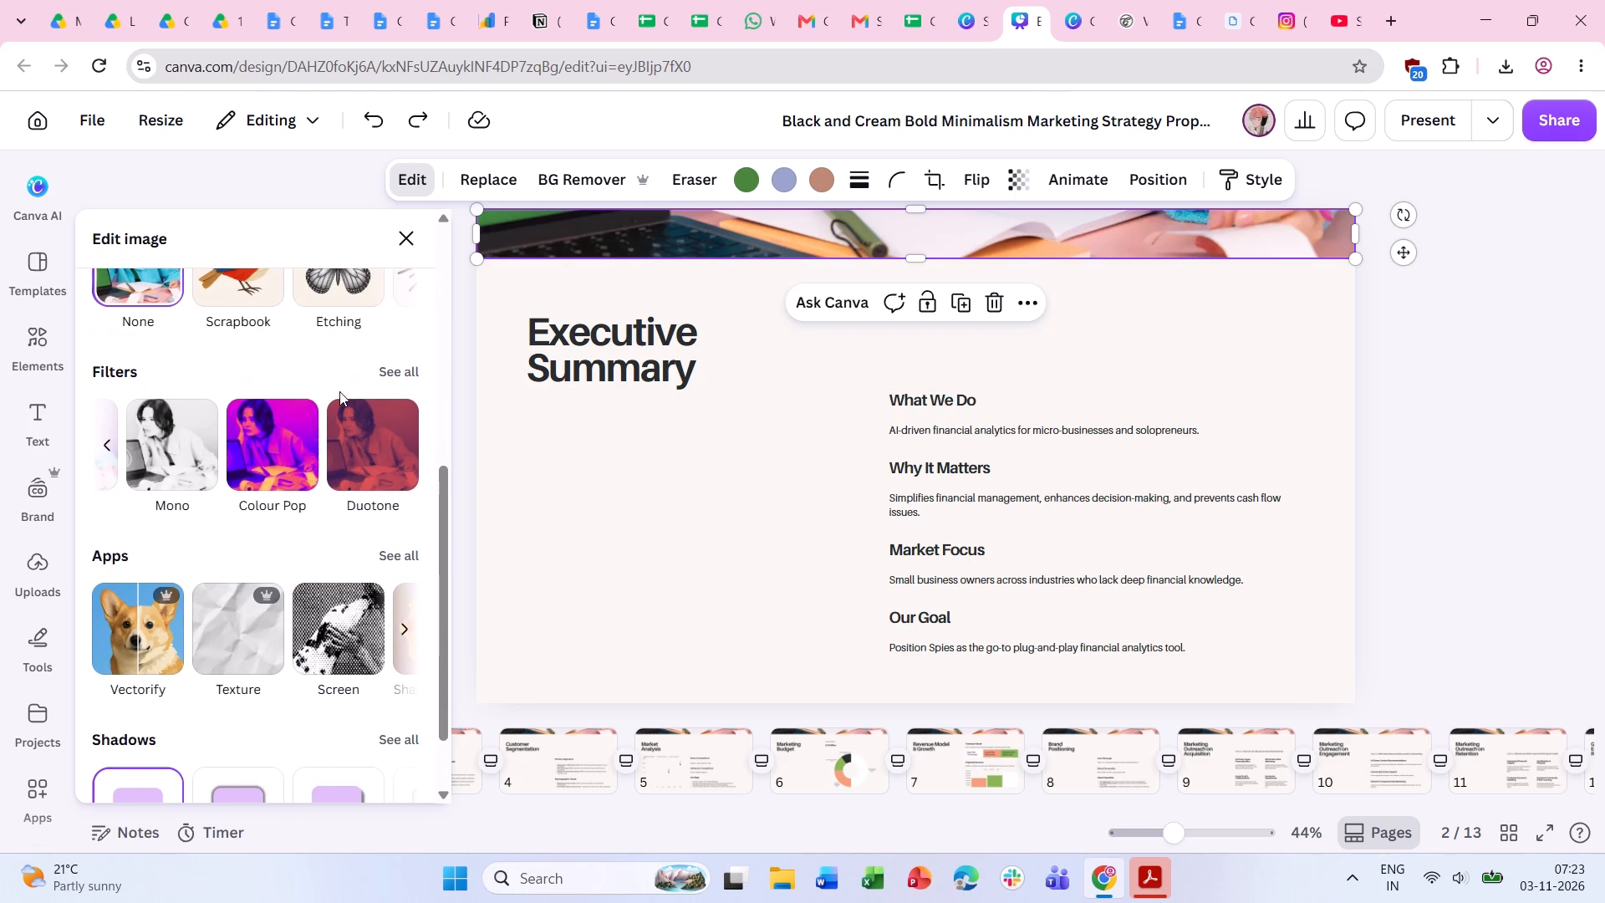
{"action": "left_click", "coordinate": [283, 454]}
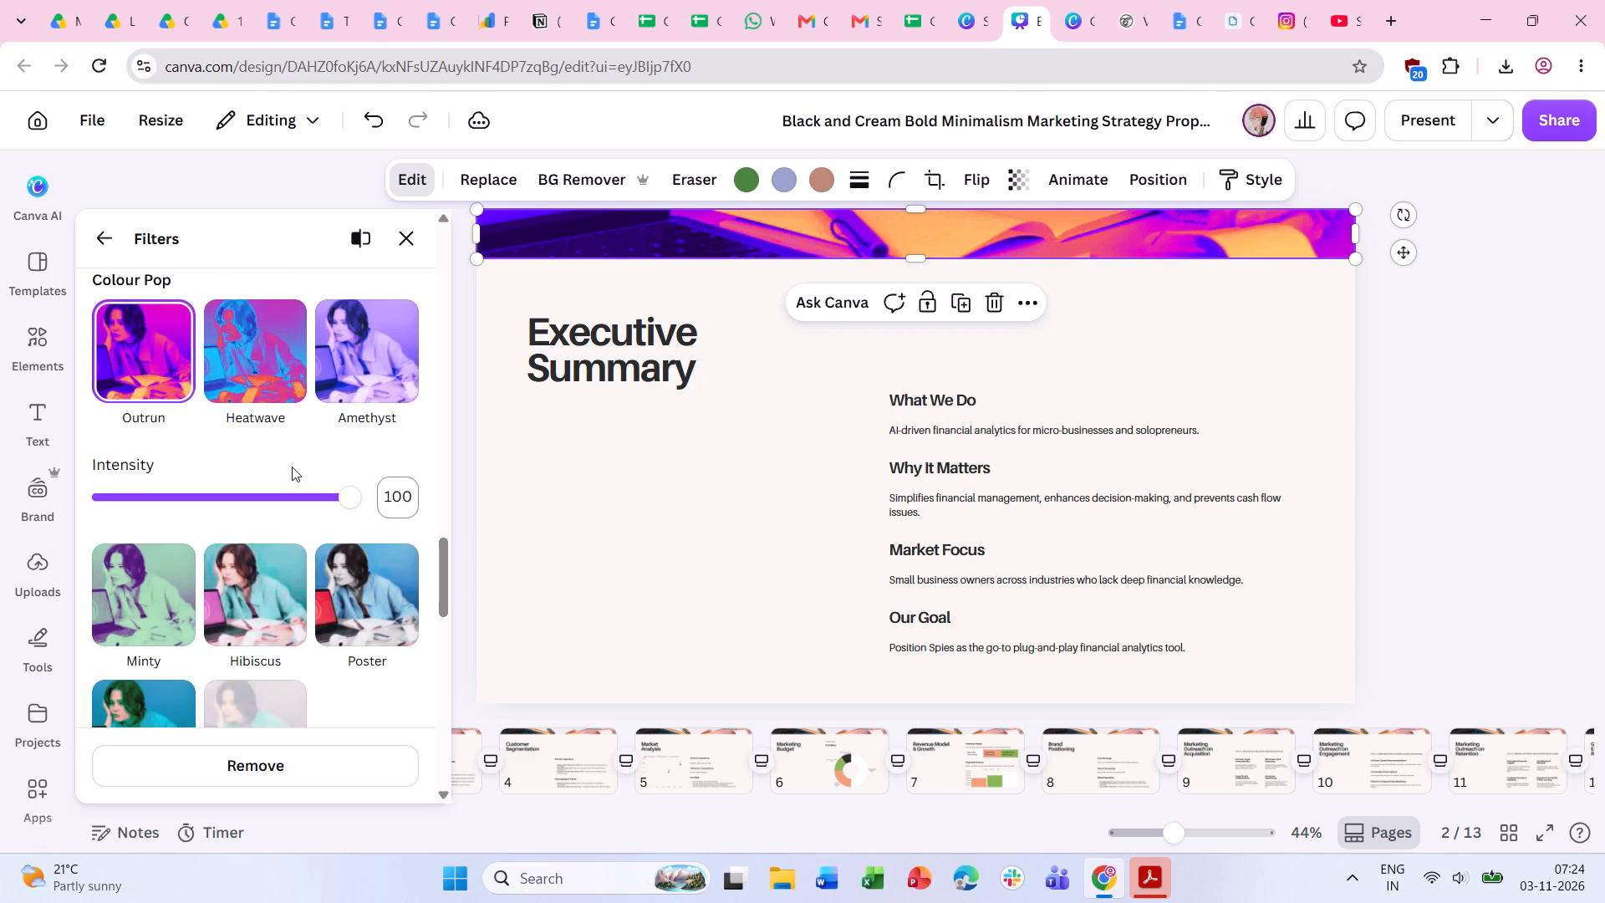
{"action": "left_click", "coordinate": [283, 407]}
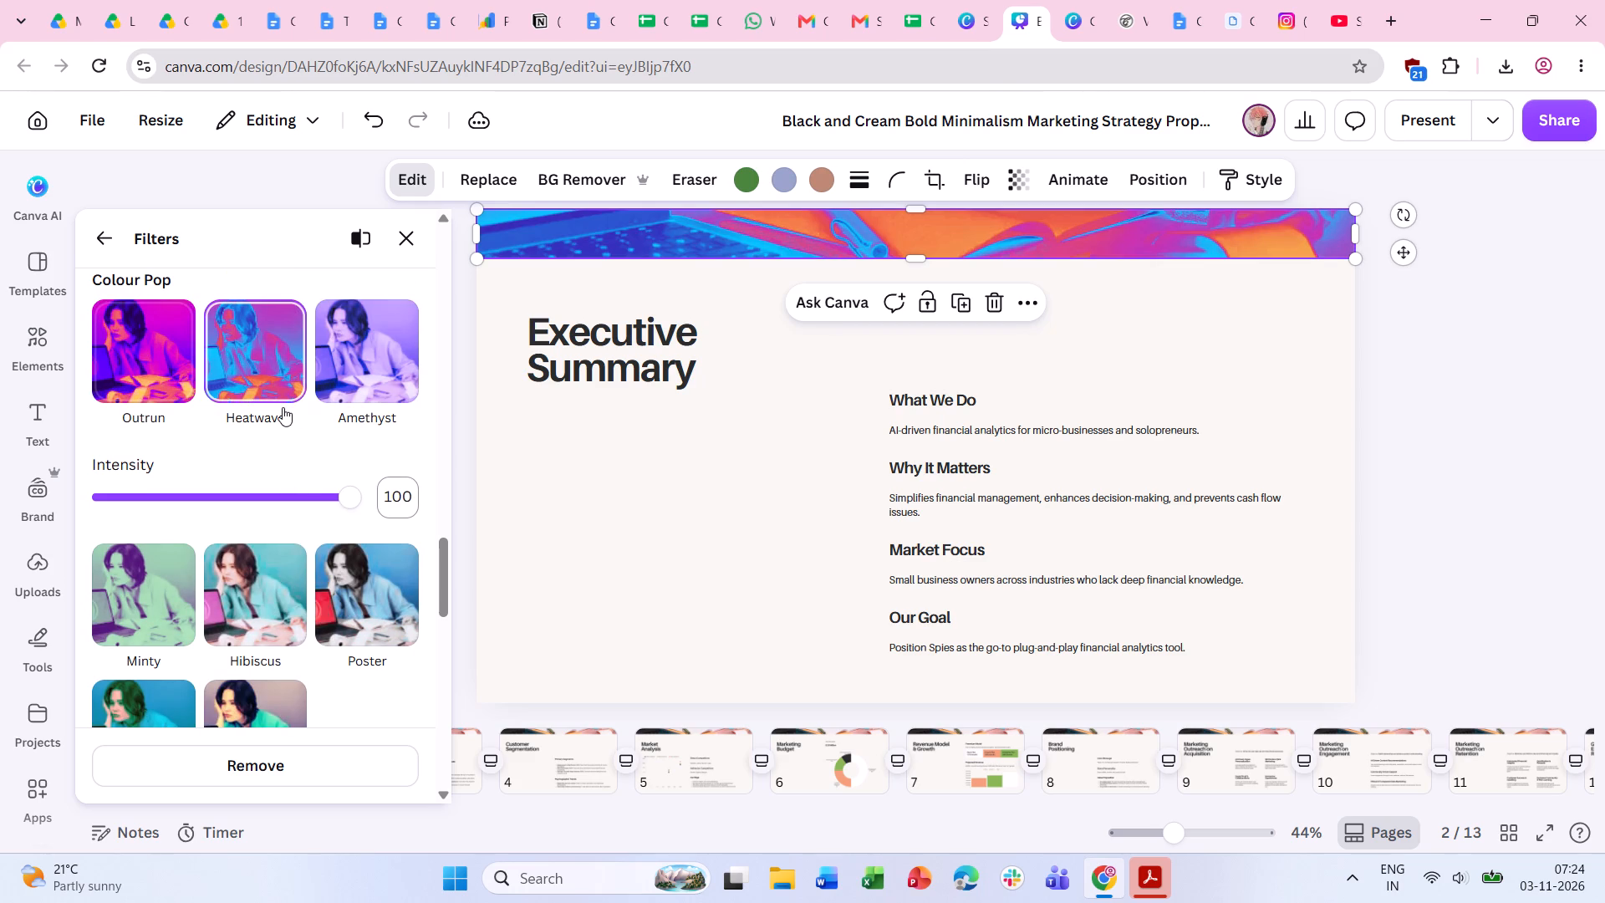
{"action": "double_click", "coordinate": [457, 482]}
{"action": "left_click", "coordinate": [377, 325]}
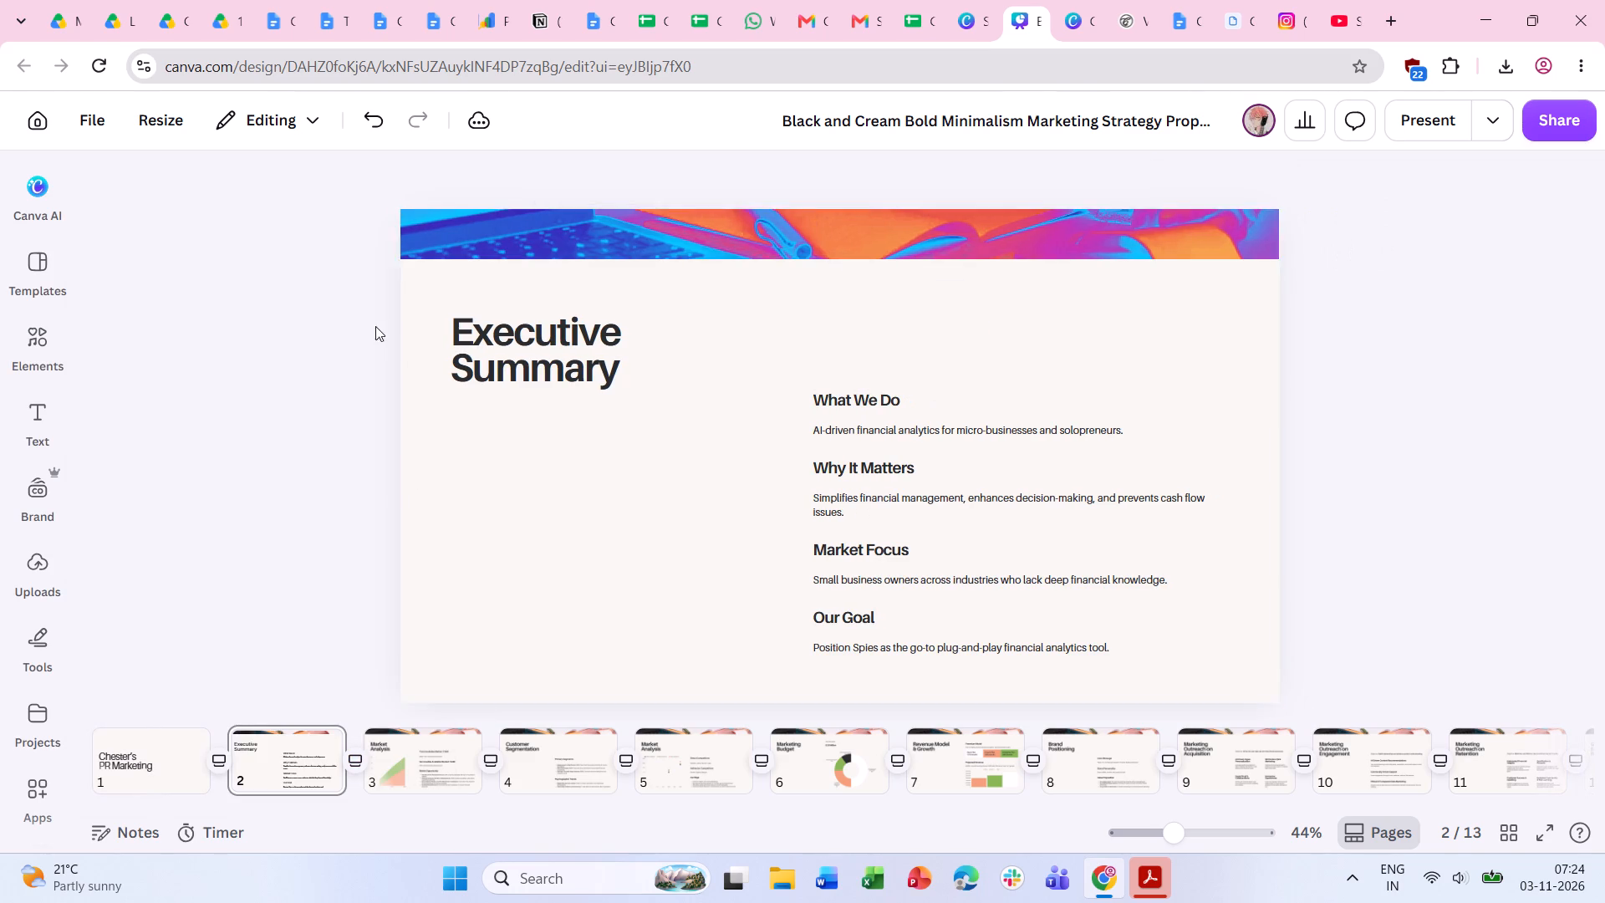
Replace the Executive Summary header photo with the uploaded photo of the dark red Chesterfield sofa against a plain light wall.
{"action": "left_click", "coordinate": [553, 245]}
{"action": "left_click", "coordinate": [39, 568]}
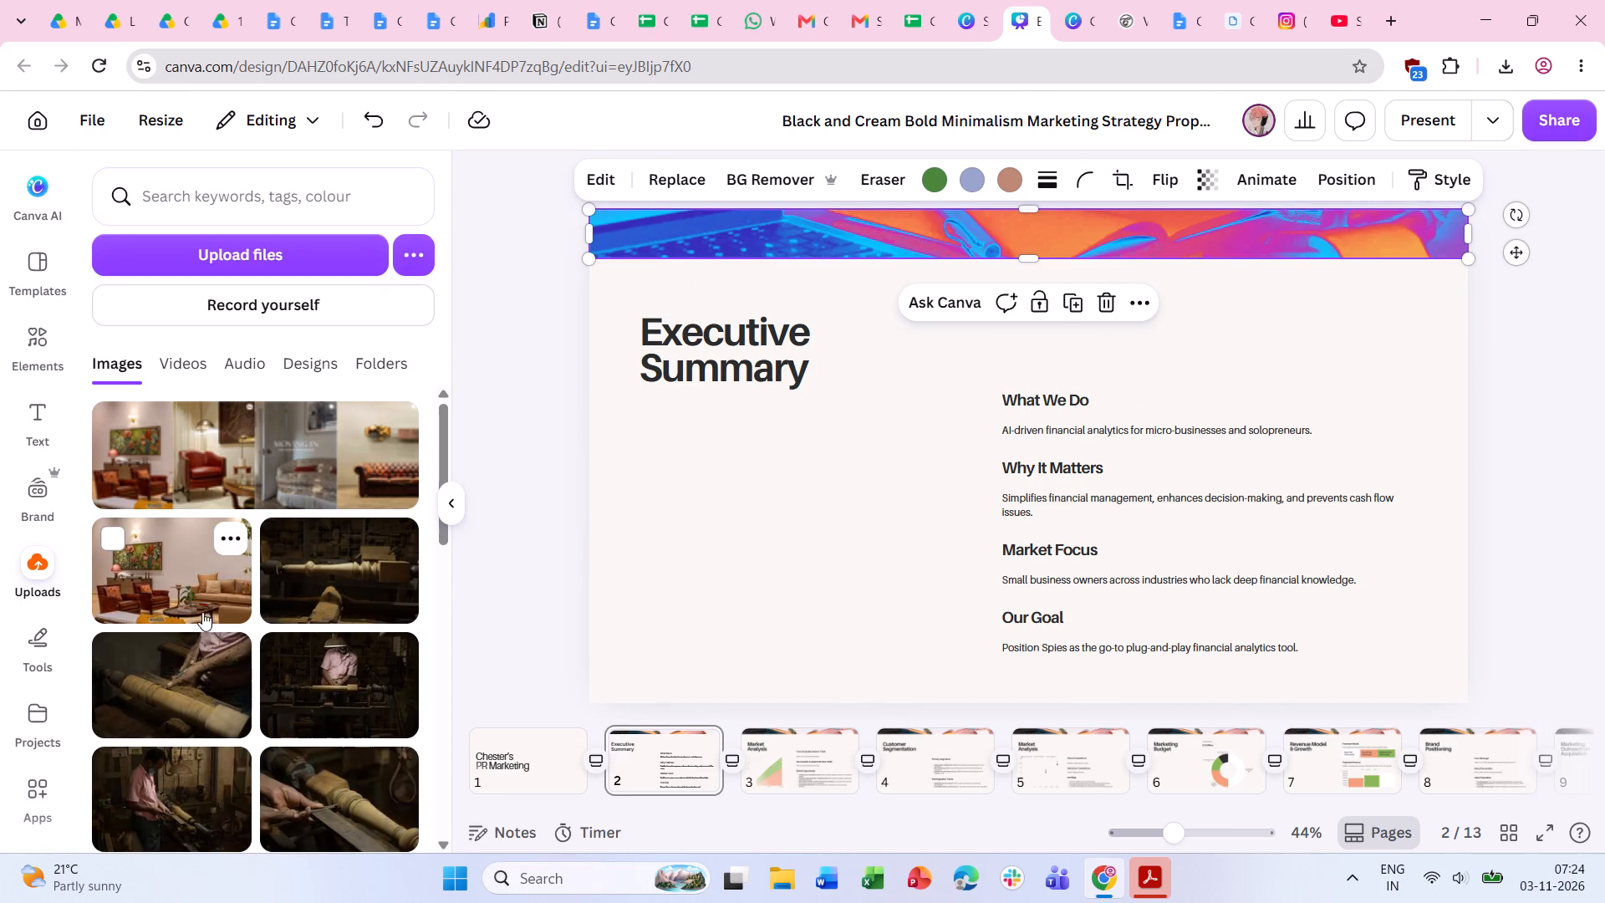
{"action": "scroll", "coordinate": [281, 667], "scroll_direction": "down", "scroll_amount": 12}
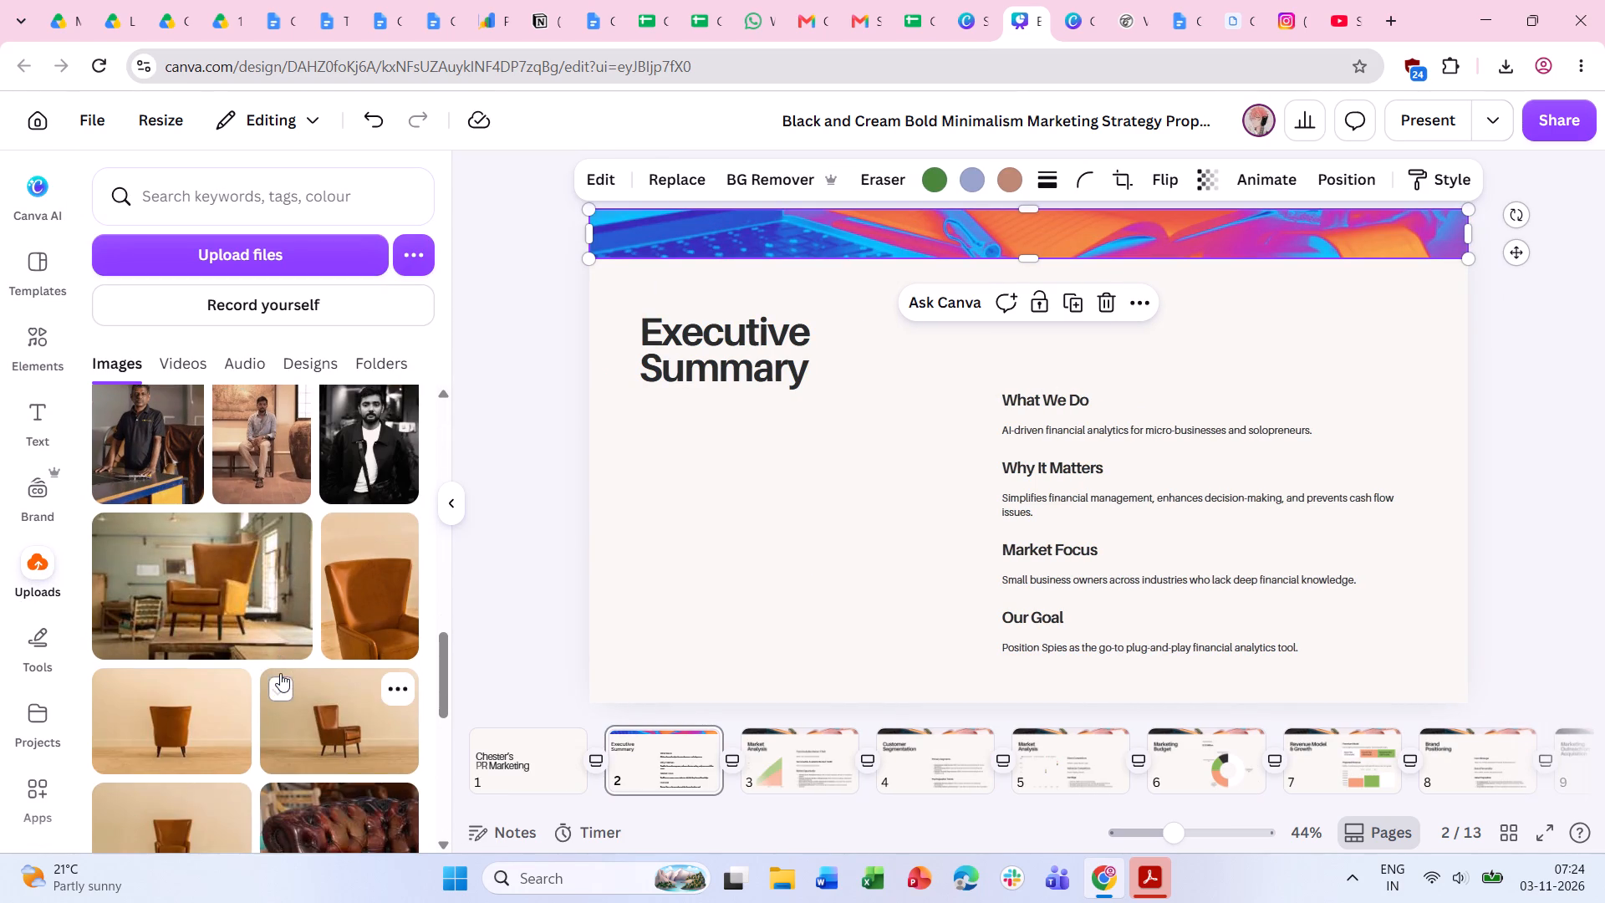
{"action": "scroll", "coordinate": [279, 674], "scroll_direction": "down", "scroll_amount": 3}
{"action": "left_click_drag", "start_coordinate": [181, 649], "coordinate": [444, 479]}
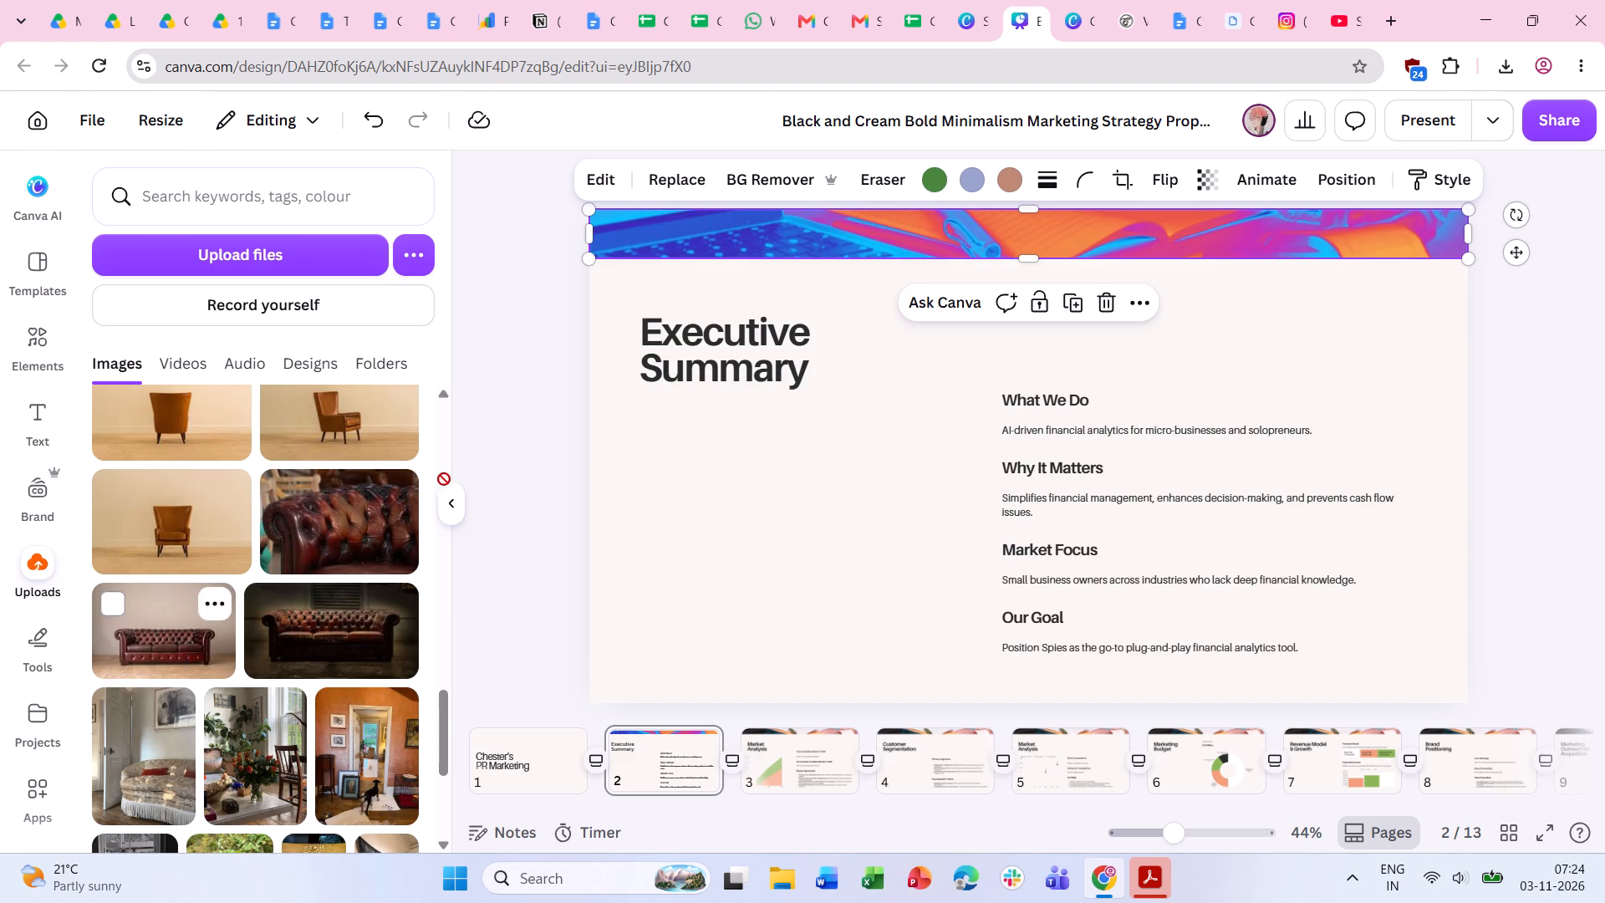
{"action": "left_click_drag", "start_coordinate": [444, 479], "coordinate": [690, 231]}
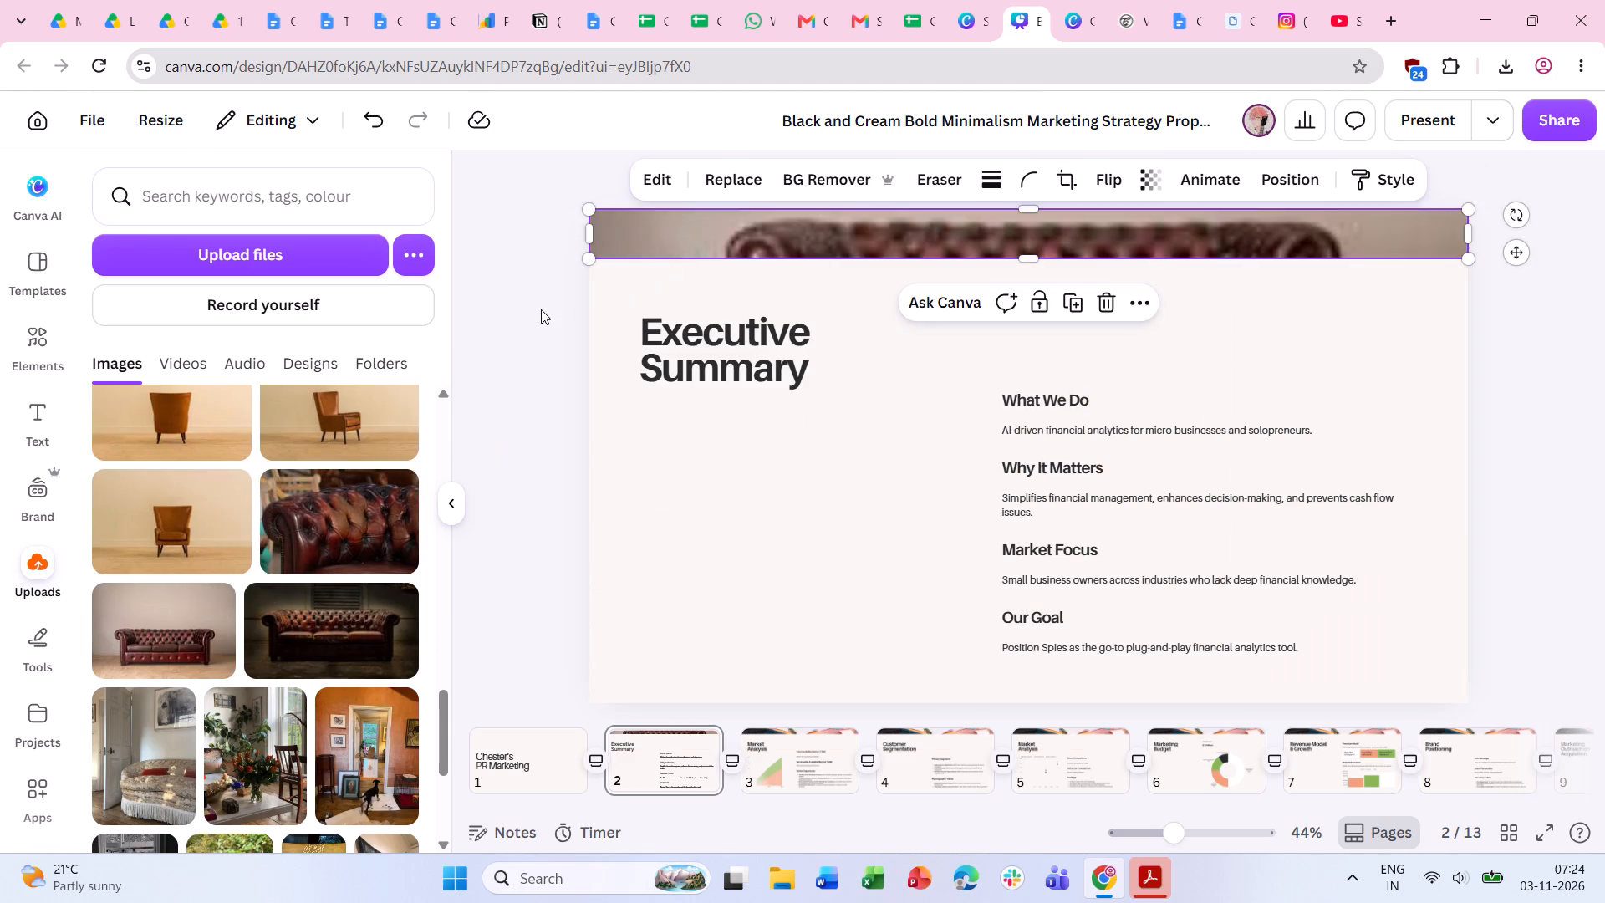
{"action": "double_click", "coordinate": [519, 317]}
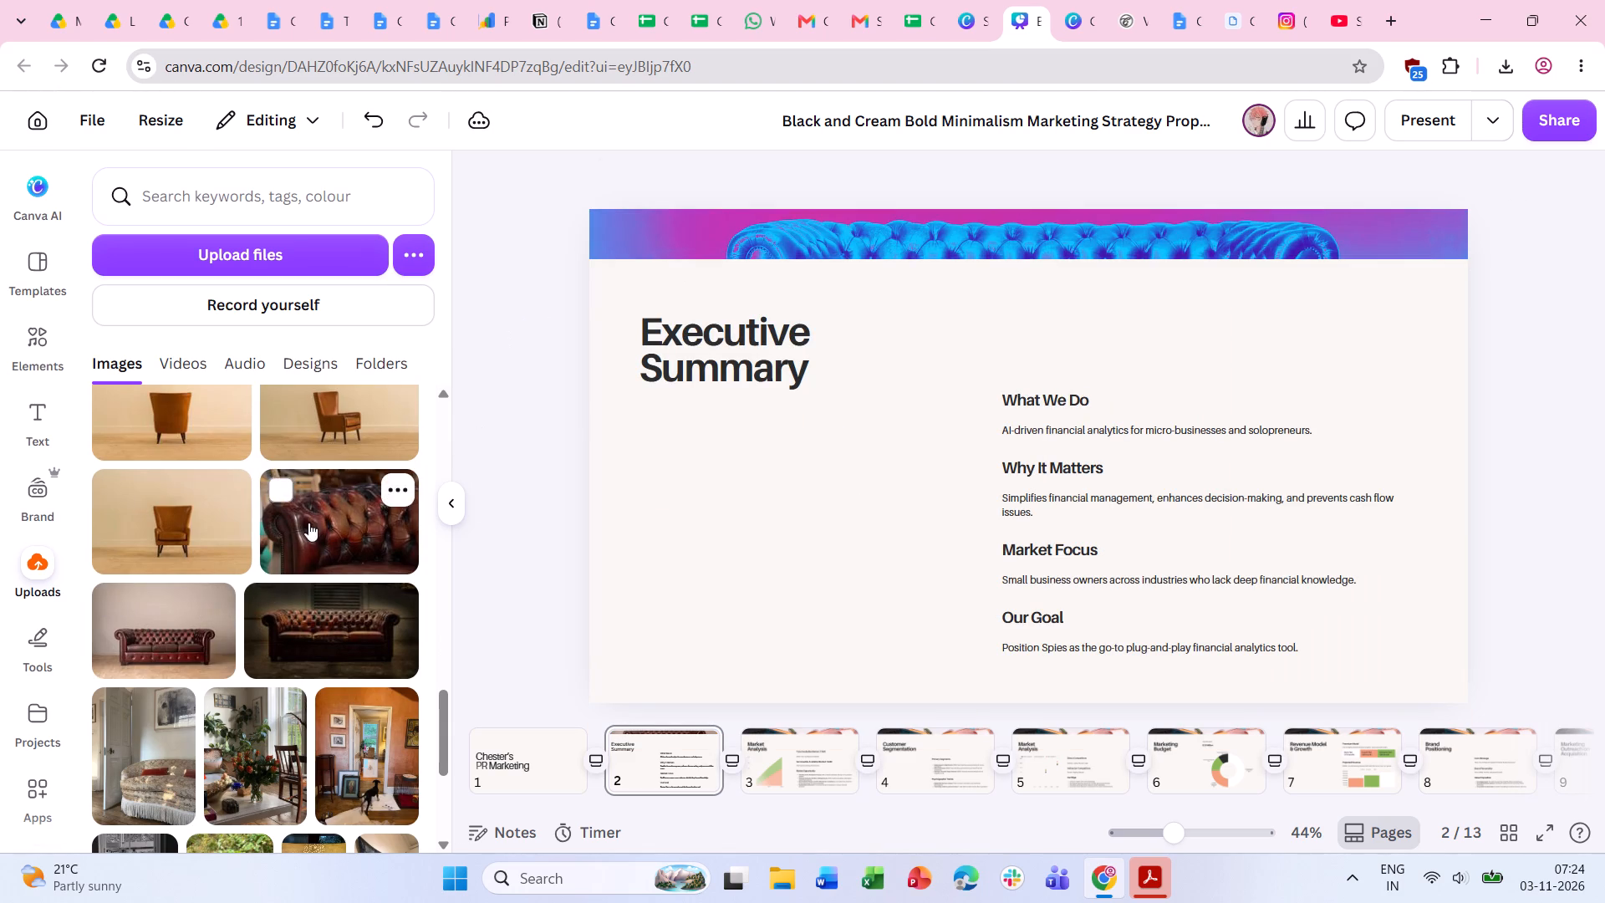
{"action": "scroll", "coordinate": [308, 523], "scroll_direction": "down", "scroll_amount": 7}
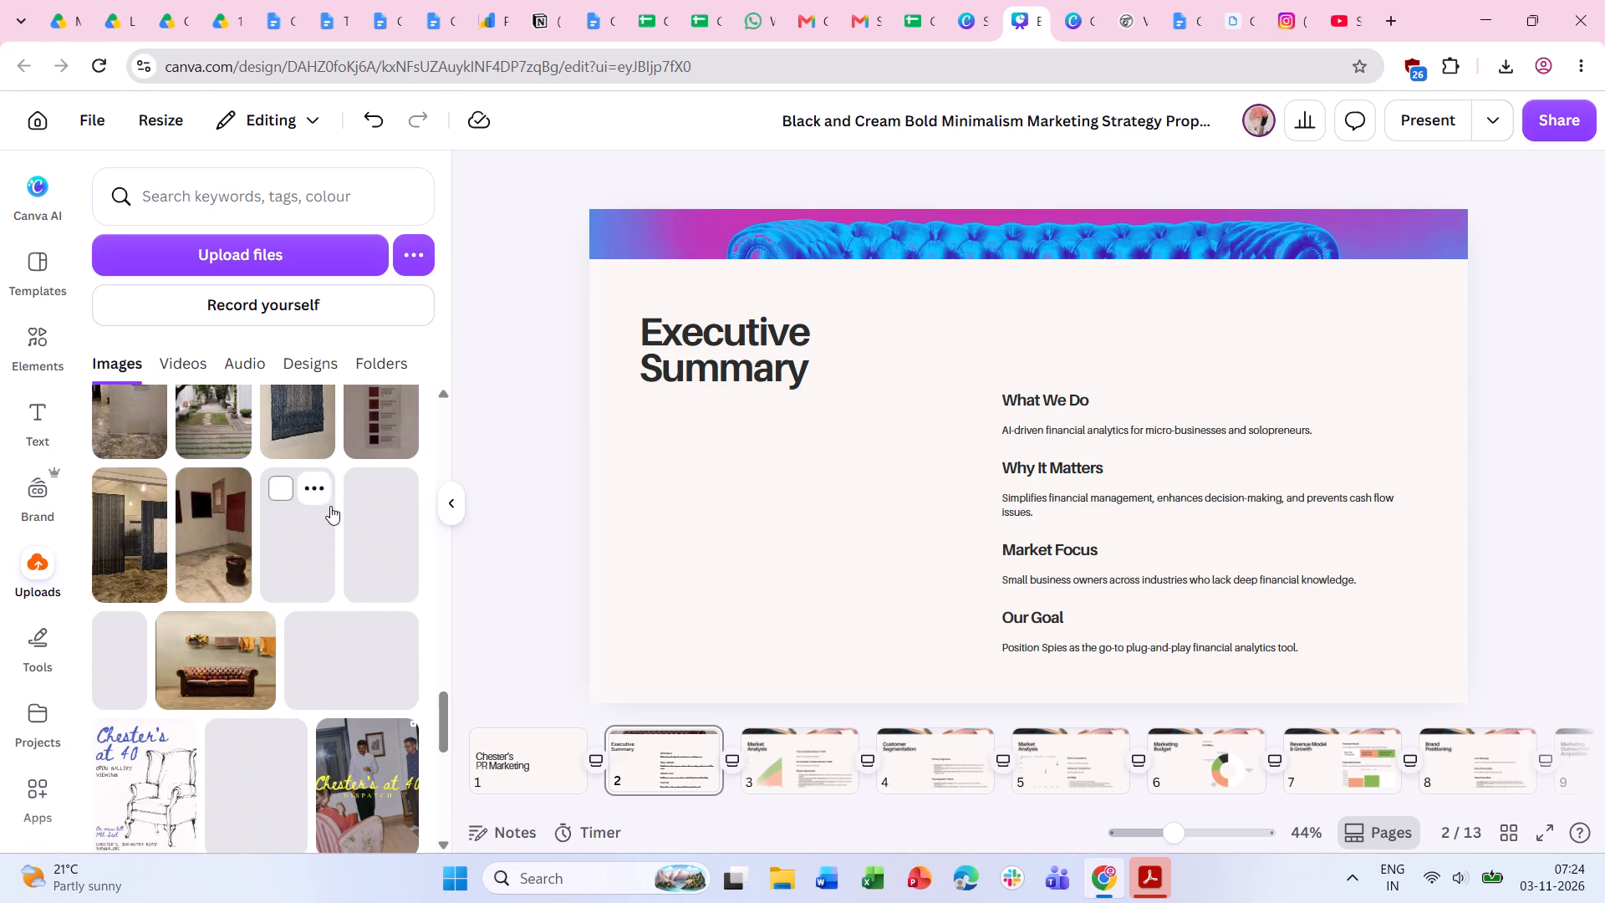
{"action": "scroll", "coordinate": [329, 507], "scroll_direction": "down", "scroll_amount": 5}
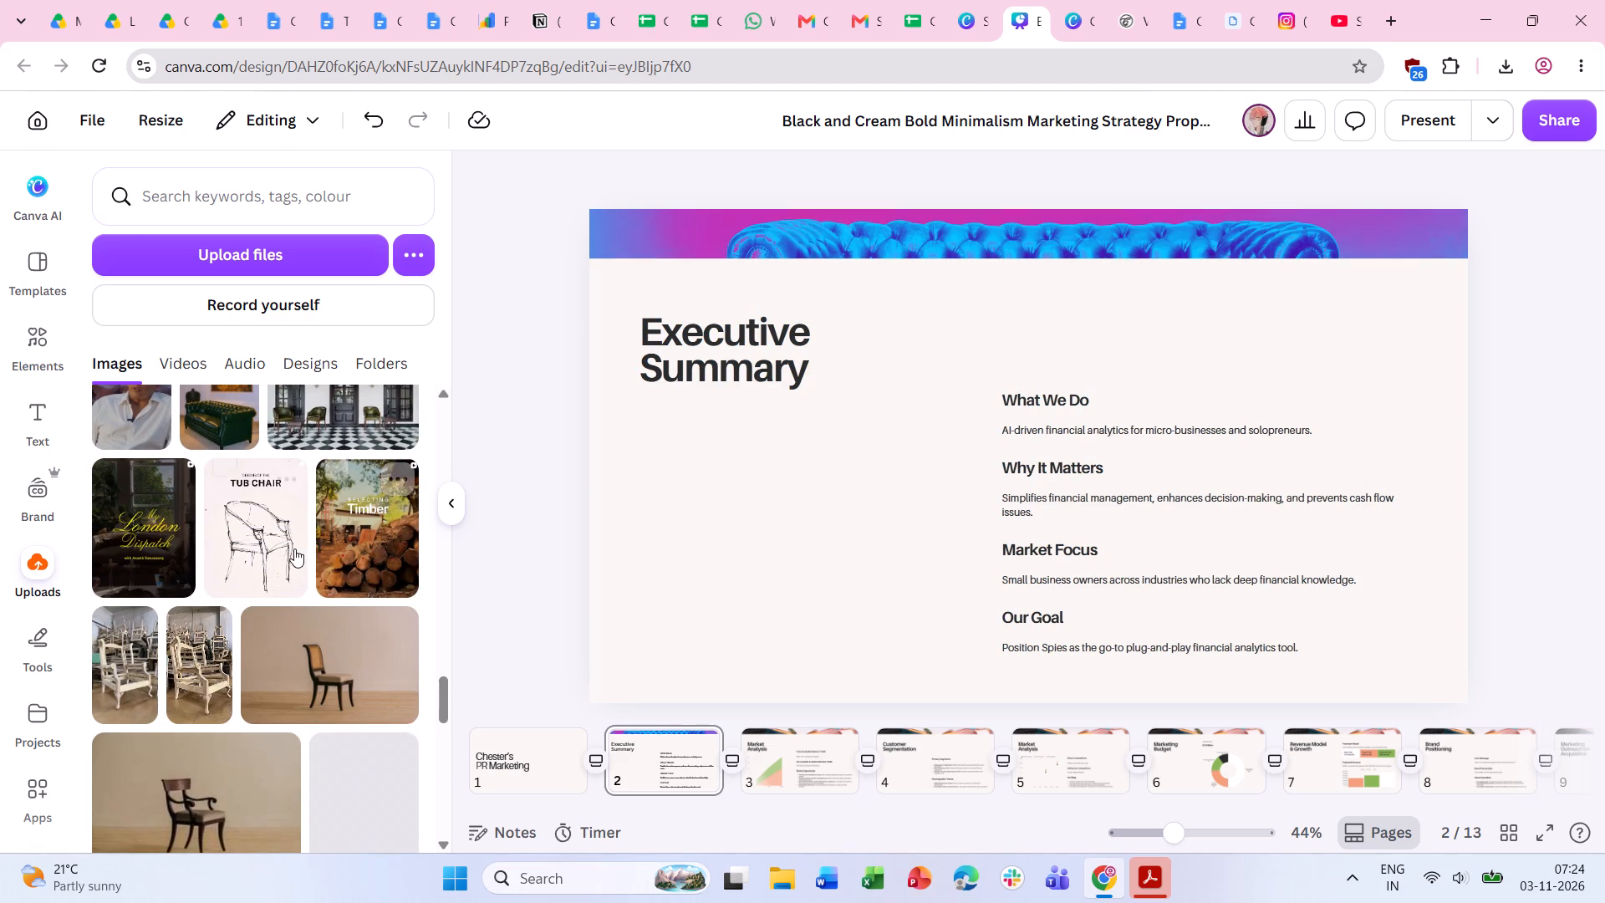
{"action": "scroll", "coordinate": [294, 550], "scroll_direction": "down", "scroll_amount": 8}
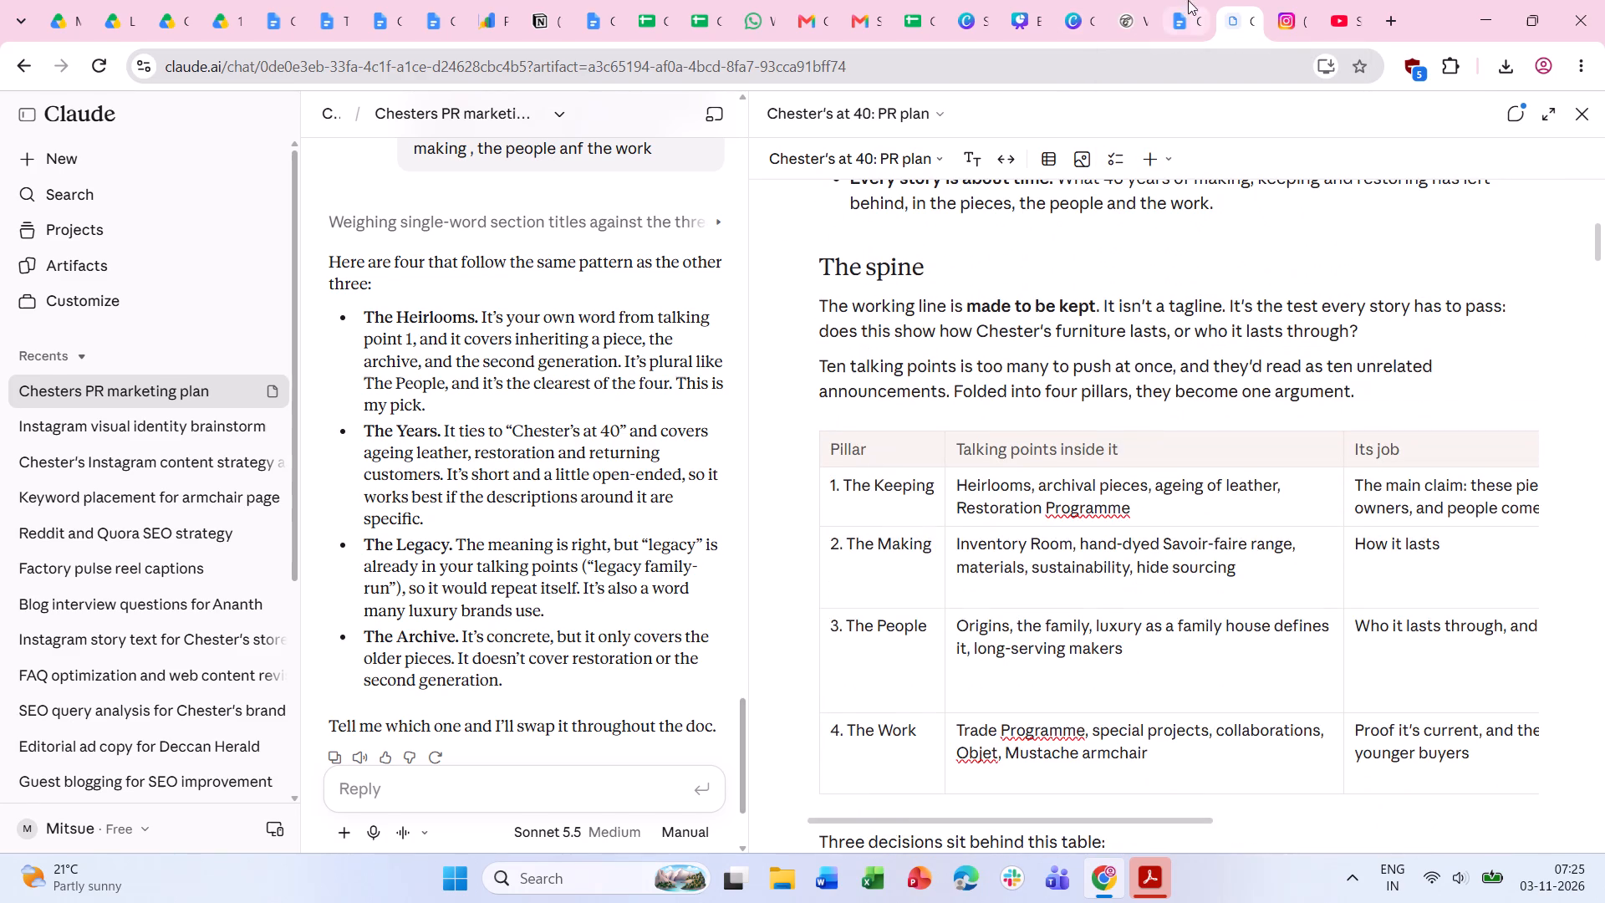
{"action": "left_click", "coordinate": [1027, 22]}
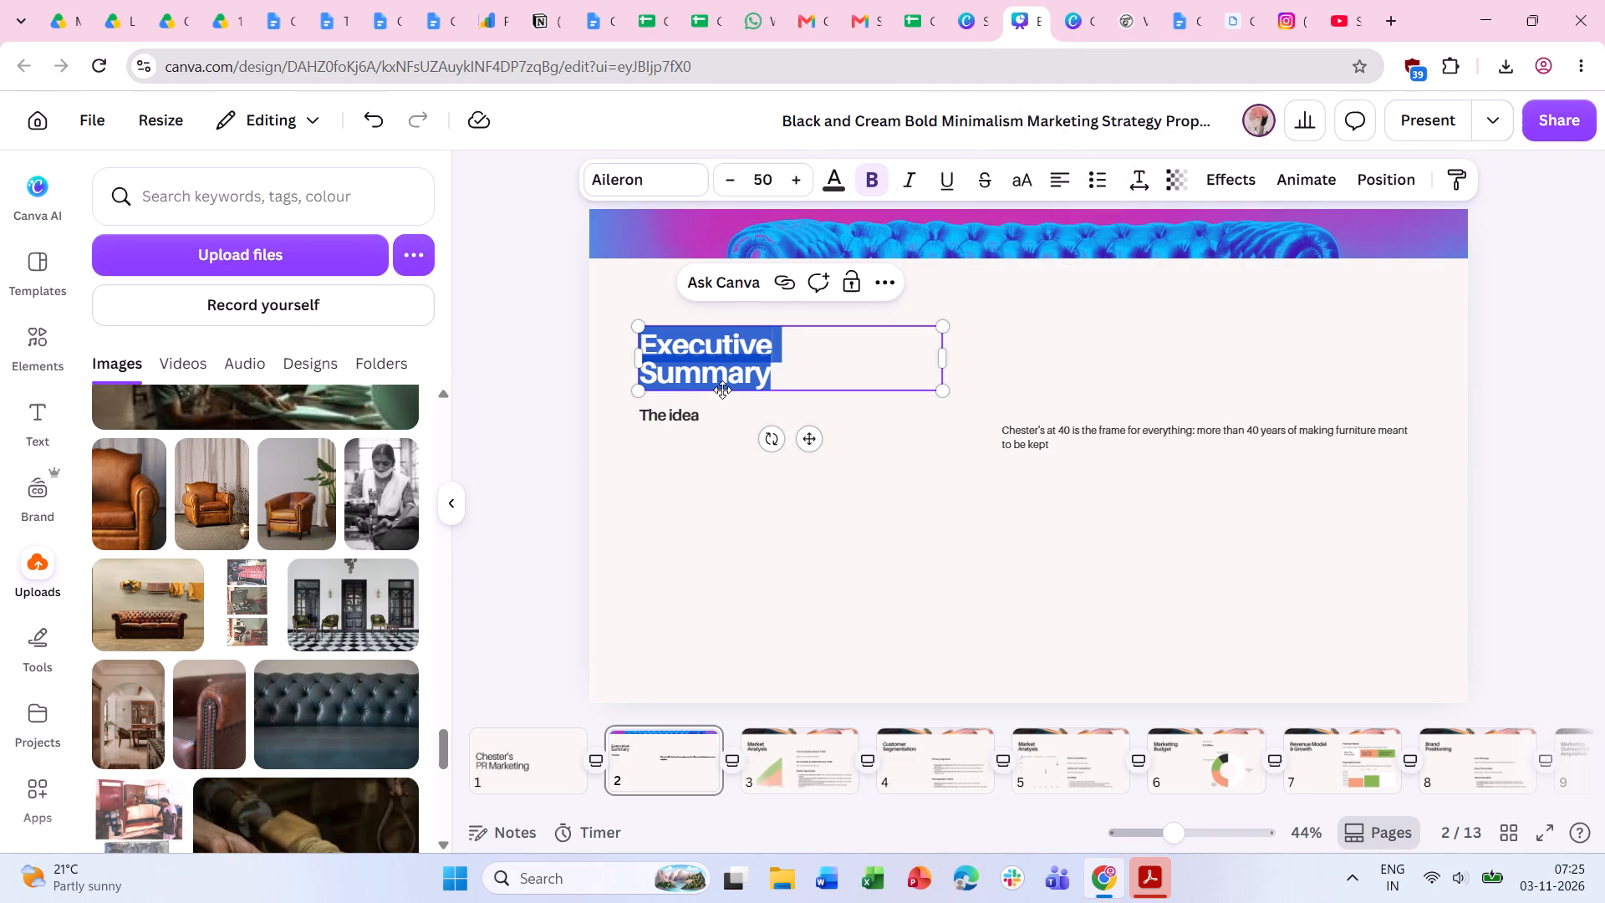
{"action": "type", "text": "The Pillard"}
{"action": "key", "text": "BackSpace"}
{"action": "key", "text": "s"}
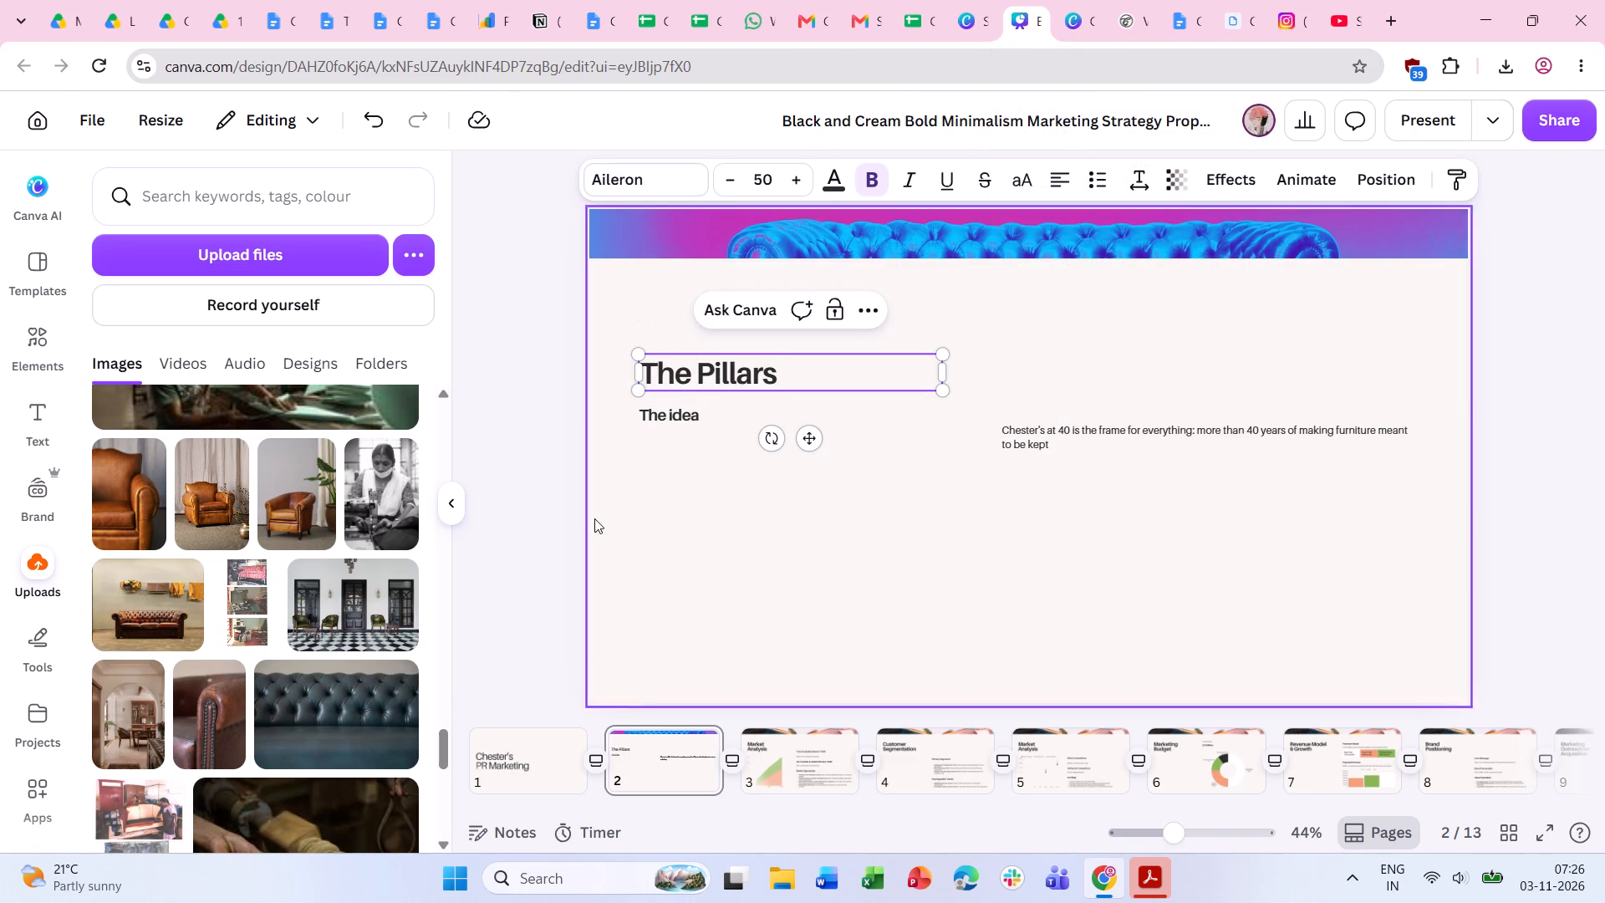
{"action": "left_click", "coordinate": [683, 559]}
Move The Pillars title up towards the header photo and place The idea heading directly beneath it, left-aligned.
{"action": "left_click_drag", "start_coordinate": [712, 375], "coordinate": [709, 317]}
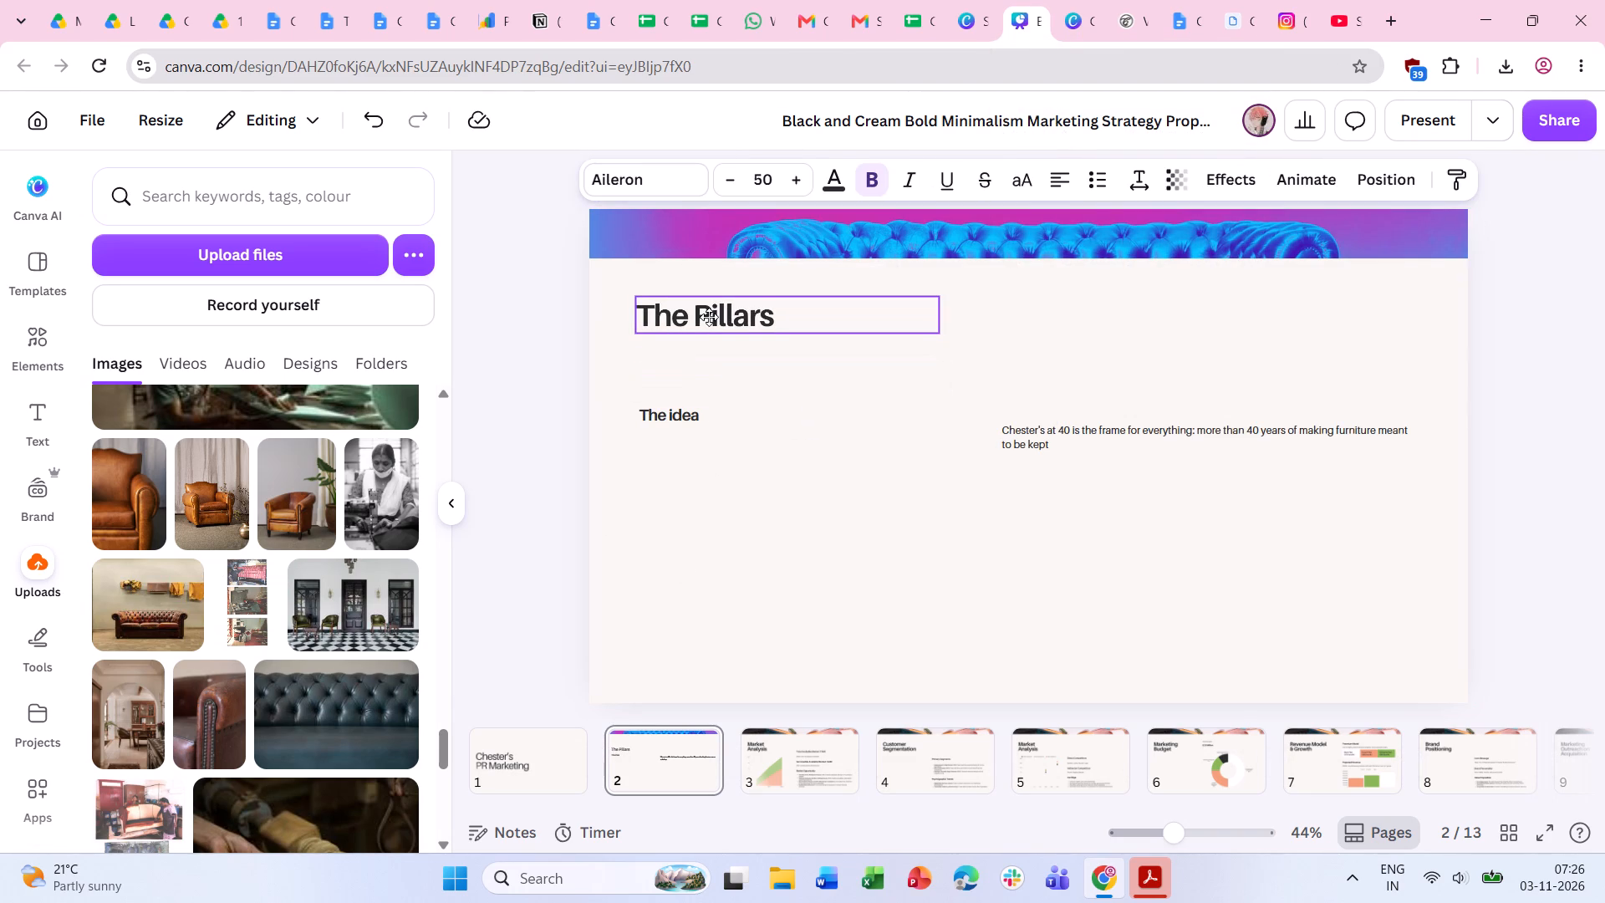
{"action": "left_click_drag", "start_coordinate": [709, 317], "coordinate": [706, 325]}
{"action": "left_click", "coordinate": [556, 398]}
{"action": "left_click_drag", "start_coordinate": [652, 417], "coordinate": [660, 360]}
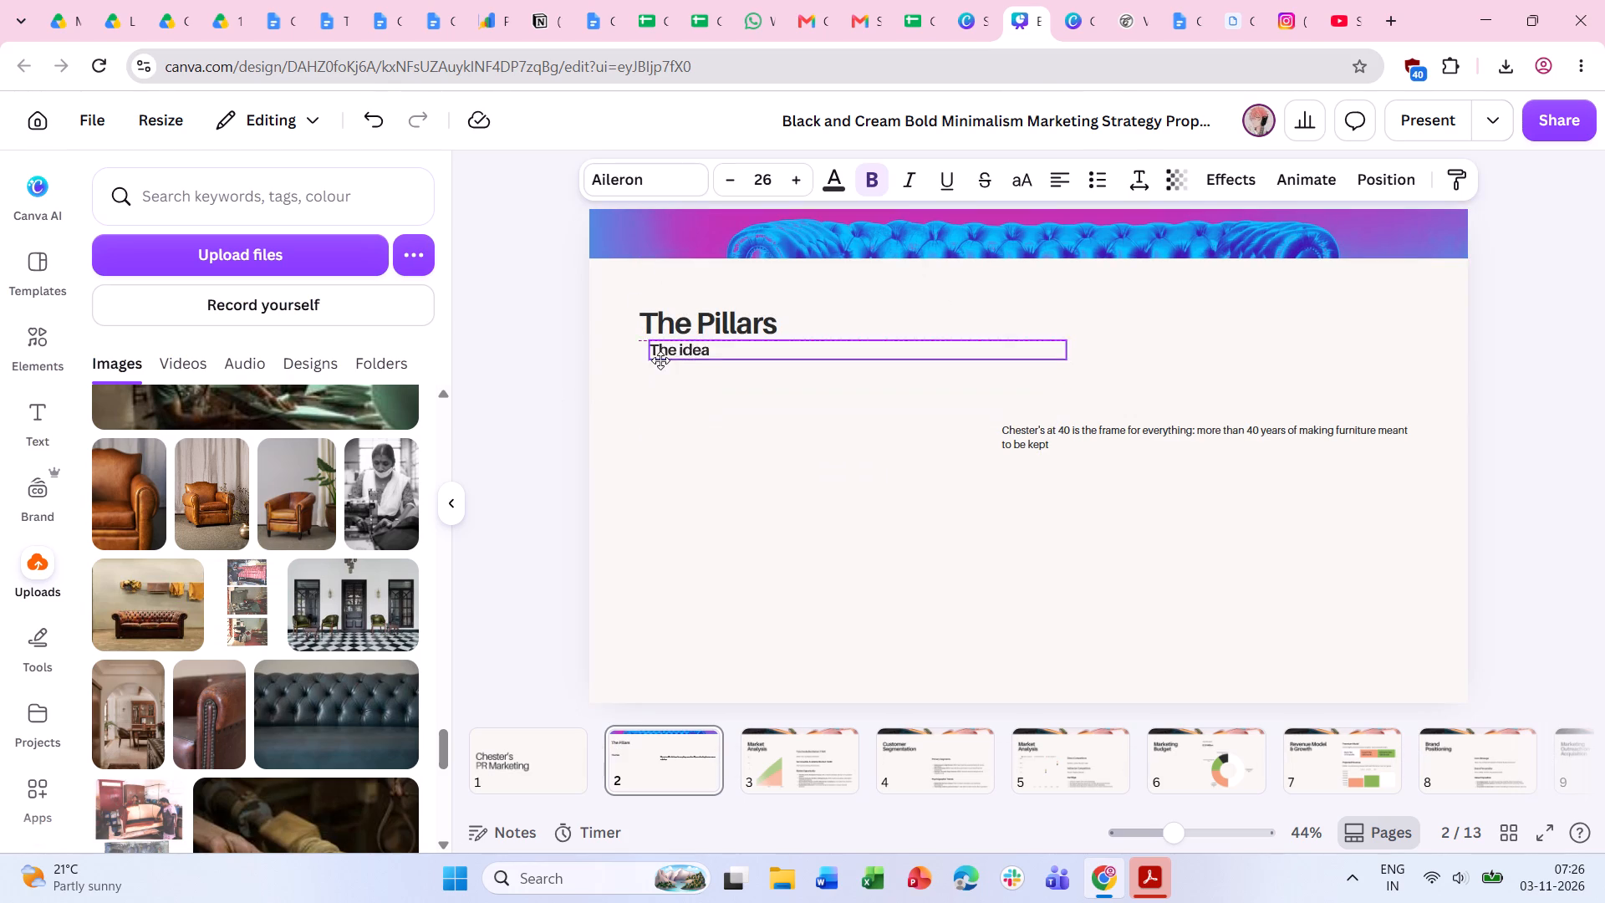
{"action": "left_click_drag", "start_coordinate": [660, 360], "coordinate": [658, 365]}
Move the "Chester's at 40" sentence directly beneath The idea heading and widen its text box so the sentence fits on one line.
{"action": "left_click", "coordinate": [1071, 446]}
{"action": "left_click_drag", "start_coordinate": [1125, 435], "coordinate": [802, 411]}
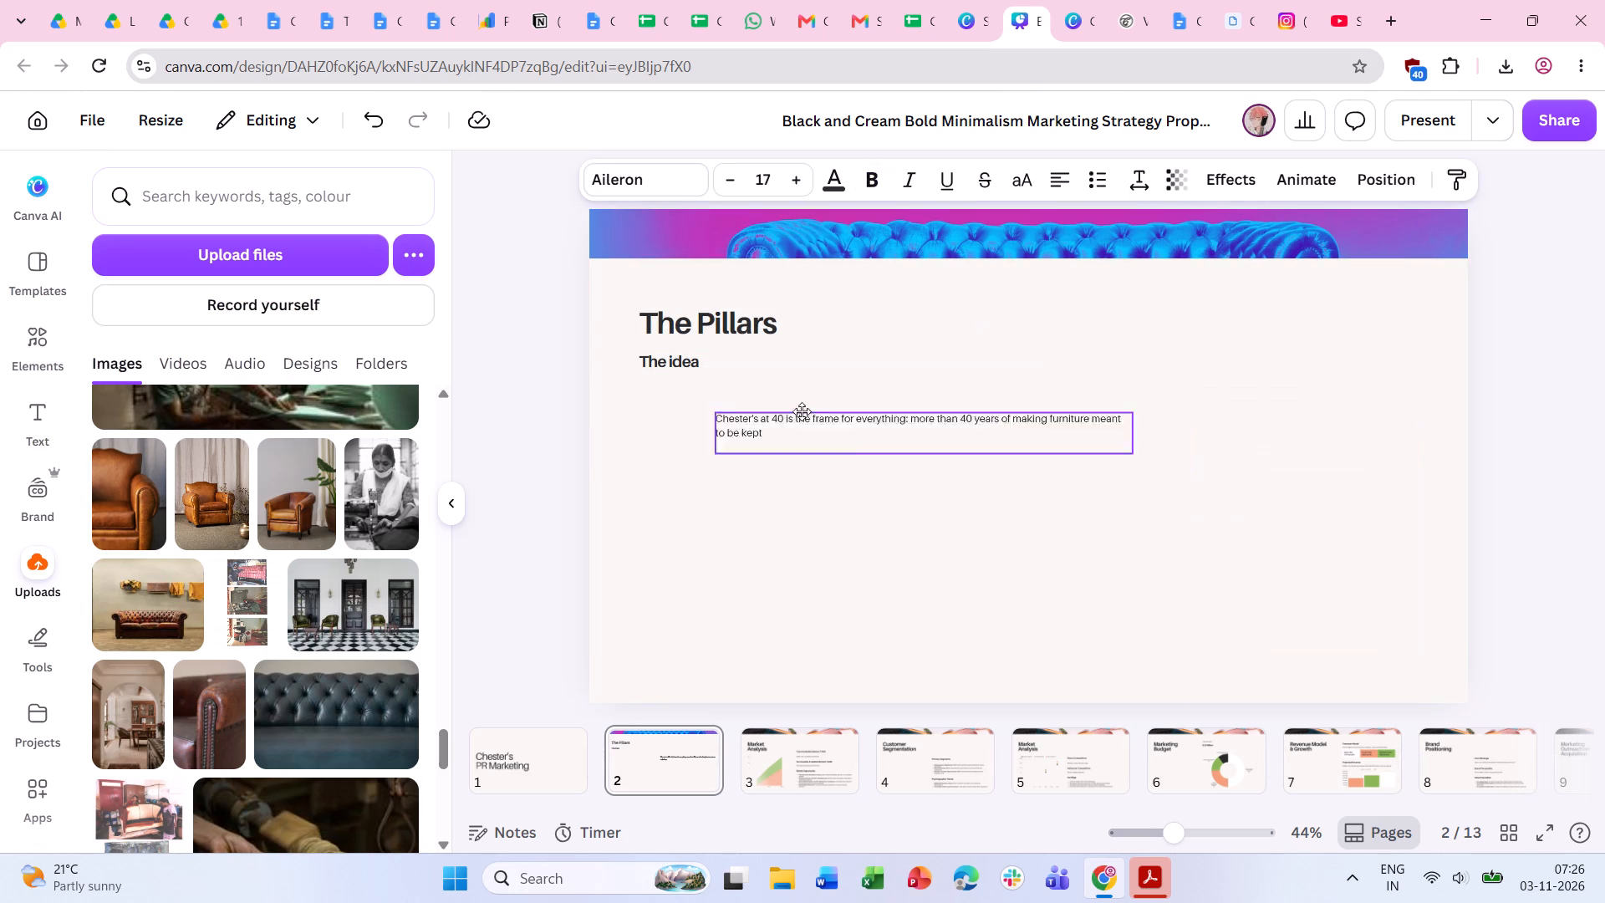
{"action": "left_click_drag", "start_coordinate": [802, 411], "coordinate": [765, 389]}
{"action": "left_click_drag", "start_coordinate": [1060, 407], "coordinate": [1151, 404]}
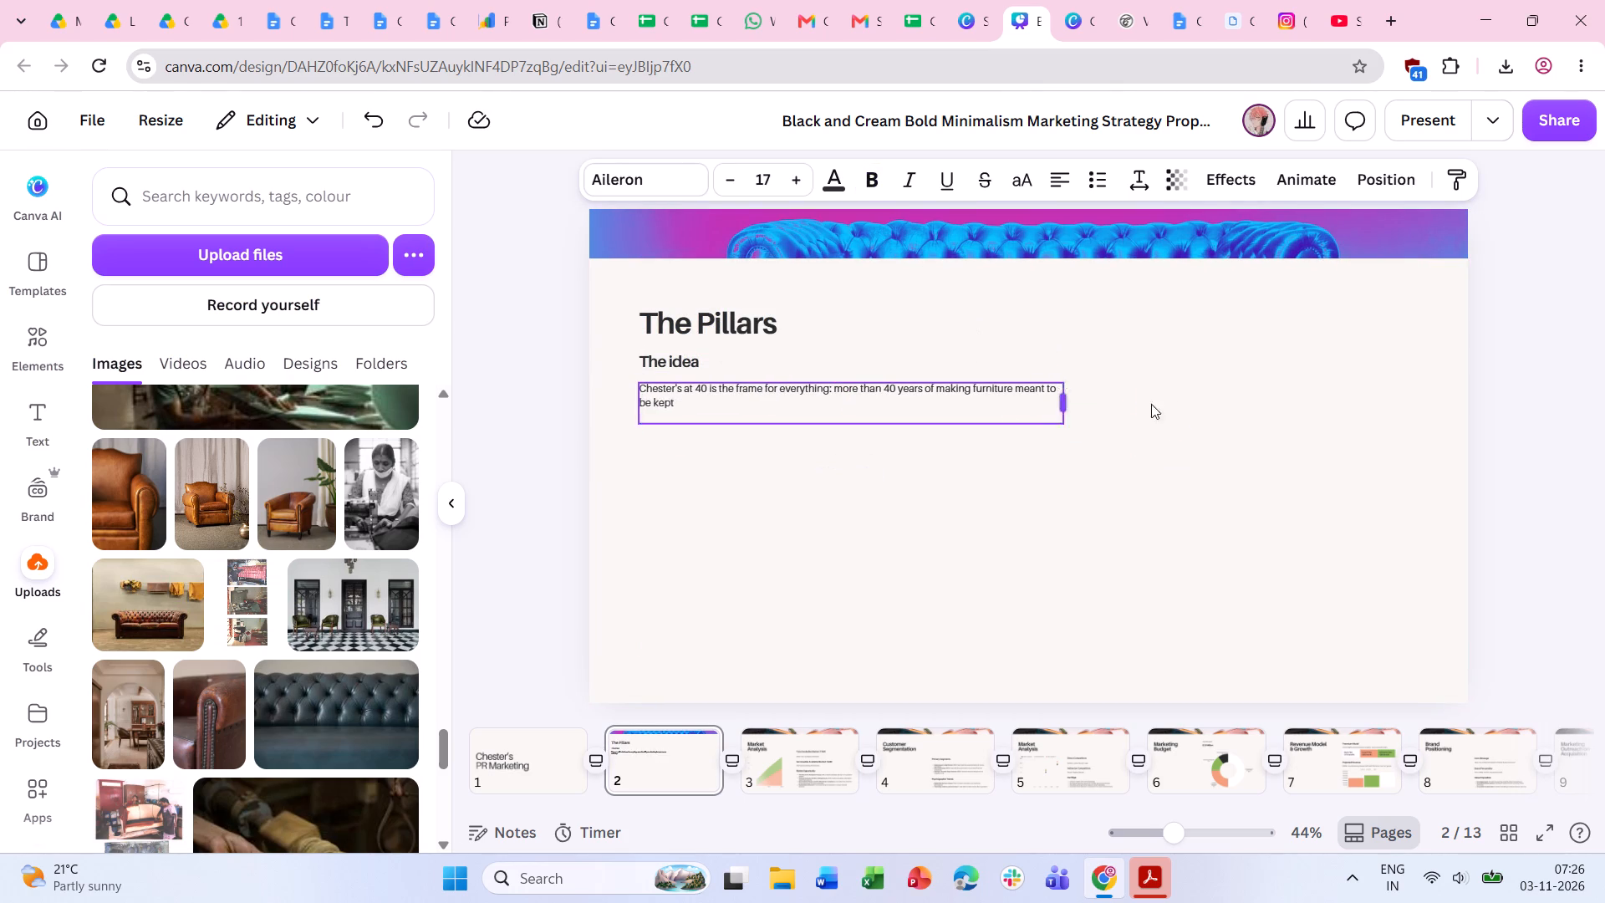
{"action": "left_click_drag", "start_coordinate": [1151, 404], "coordinate": [1178, 402]}
Remove the empty line after the "Chester's at 40" sentence and set the sentence's font size to 20.
{"action": "double_click", "coordinate": [1073, 404]}
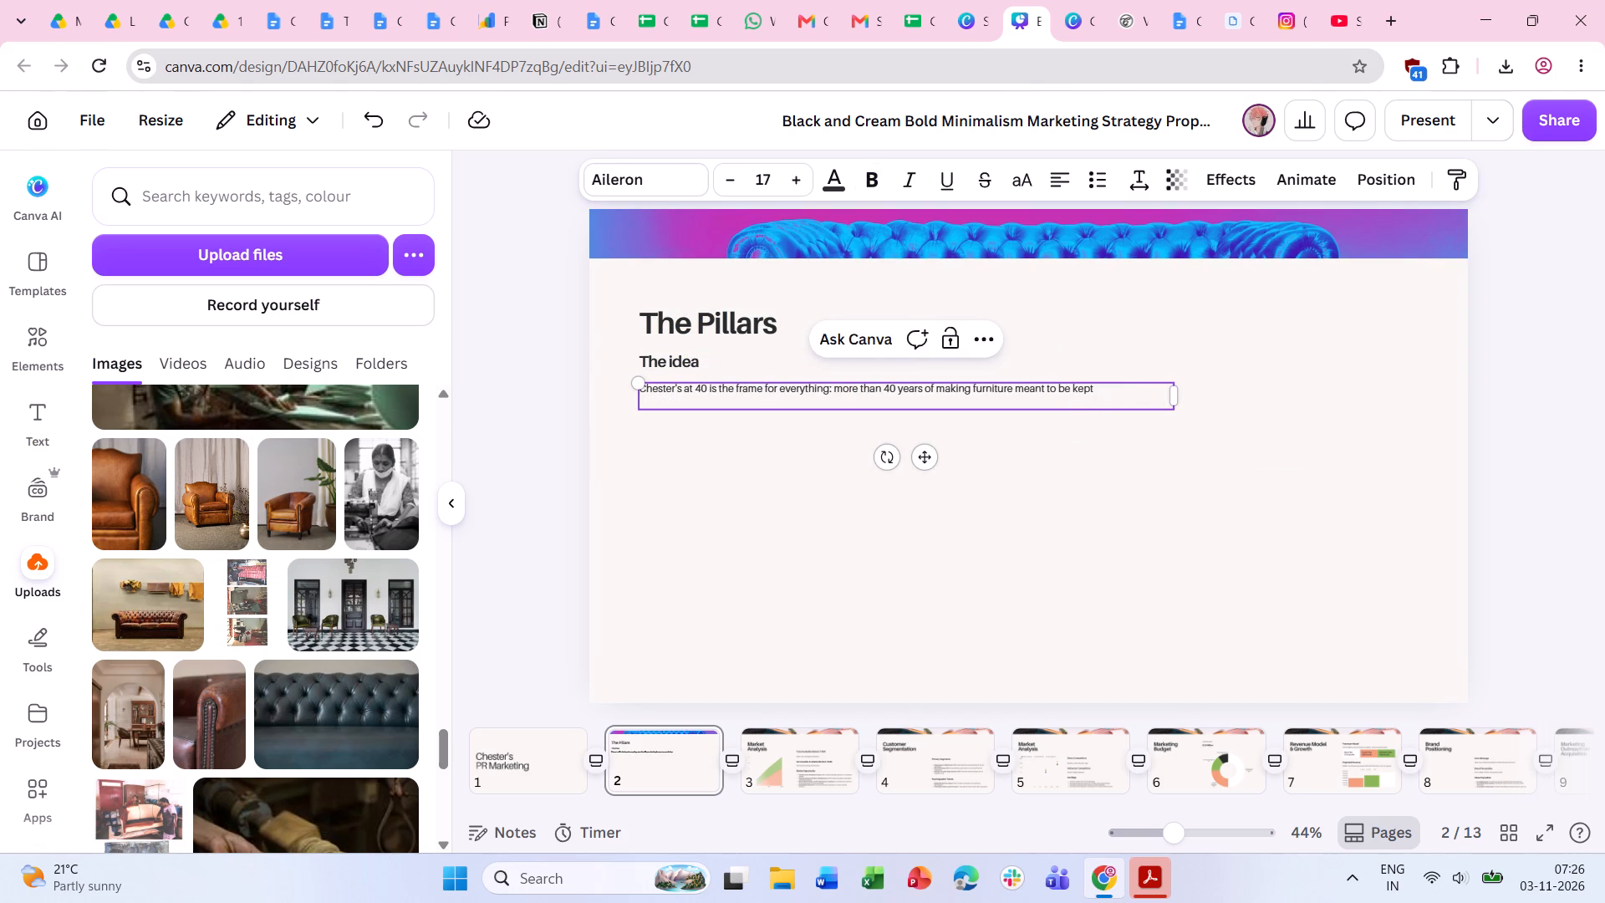
{"action": "key", "text": "BackSpace"}
{"action": "left_click", "coordinate": [1183, 448]}
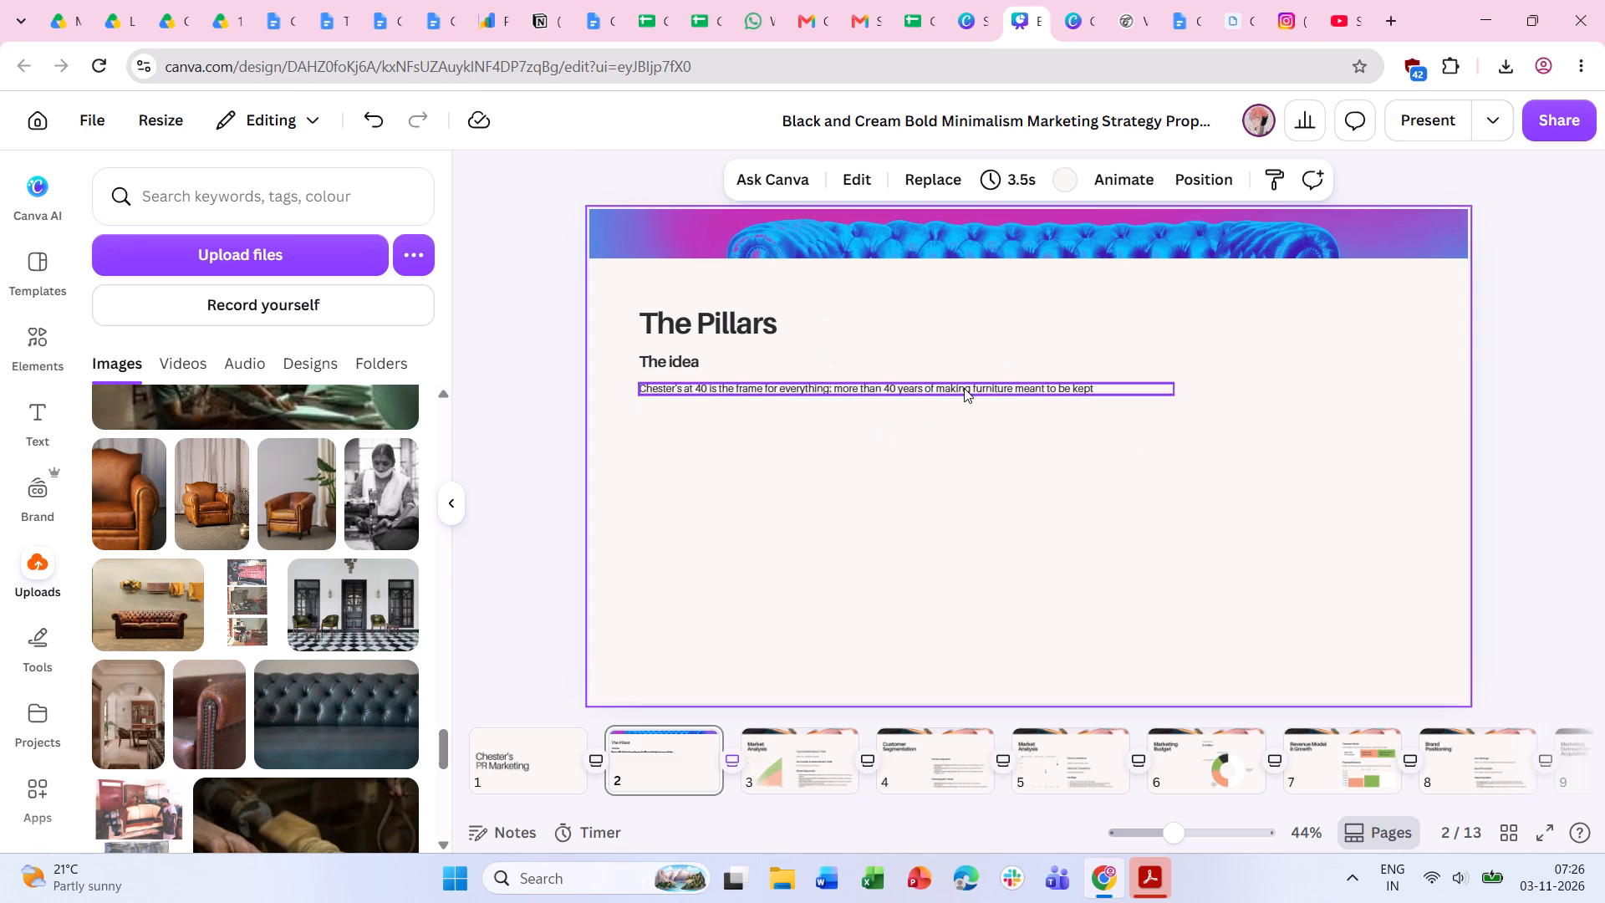
{"action": "left_click", "coordinate": [964, 388]}
{"action": "triple_click", "coordinate": [803, 174]}
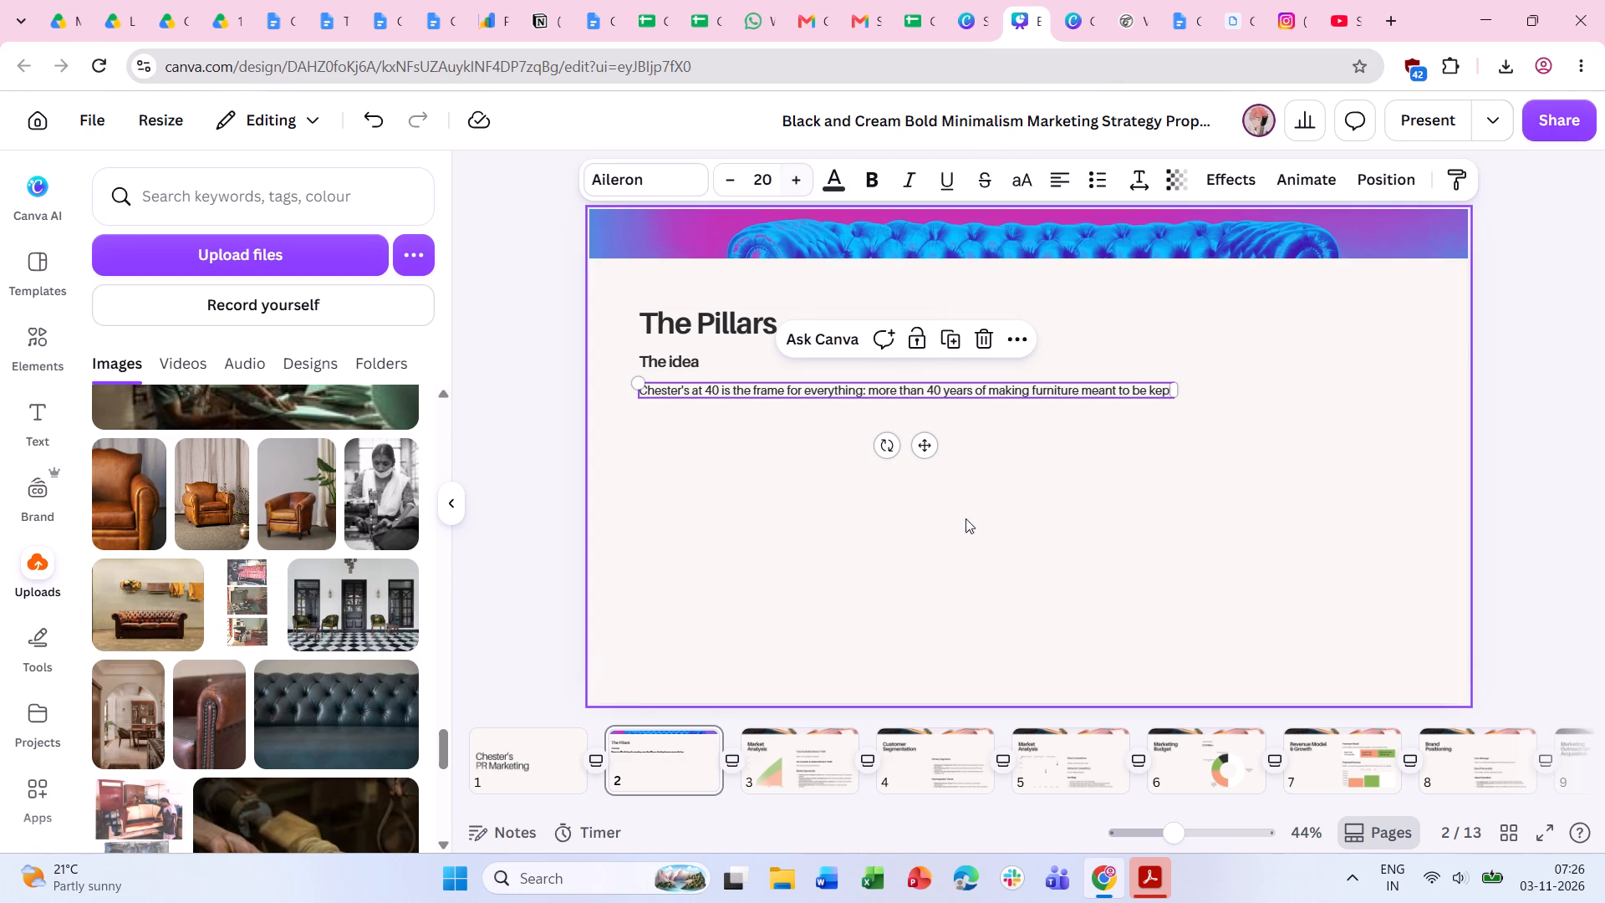
{"action": "left_click", "coordinate": [1157, 602]}
Set The idea heading's font size to 30.
{"action": "left_click", "coordinate": [666, 355]}
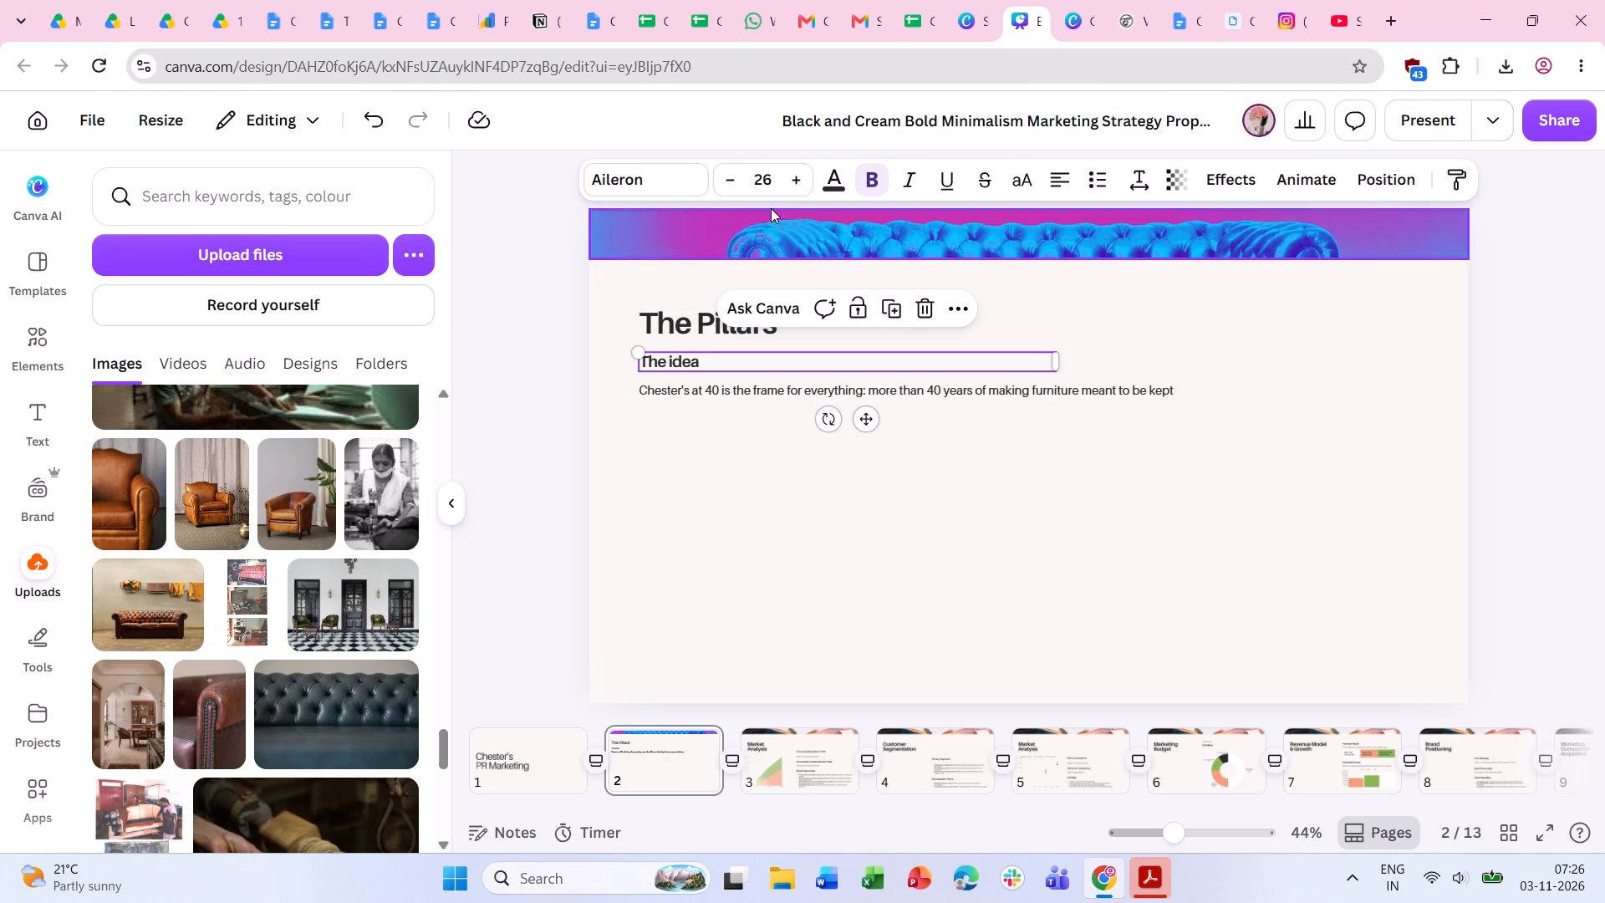
{"action": "triple_click", "coordinate": [793, 181]}
{"action": "left_click", "coordinate": [793, 181]}
{"action": "left_click", "coordinate": [586, 295]}
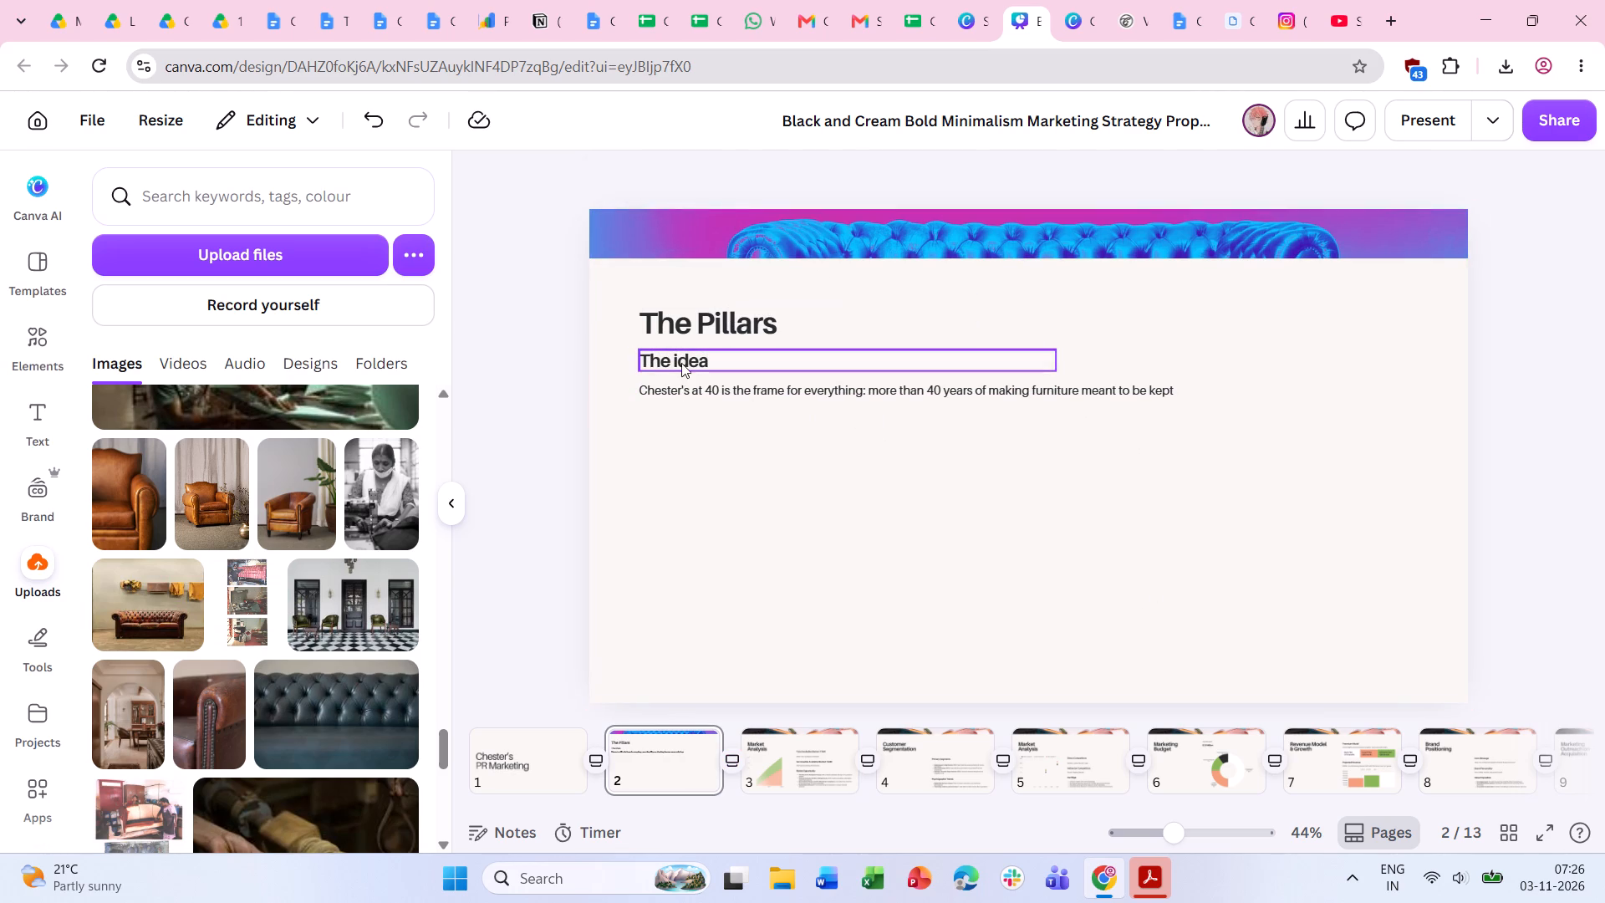
Move The idea heading down so it sits just above the "Chester's at 40" sentence, with a small gap.
{"action": "left_click_drag", "start_coordinate": [681, 361], "coordinate": [681, 373]}
{"action": "left_click", "coordinate": [533, 390]}
{"action": "left_click", "coordinate": [705, 370]}
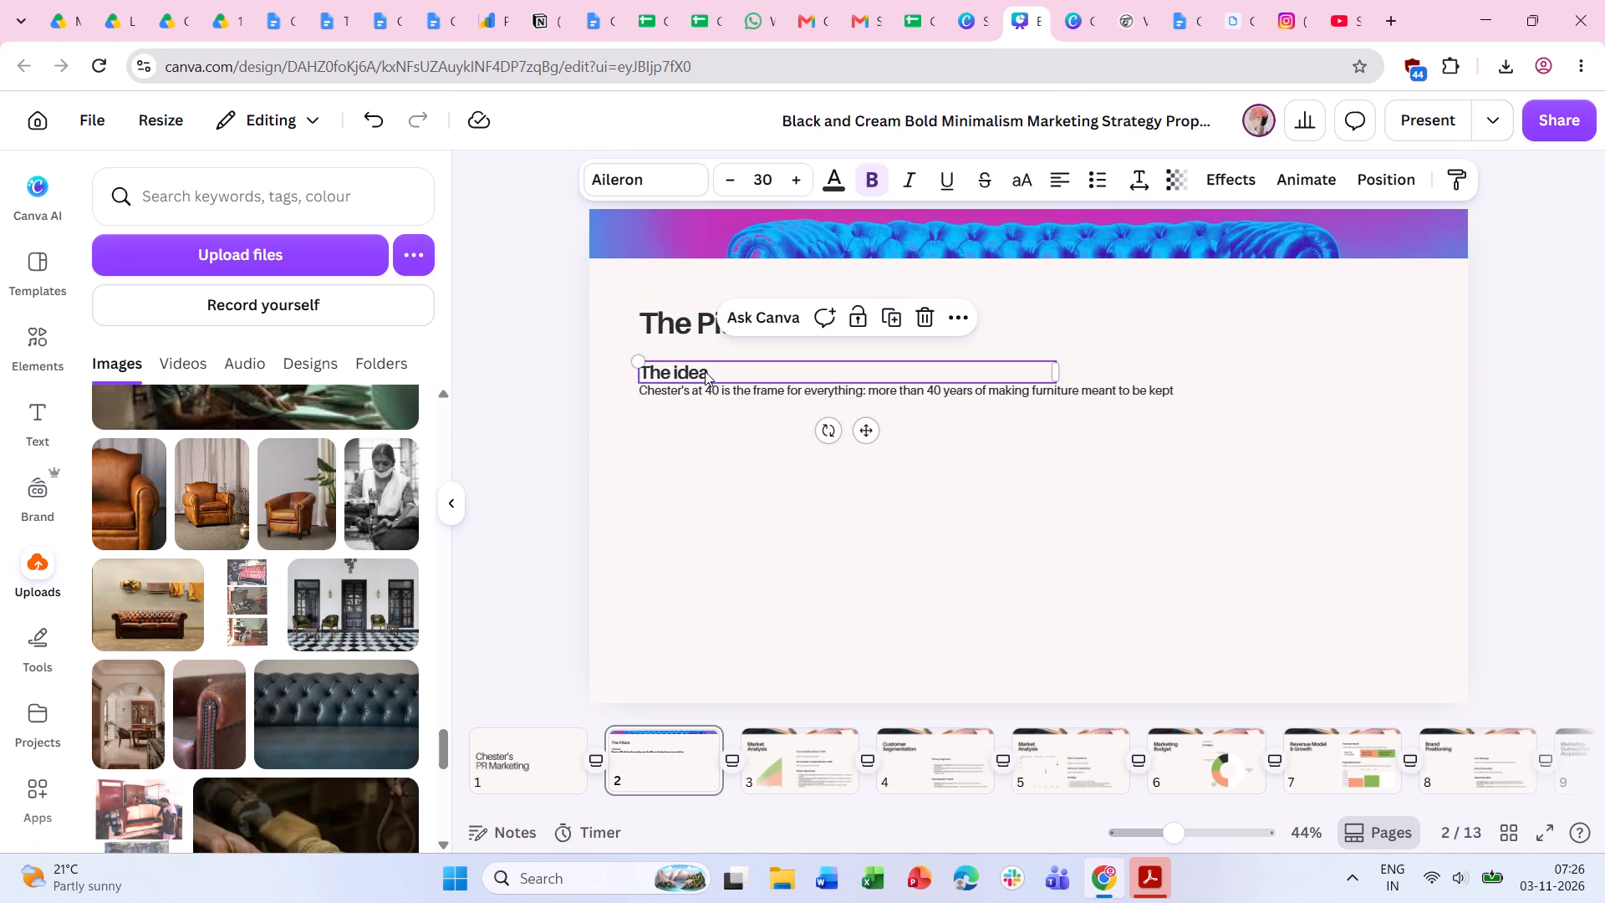
{"action": "key", "text": "Up"}
{"action": "key", "text": "Up"}
{"action": "key", "text": "Up"}
{"action": "key", "text": "Up"}
{"action": "key", "text": "Up"}
{"action": "key", "text": "Up"}
{"action": "key", "text": "Up"}
{"action": "key", "text": "Up"}
{"action": "left_click", "coordinate": [809, 478]}
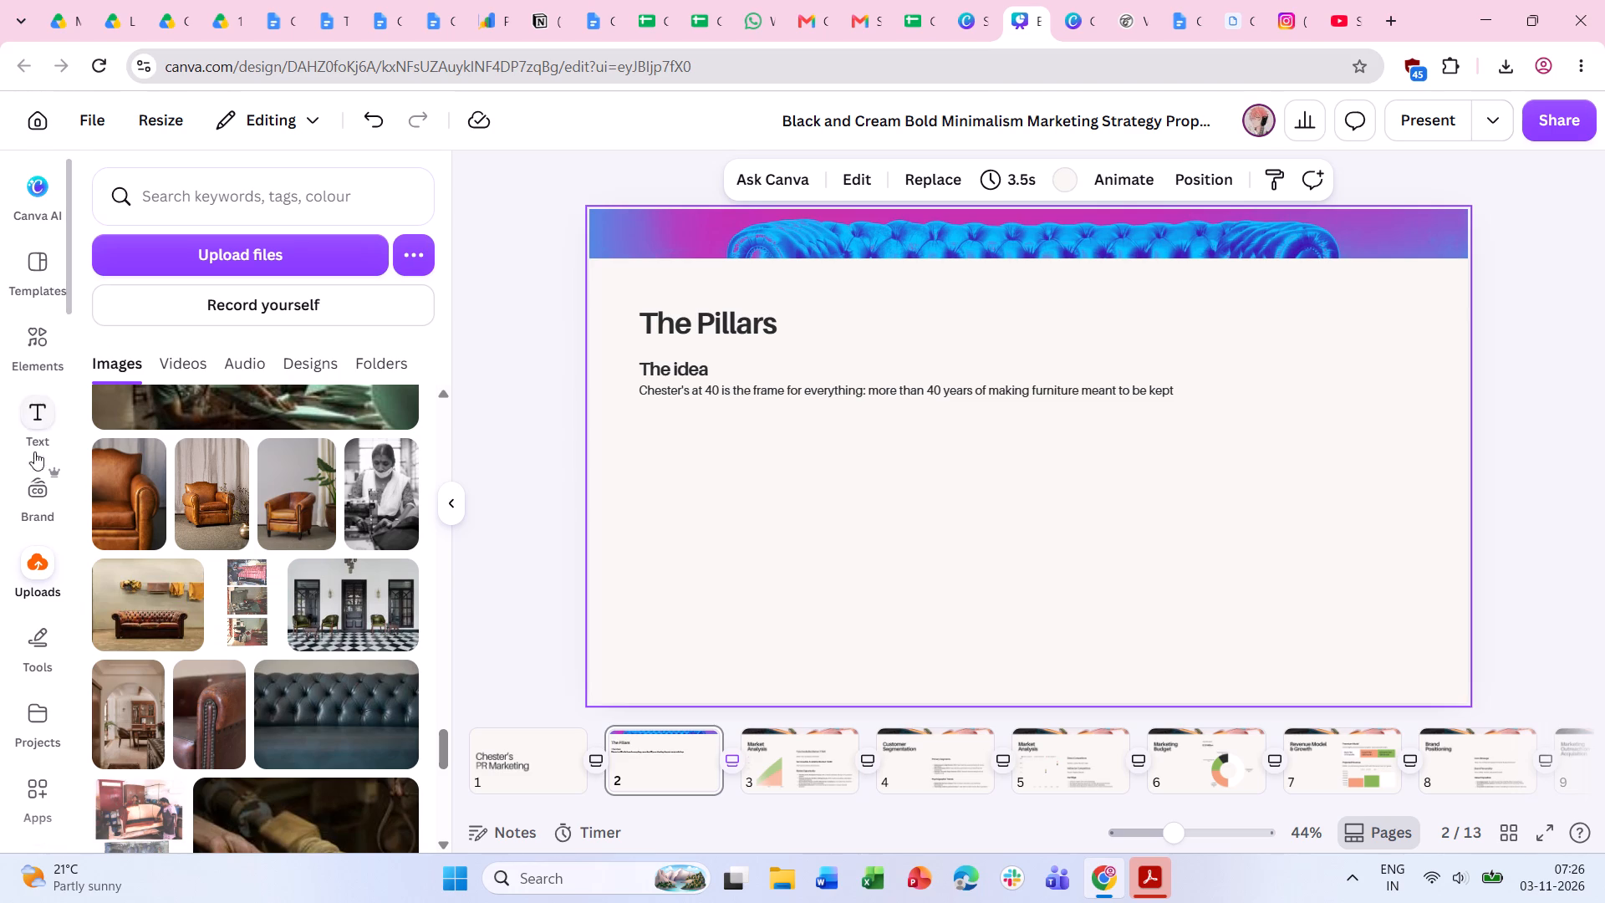
Add a square shape below the sentence and reshape it into a left-aligned bar about 112 high, spanning nearly half the slide.
{"action": "left_click", "coordinate": [28, 328]}
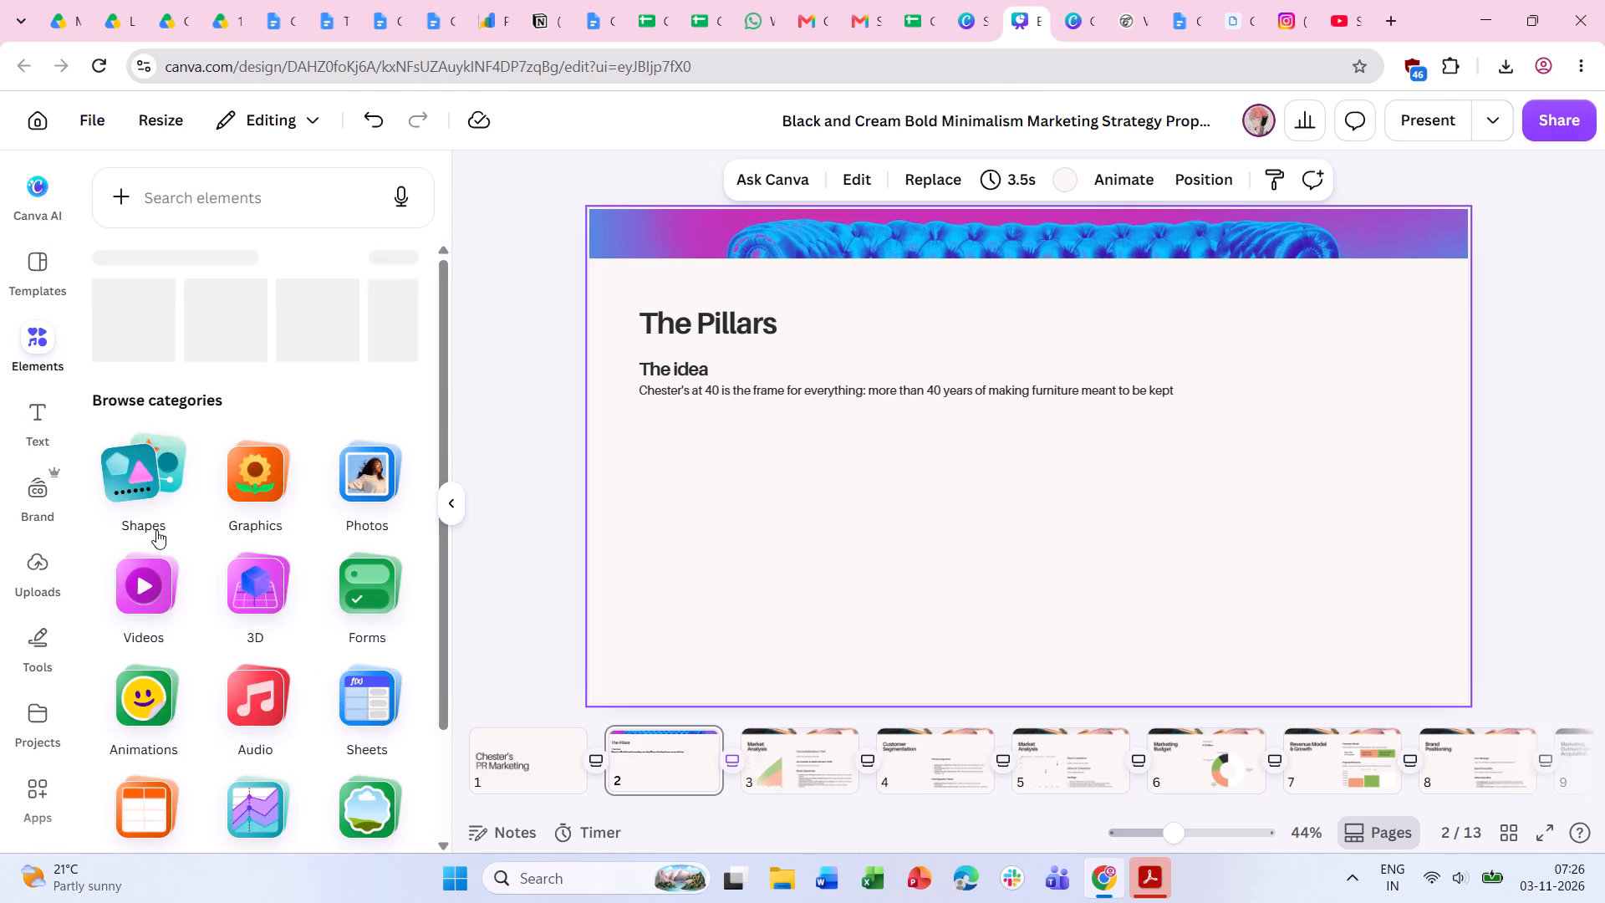
{"action": "left_click", "coordinate": [144, 504]}
{"action": "left_click", "coordinate": [136, 349]}
{"action": "left_click_drag", "start_coordinate": [1032, 466], "coordinate": [997, 478]}
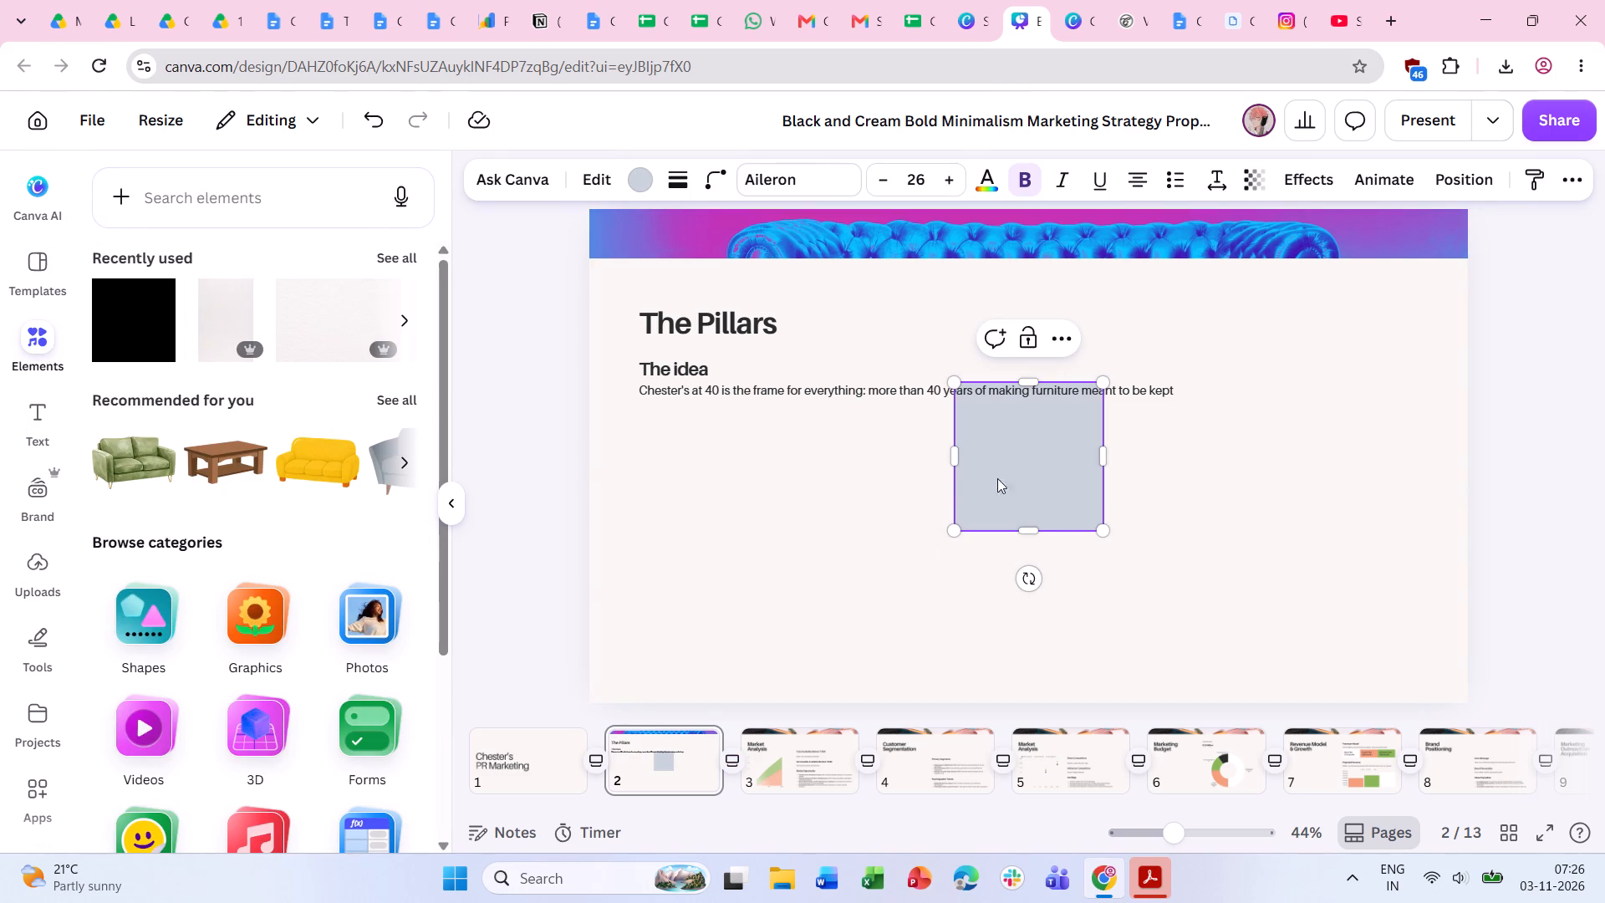
{"action": "left_click_drag", "start_coordinate": [997, 478], "coordinate": [959, 485]}
{"action": "left_click", "coordinate": [1162, 503]}
{"action": "left_click_drag", "start_coordinate": [1024, 457], "coordinate": [707, 486]}
{"action": "left_click_drag", "start_coordinate": [719, 566], "coordinate": [722, 469]}
{"action": "left_click_drag", "start_coordinate": [736, 439], "coordinate": [736, 456]}
{"action": "left_click_drag", "start_coordinate": [787, 458], "coordinate": [930, 461]}
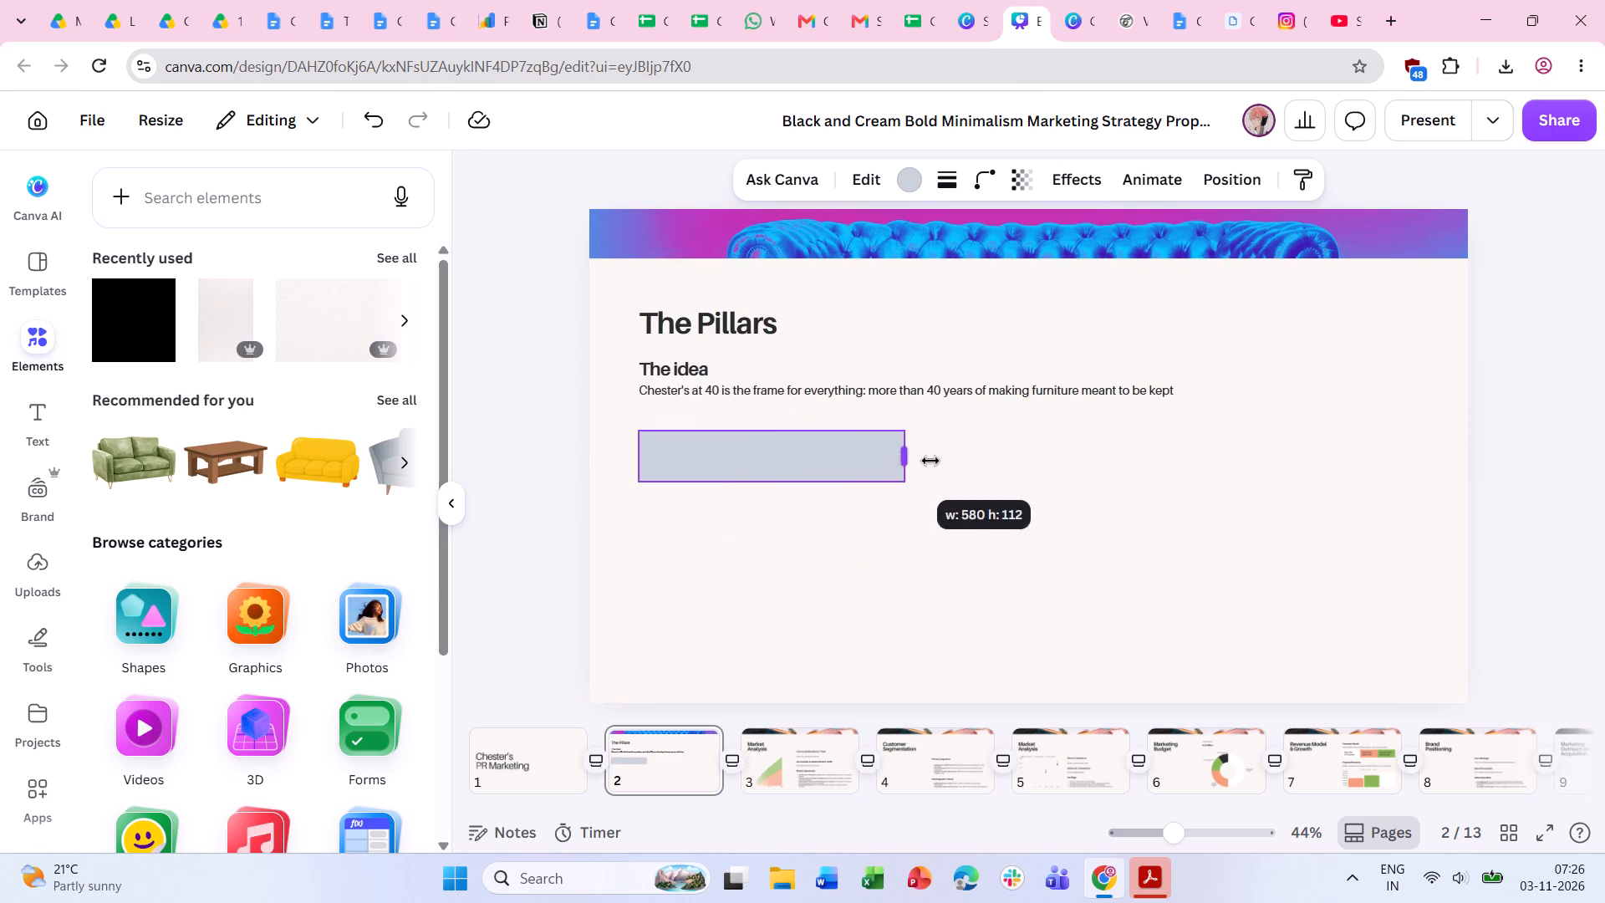
{"action": "left_click_drag", "start_coordinate": [930, 461], "coordinate": [1037, 449]}
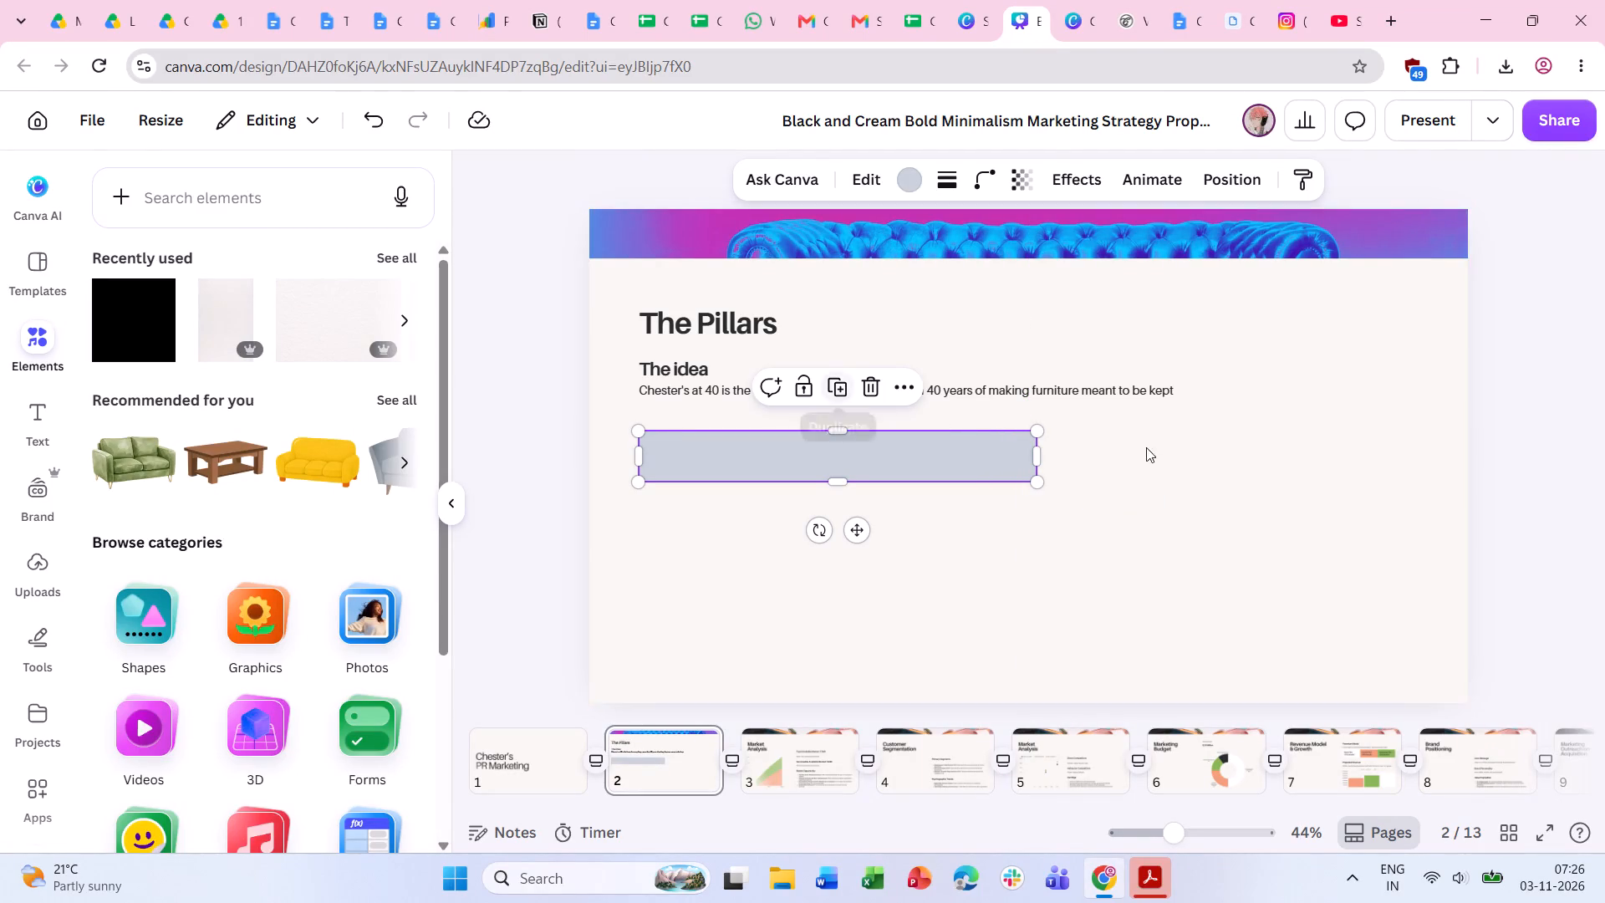
{"action": "left_click_drag", "start_coordinate": [1039, 451], "coordinate": [1030, 451]}
Duplicate the bar and place the copy beside it in the same row, leaving a narrow gap.
{"action": "left_click", "coordinate": [838, 392]}
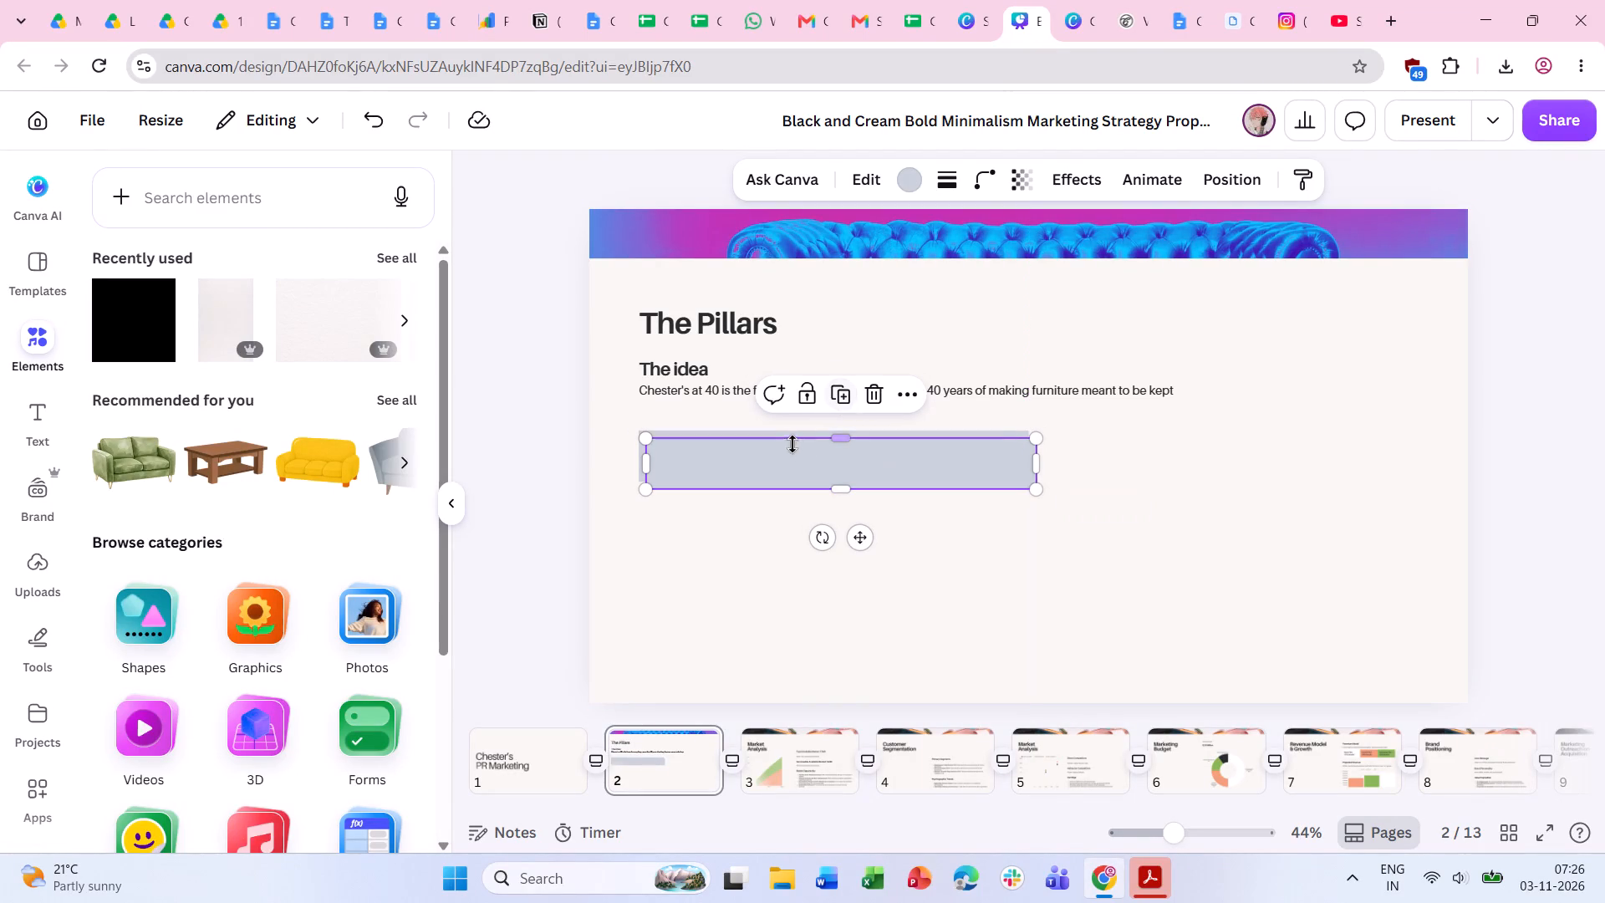
{"action": "left_click_drag", "start_coordinate": [773, 458], "coordinate": [1164, 452]}
{"action": "left_click", "coordinate": [1143, 569]}
Copy the pair of bars and place the copy directly beneath as a second row, with a gap of about 19.
{"action": "left_click_drag", "start_coordinate": [575, 444], "coordinate": [1154, 470]}
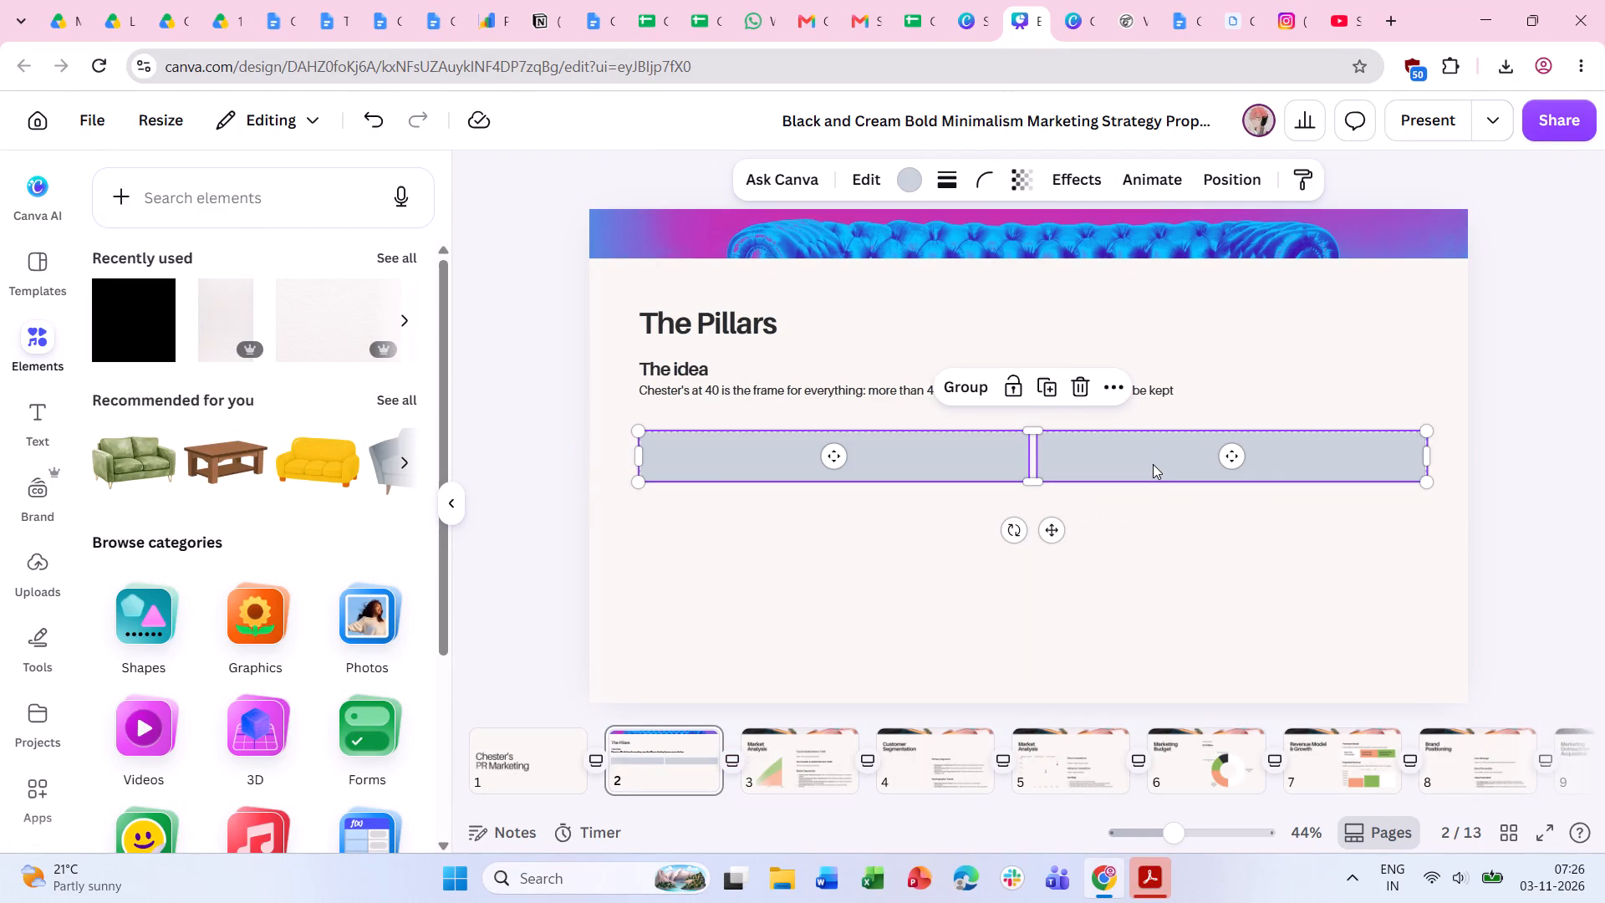
{"action": "key", "text": "ctrl+c"}
{"action": "key", "text": "ctrl+v"}
{"action": "left_click_drag", "start_coordinate": [1139, 462], "coordinate": [1132, 518]}
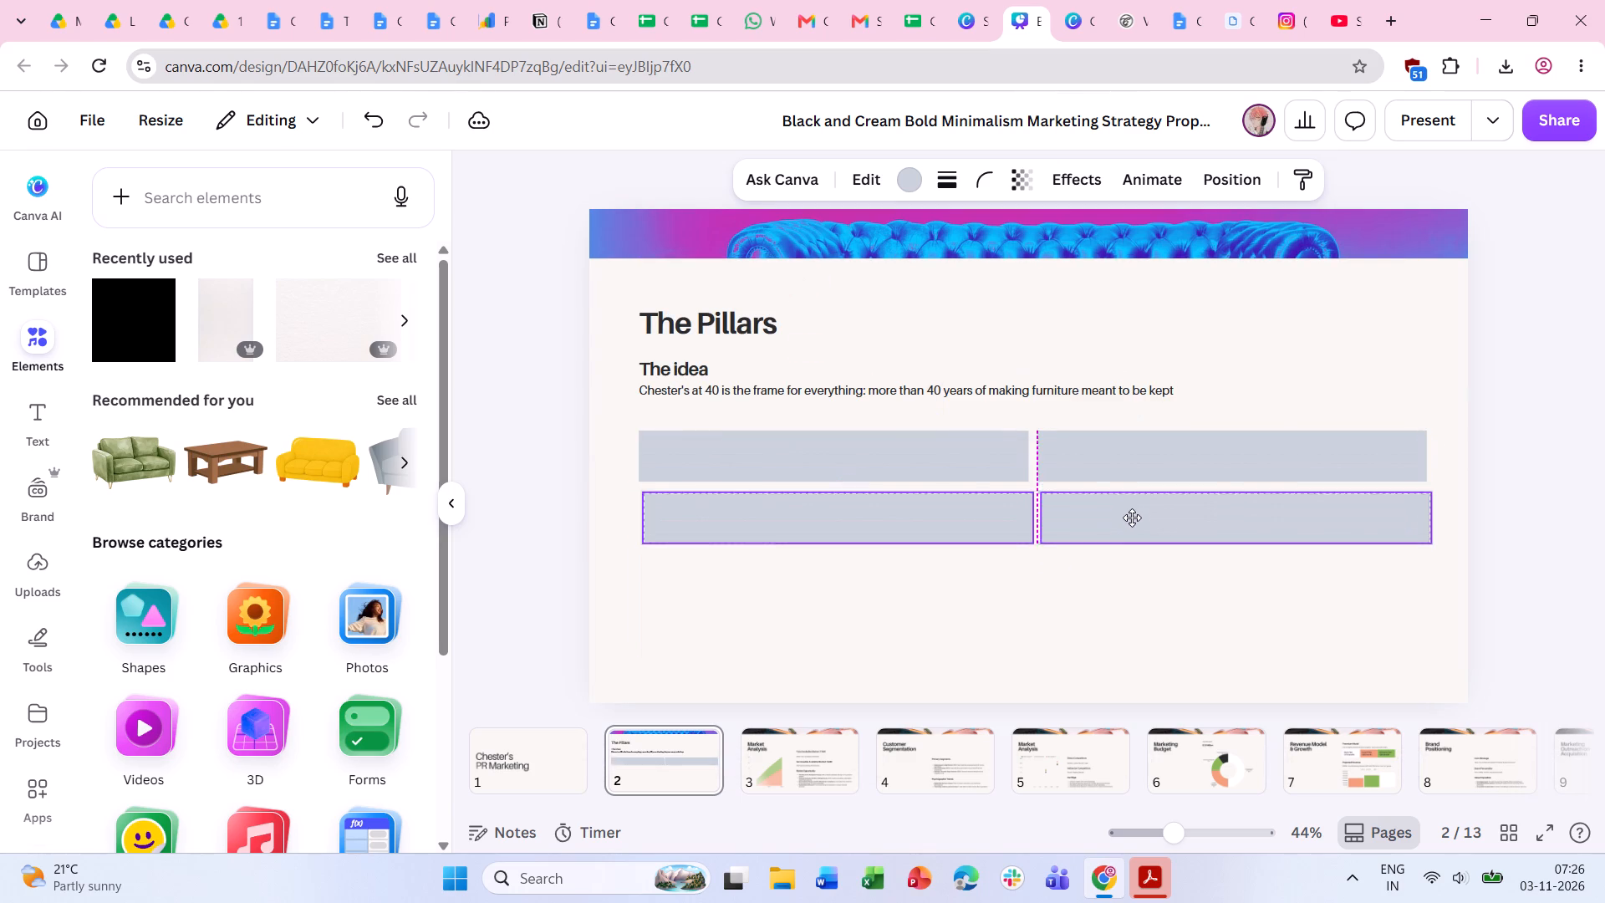
{"action": "left_click_drag", "start_coordinate": [1132, 518], "coordinate": [1131, 513]}
{"action": "key", "text": "Down"}
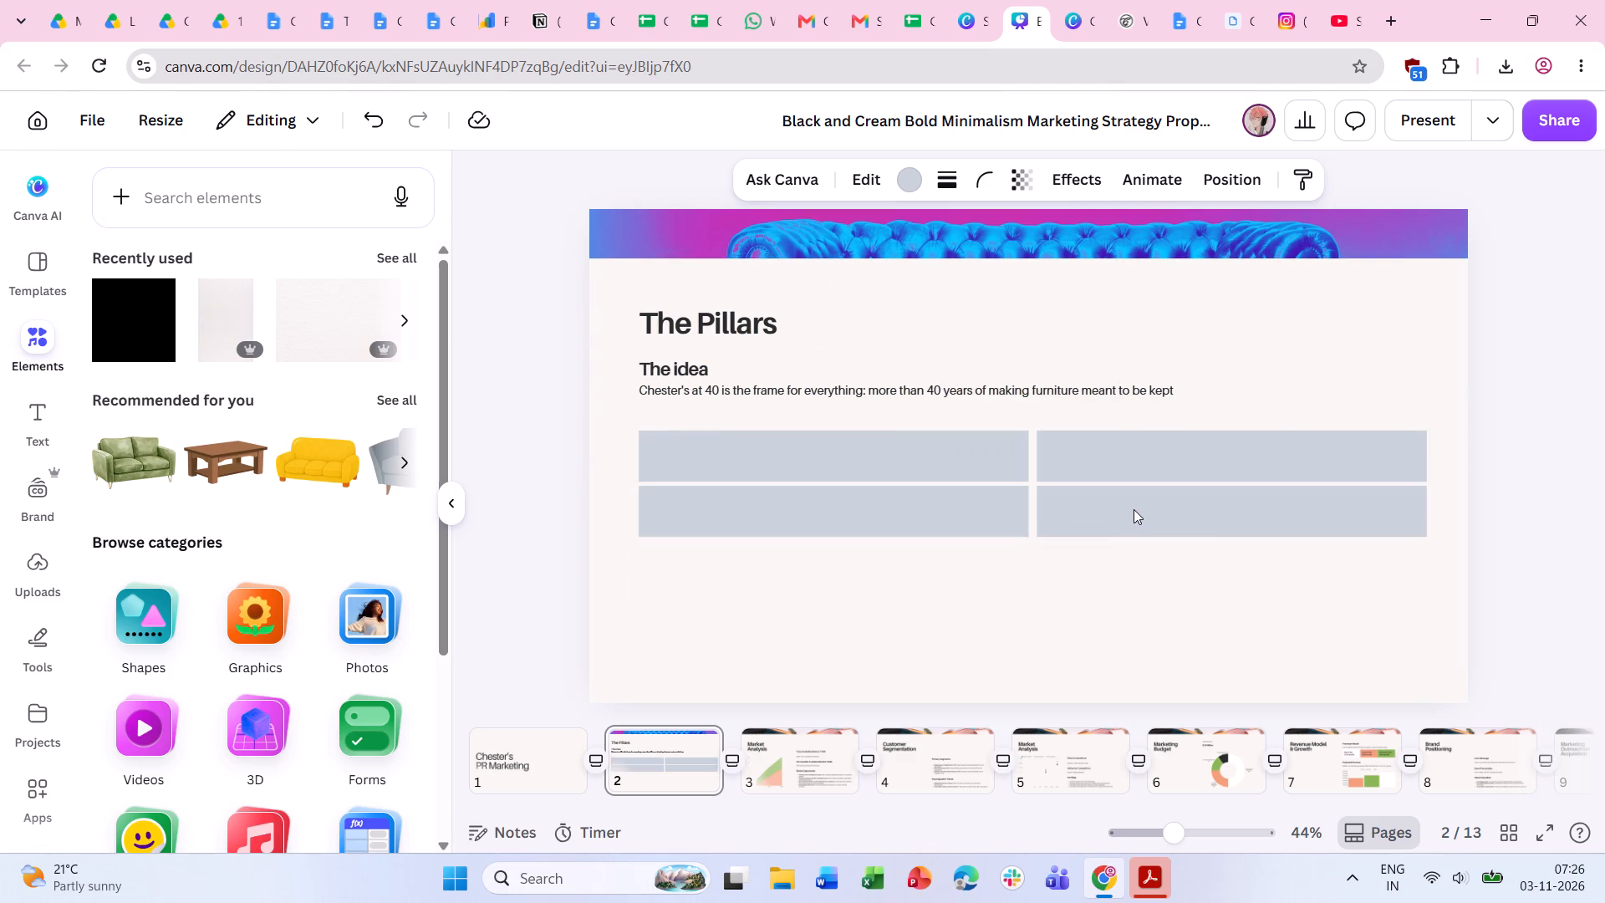
{"action": "key", "text": "Down"}
{"action": "key", "text": "Down"}
{"action": "key", "text": "Down"}
{"action": "key", "text": "Down"}
{"action": "key", "text": "Down"}
{"action": "key", "text": "Down"}
{"action": "key", "text": "Down"}
{"action": "key", "text": "Down"}
{"action": "key", "text": "Down"}
{"action": "key", "text": "Down"}
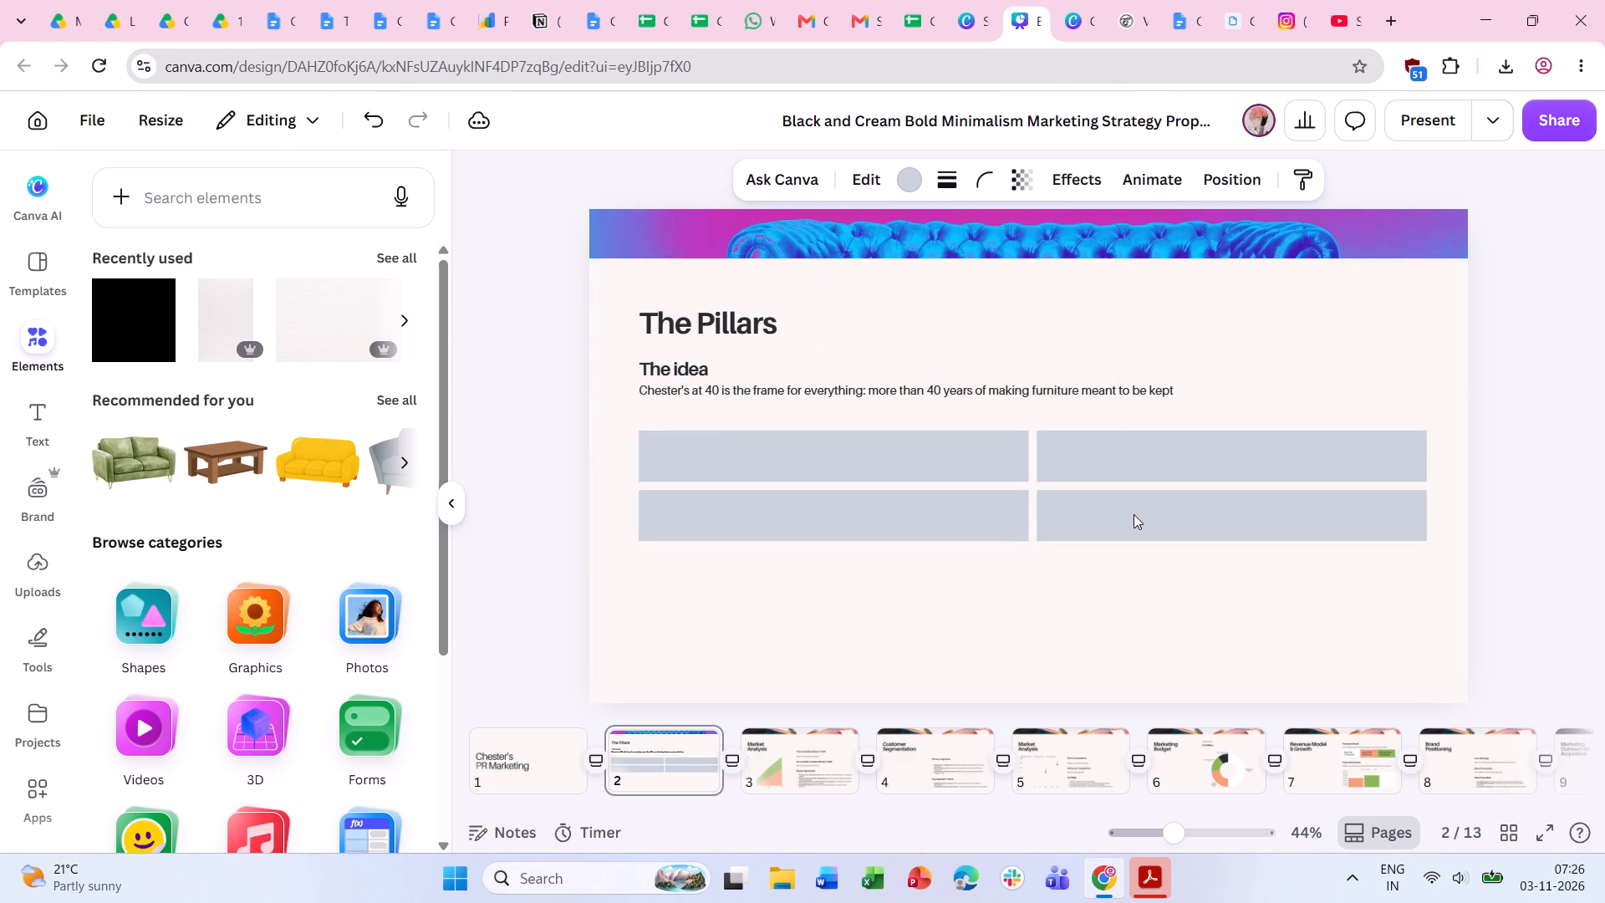
Add two more copies of the bar pair as third and fourth rows, aligned and evenly spaced at 19.
{"action": "key", "text": "ctrl+v"}
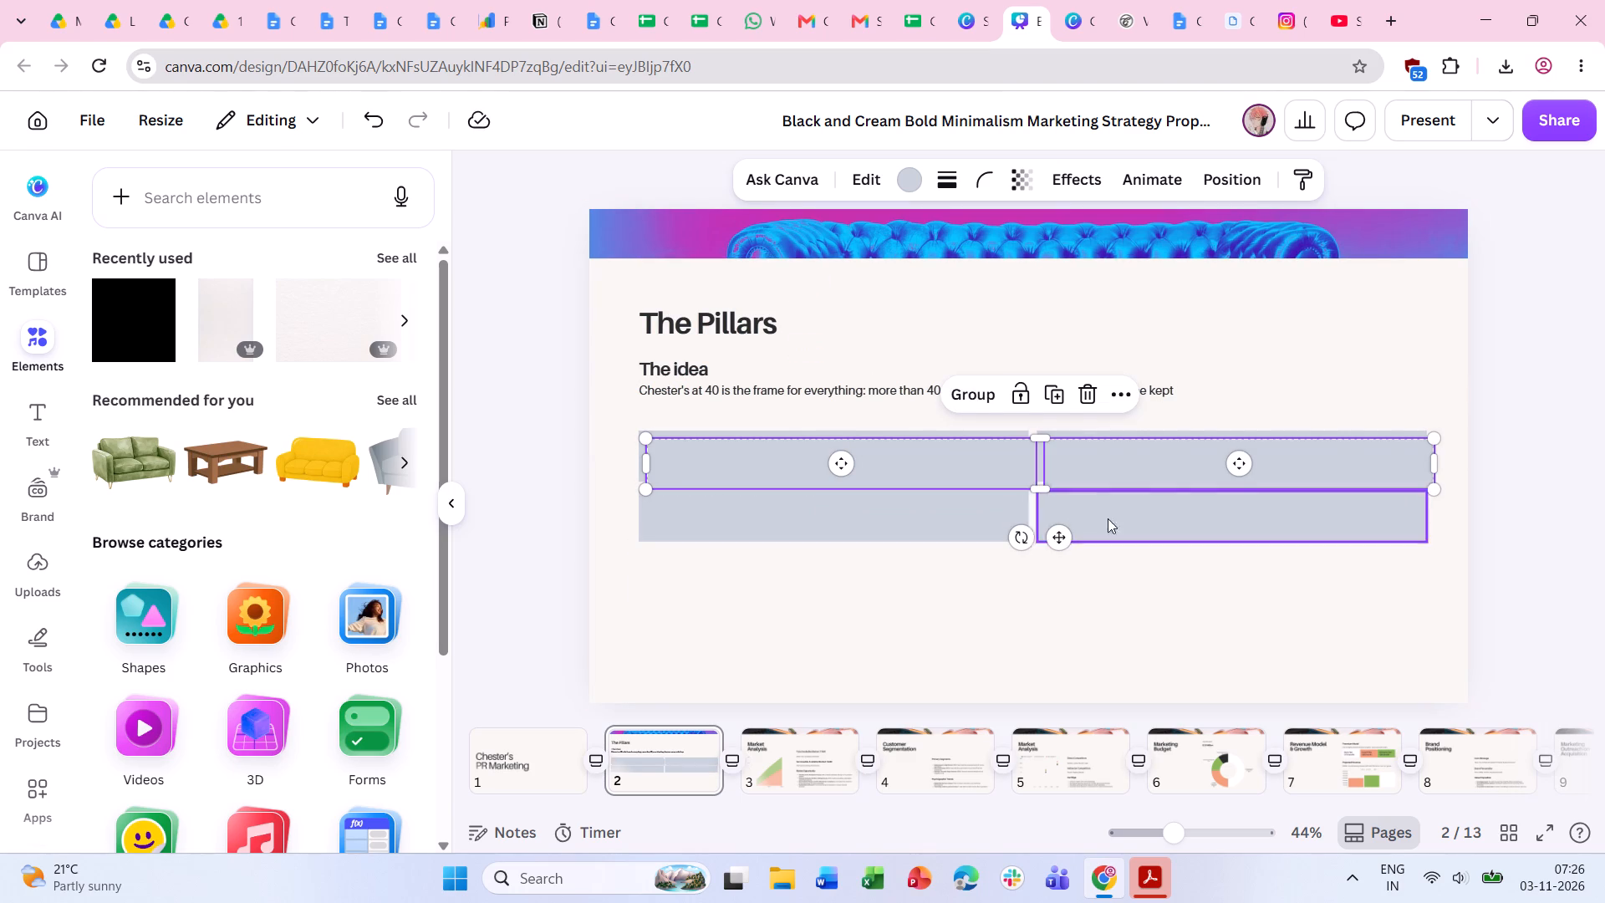
{"action": "left_click_drag", "start_coordinate": [1103, 467], "coordinate": [1097, 581]}
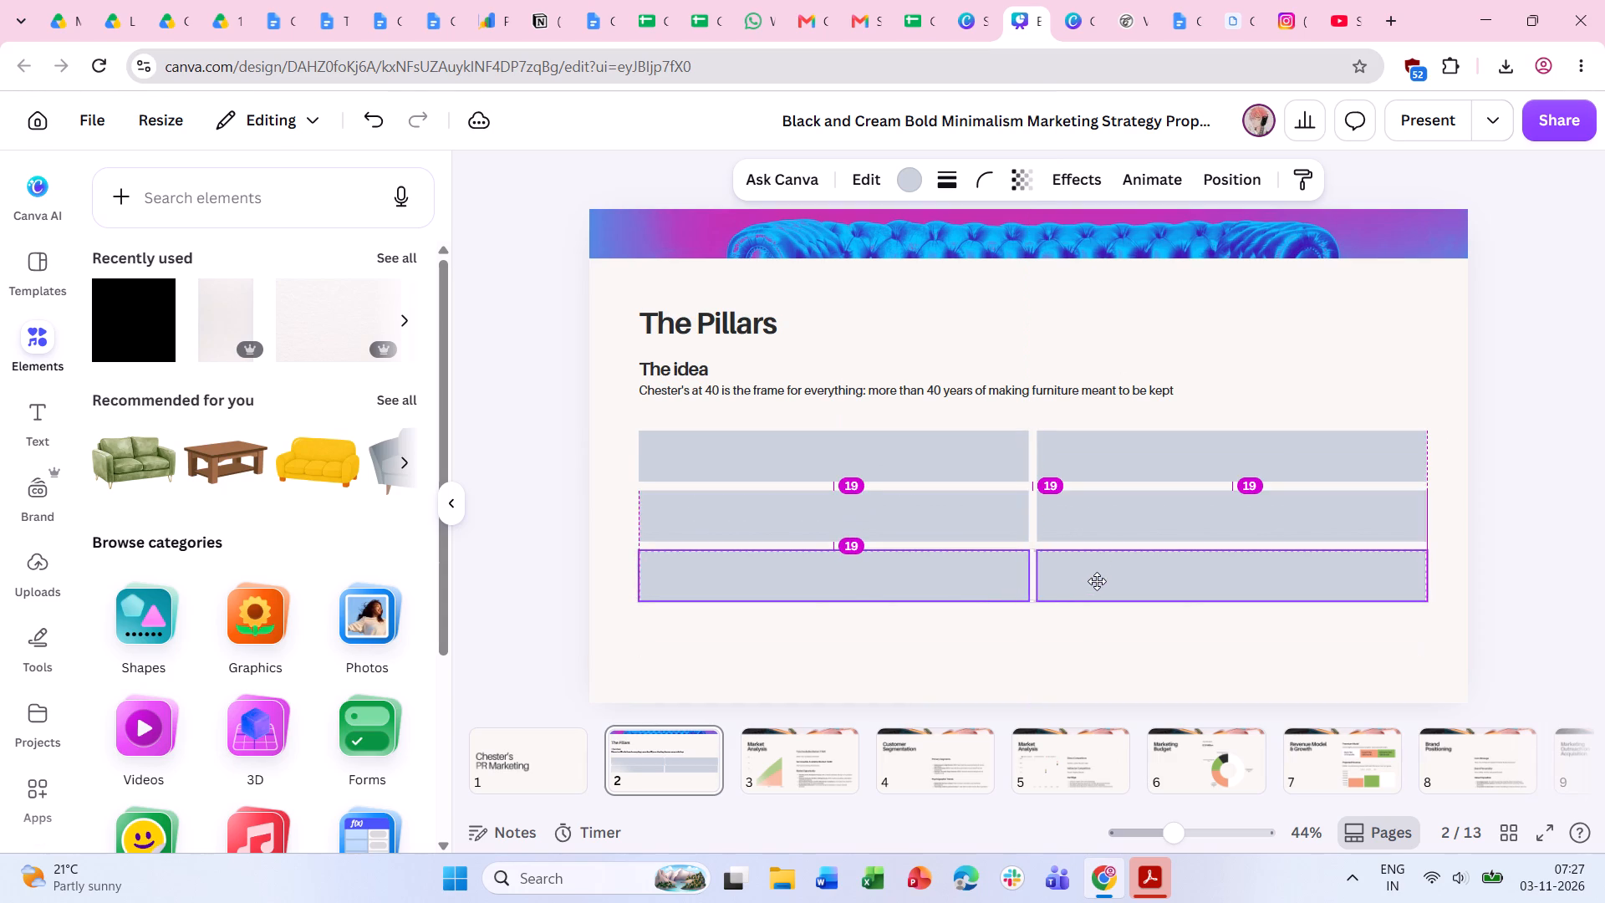
{"action": "left_click_drag", "start_coordinate": [1097, 581], "coordinate": [1097, 580]}
{"action": "key", "text": "ctrl+v"}
{"action": "left_click_drag", "start_coordinate": [1104, 465], "coordinate": [1103, 640]}
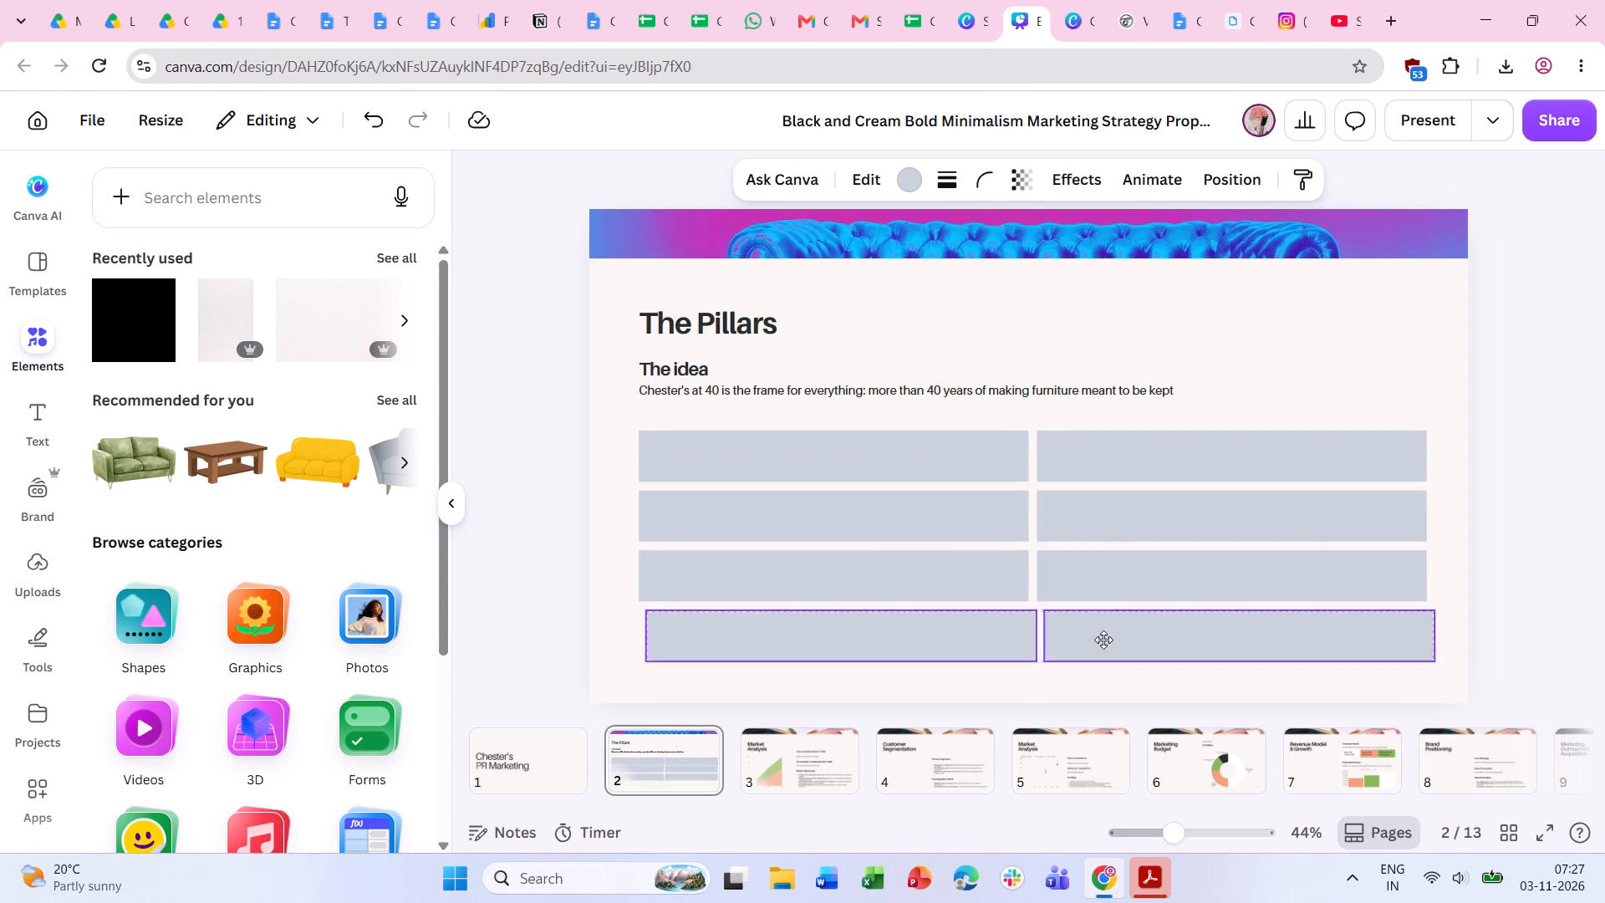
{"action": "left_click_drag", "start_coordinate": [1103, 640], "coordinate": [1098, 640]}
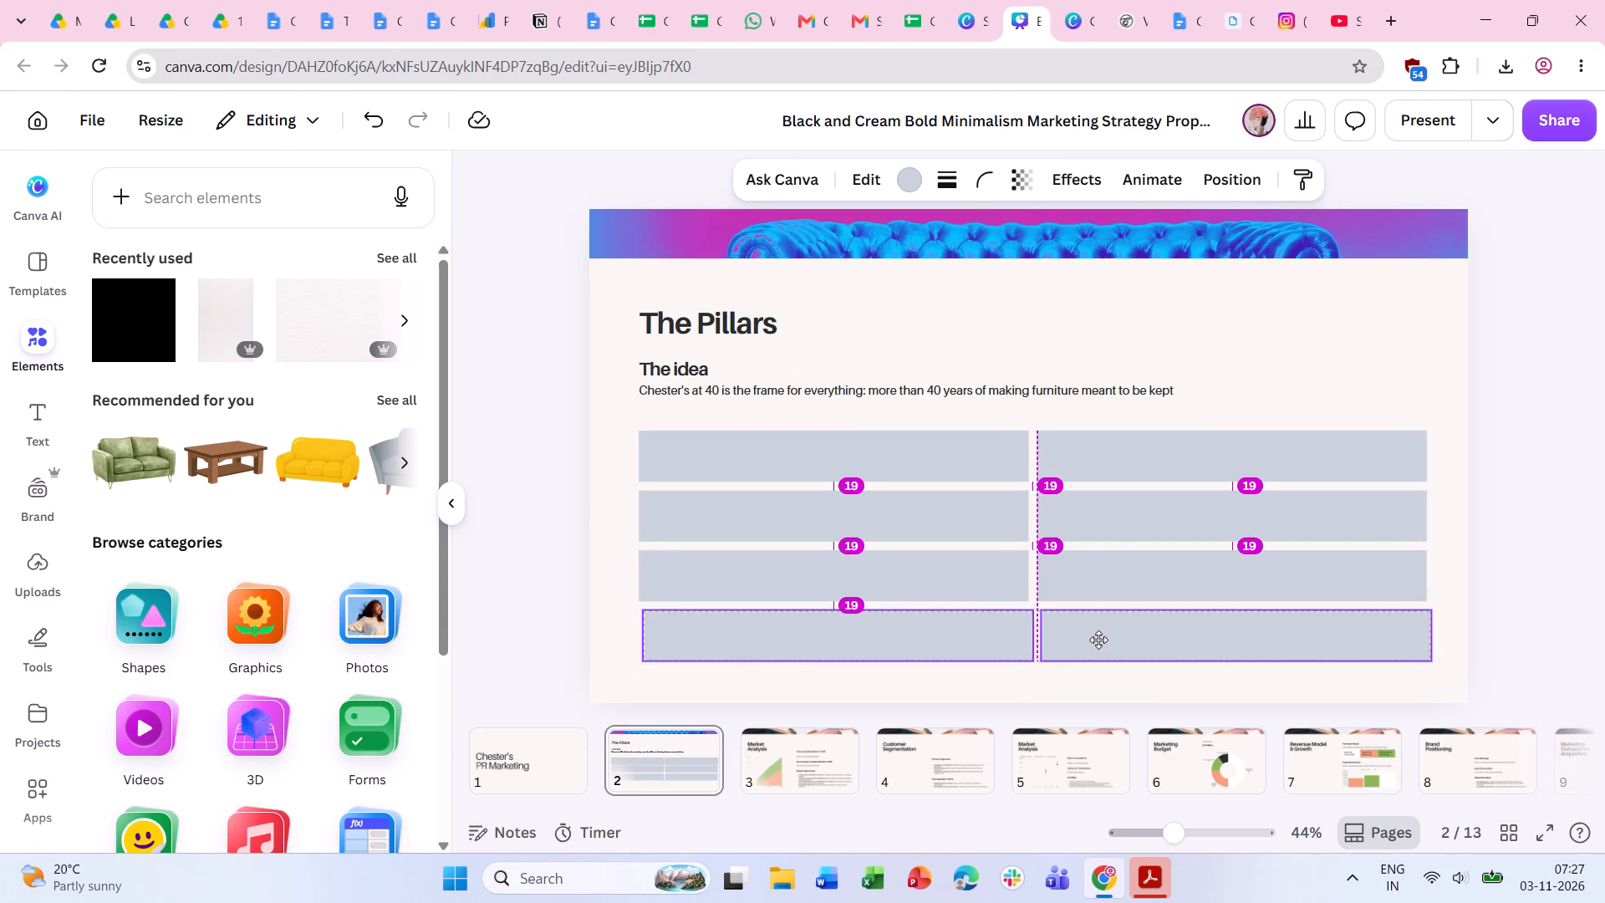
{"action": "left_click_drag", "start_coordinate": [1098, 640], "coordinate": [1098, 640]}
{"action": "left_click", "coordinate": [1501, 516]}
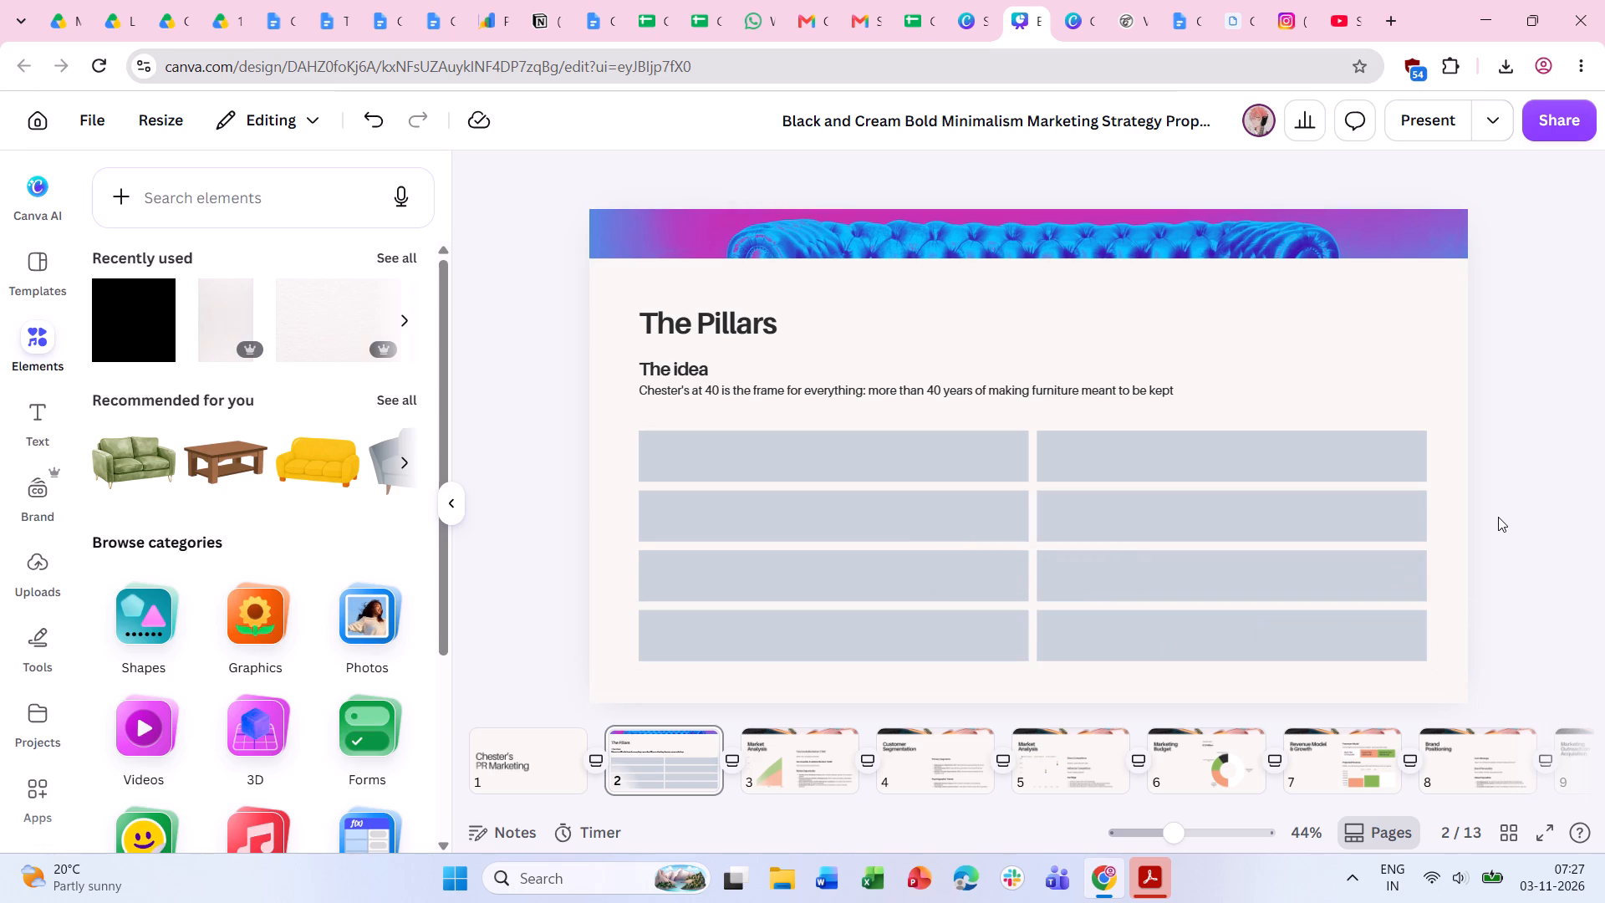
Move The Pillars title, The idea heading and the sentence up together towards the header photo.
{"action": "left_click_drag", "start_coordinate": [587, 315], "coordinate": [747, 405]}
{"action": "key", "text": "shift+Up"}
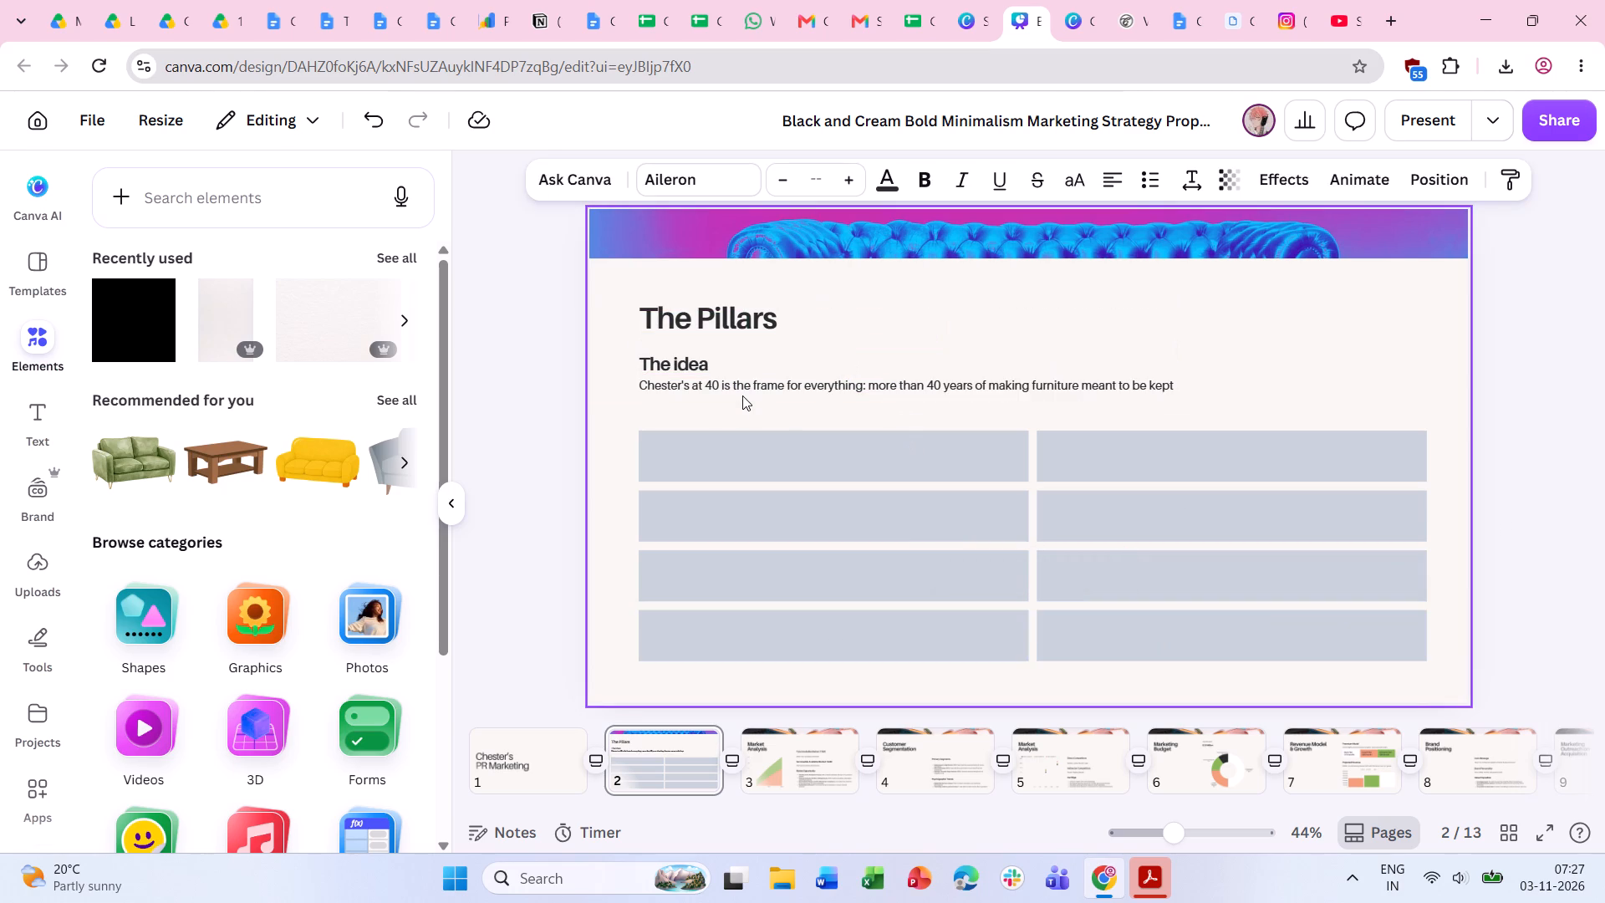
{"action": "key", "text": "shift+Up"}
{"action": "key", "text": "shift+Up"}
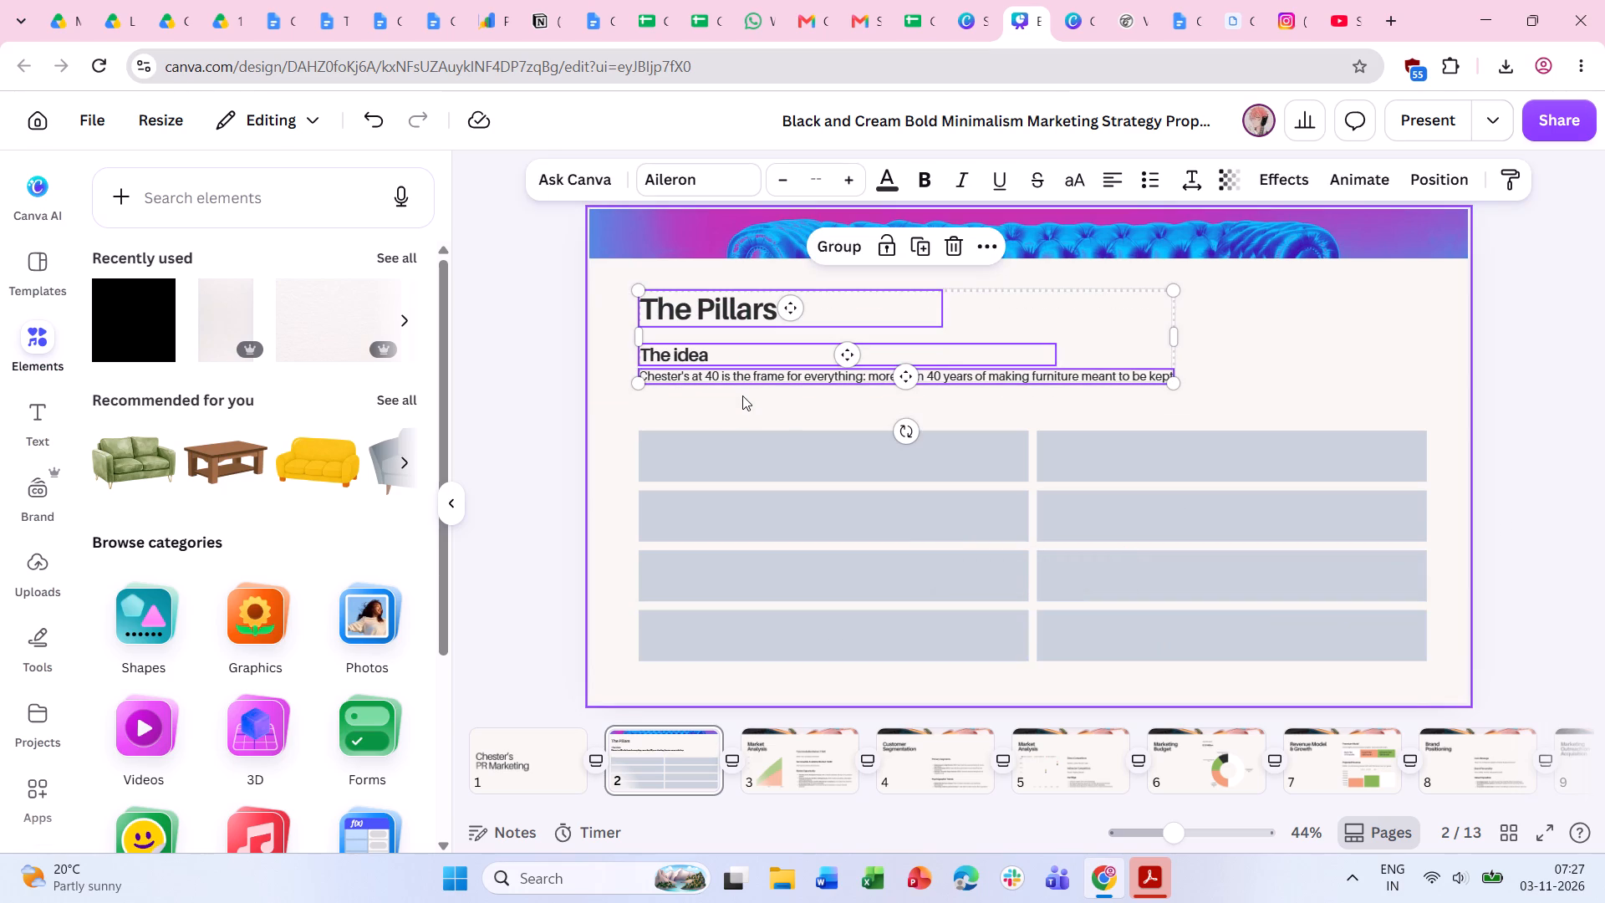
{"action": "left_click", "coordinate": [1461, 384]}
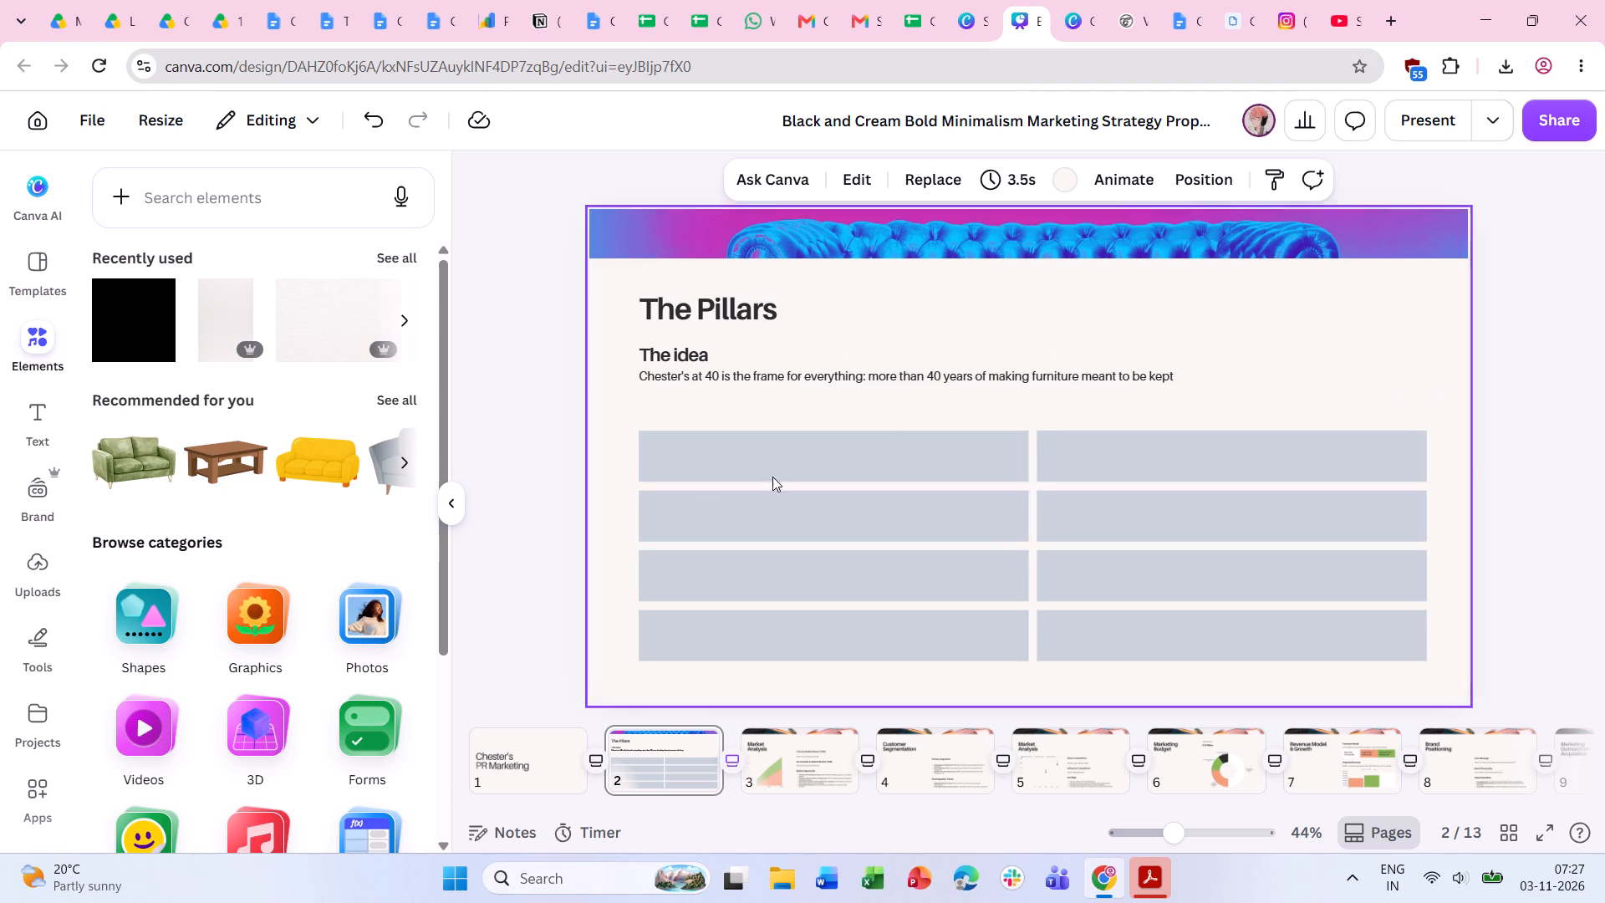
Narrow the four bars of the first column together to roughly half their width, keeping their outer edge in place.
{"action": "left_click_drag", "start_coordinate": [539, 445], "coordinate": [963, 628]}
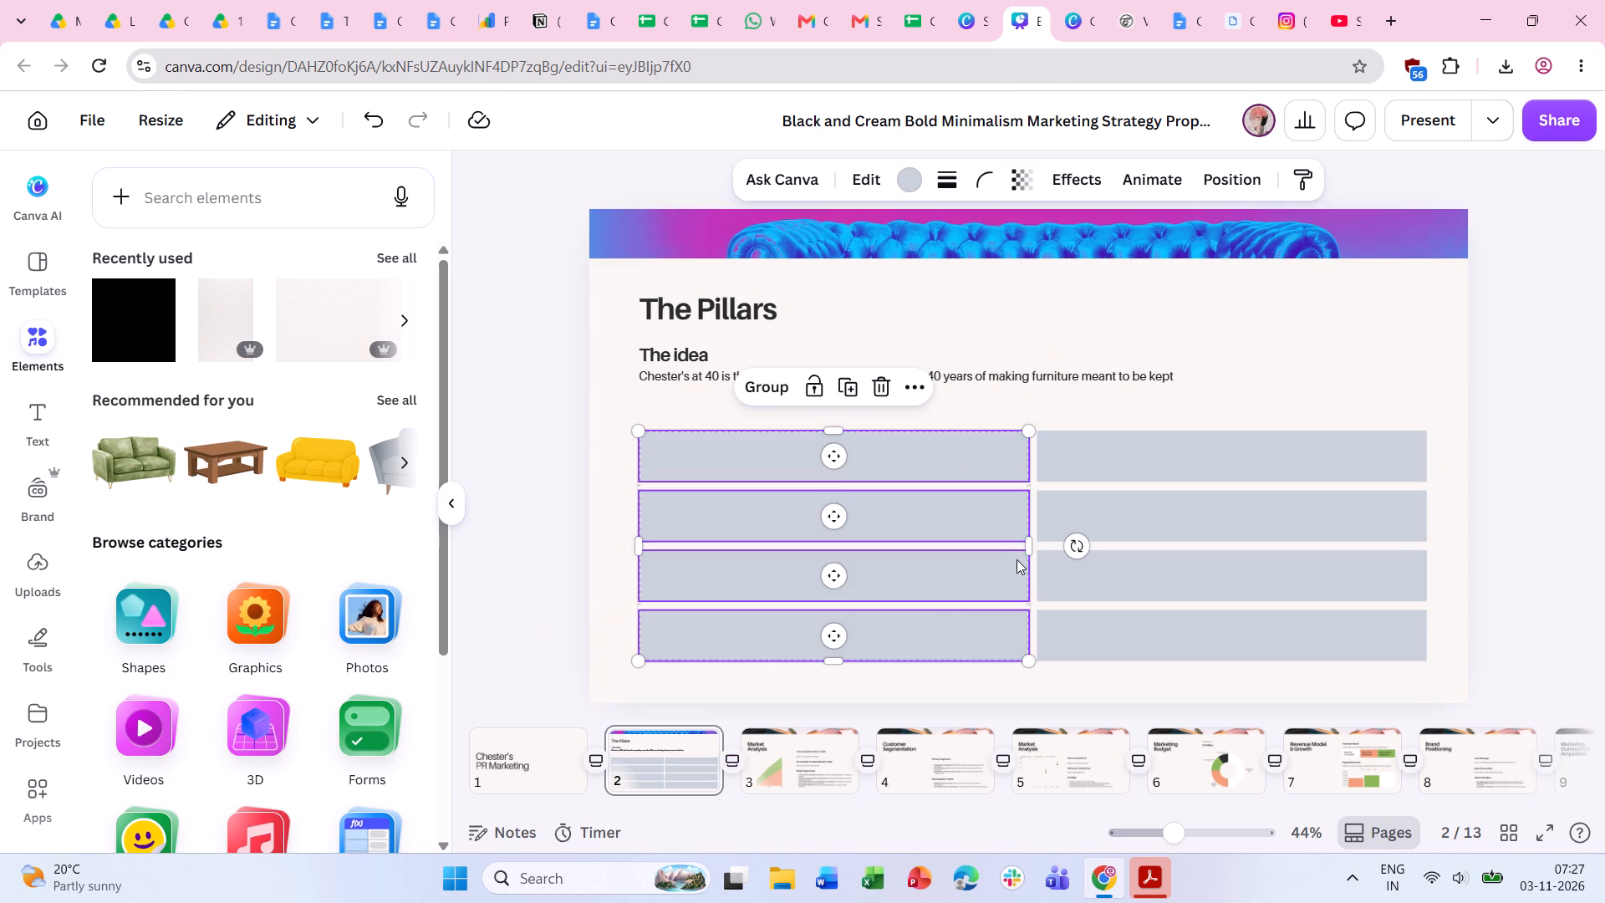
{"action": "left_click_drag", "start_coordinate": [1027, 549], "coordinate": [879, 542]}
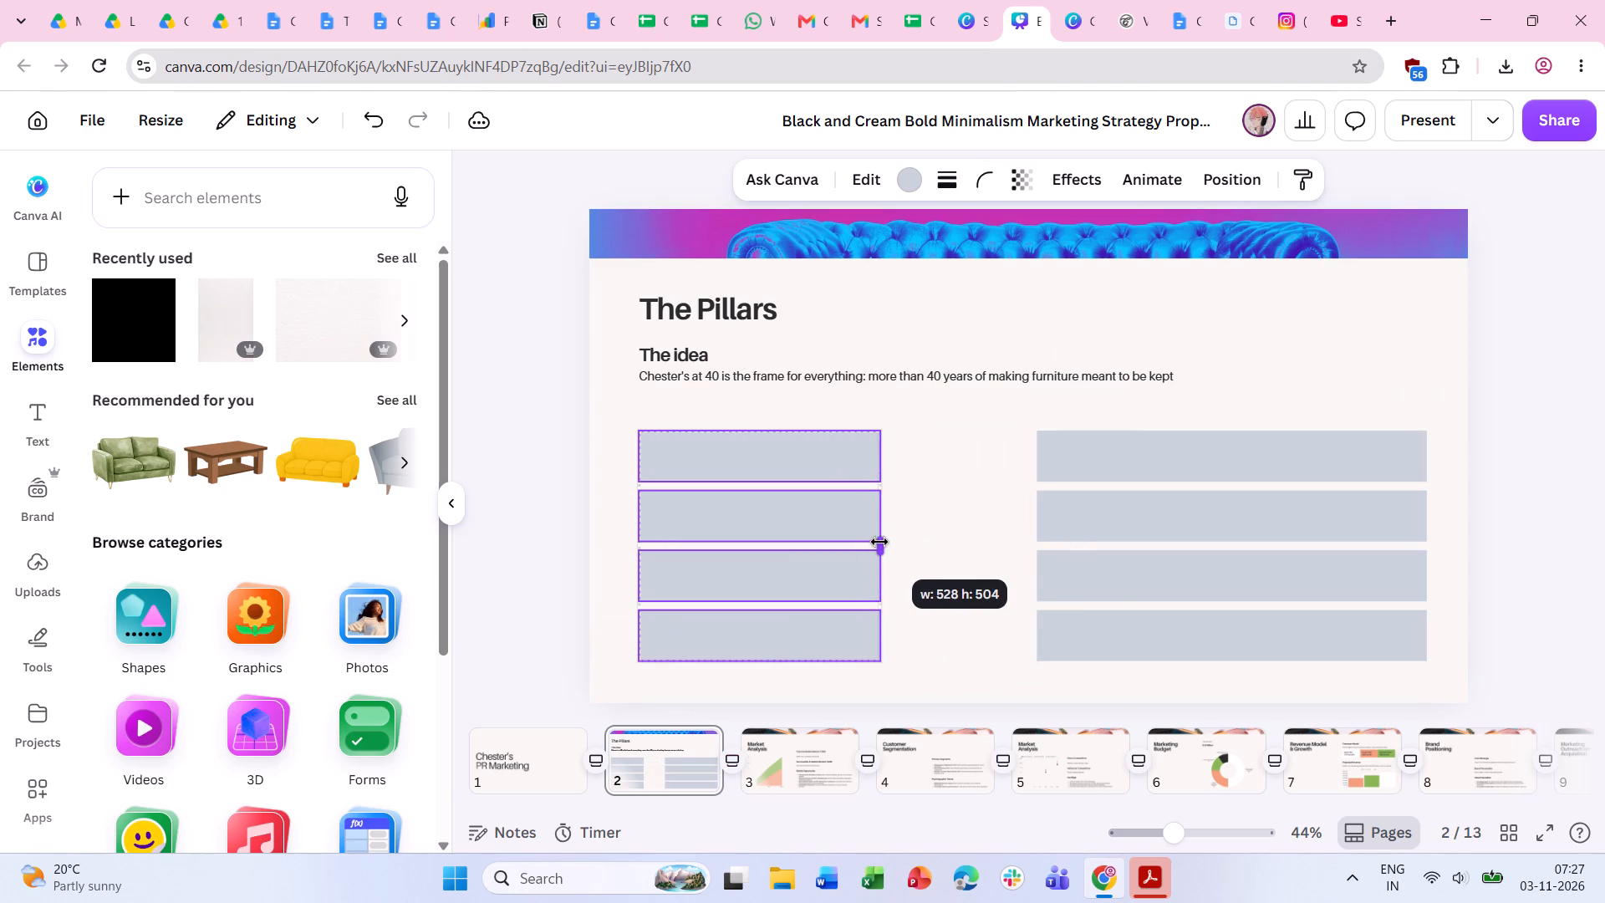
{"action": "left_click_drag", "start_coordinate": [879, 542], "coordinate": [843, 543]}
{"action": "left_click", "coordinate": [936, 601]}
Widen the four bars of the second column towards the first column to about 1,240, leaving a narrow gap.
{"action": "left_click_drag", "start_coordinate": [969, 440], "coordinate": [987, 487]}
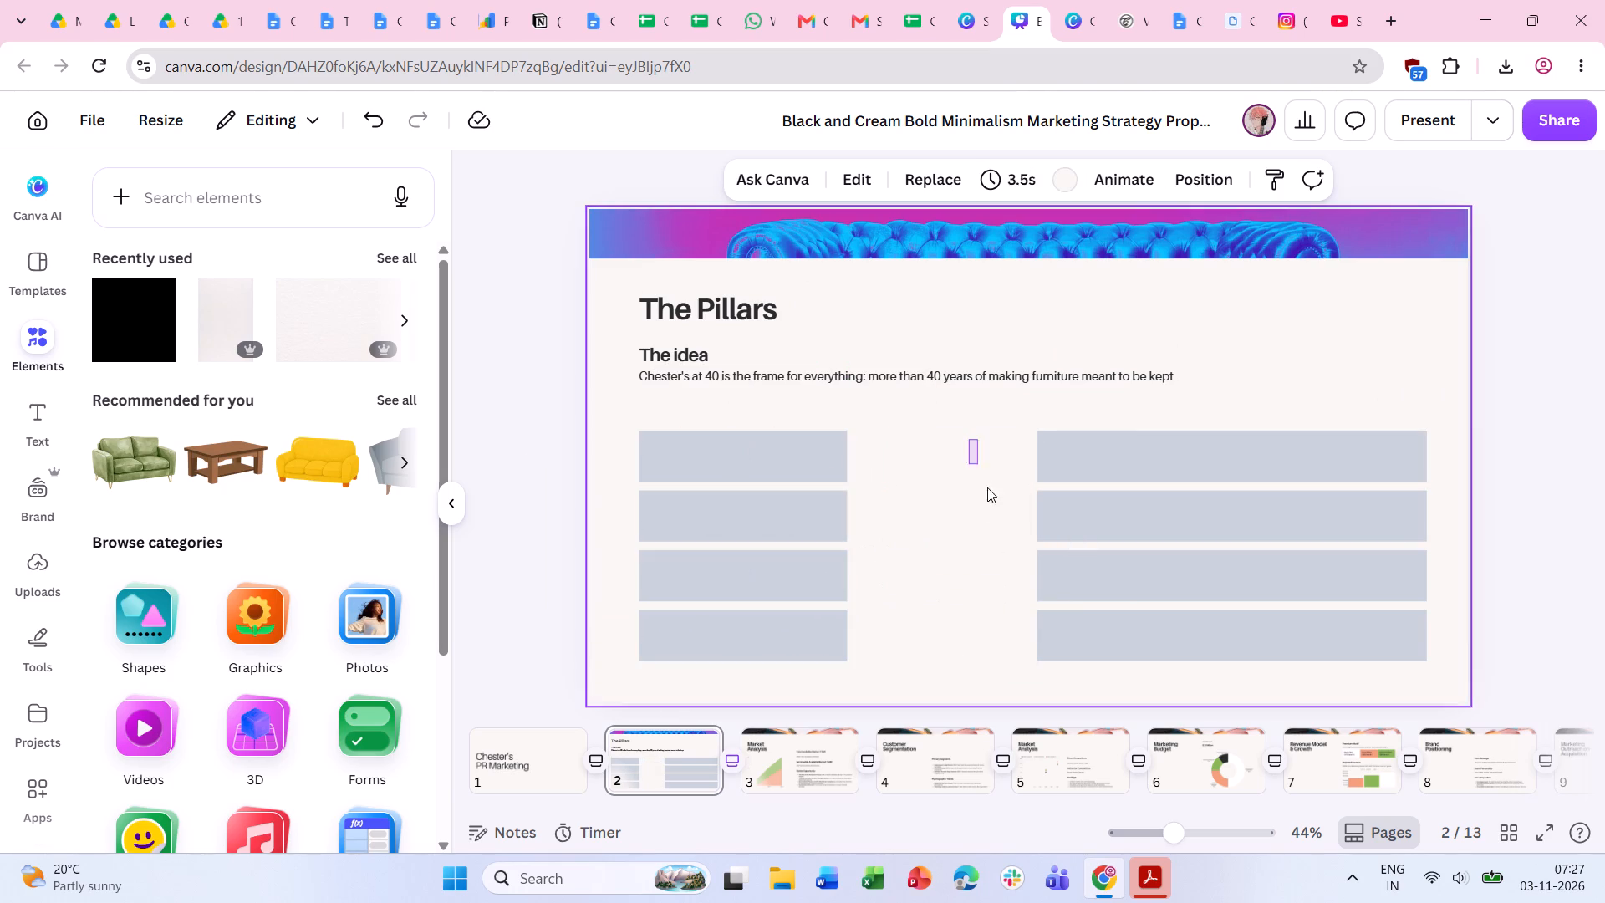
{"action": "left_click_drag", "start_coordinate": [987, 487], "coordinate": [1052, 656]}
{"action": "left_click_drag", "start_coordinate": [1036, 554], "coordinate": [860, 548]}
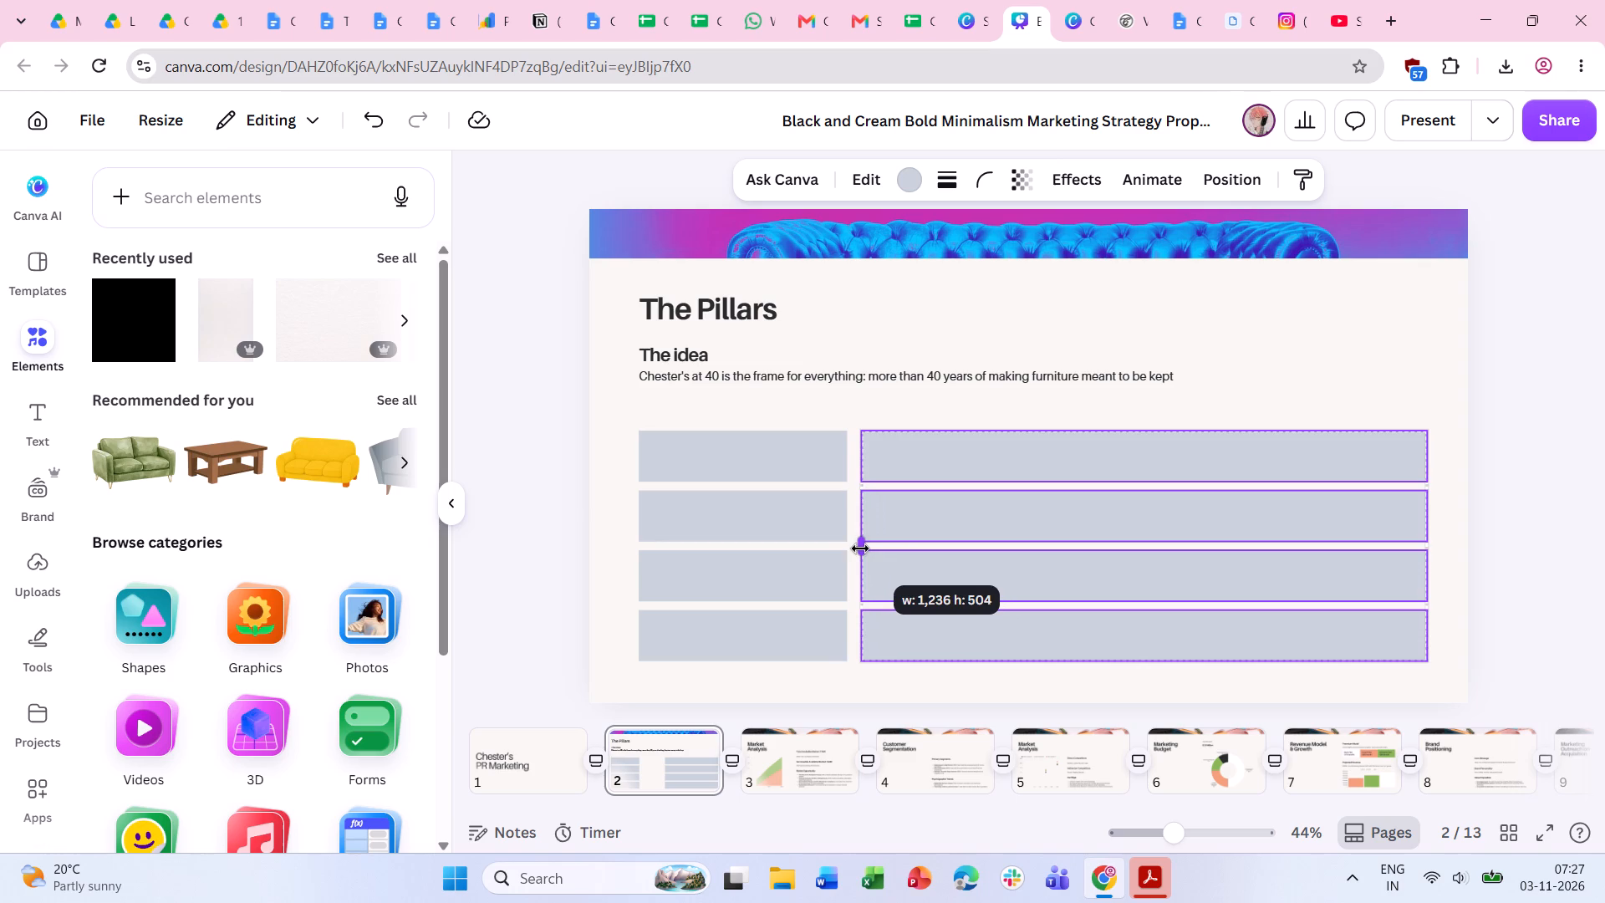
{"action": "left_click_drag", "start_coordinate": [860, 548], "coordinate": [858, 548]}
{"action": "left_click", "coordinate": [496, 483]}
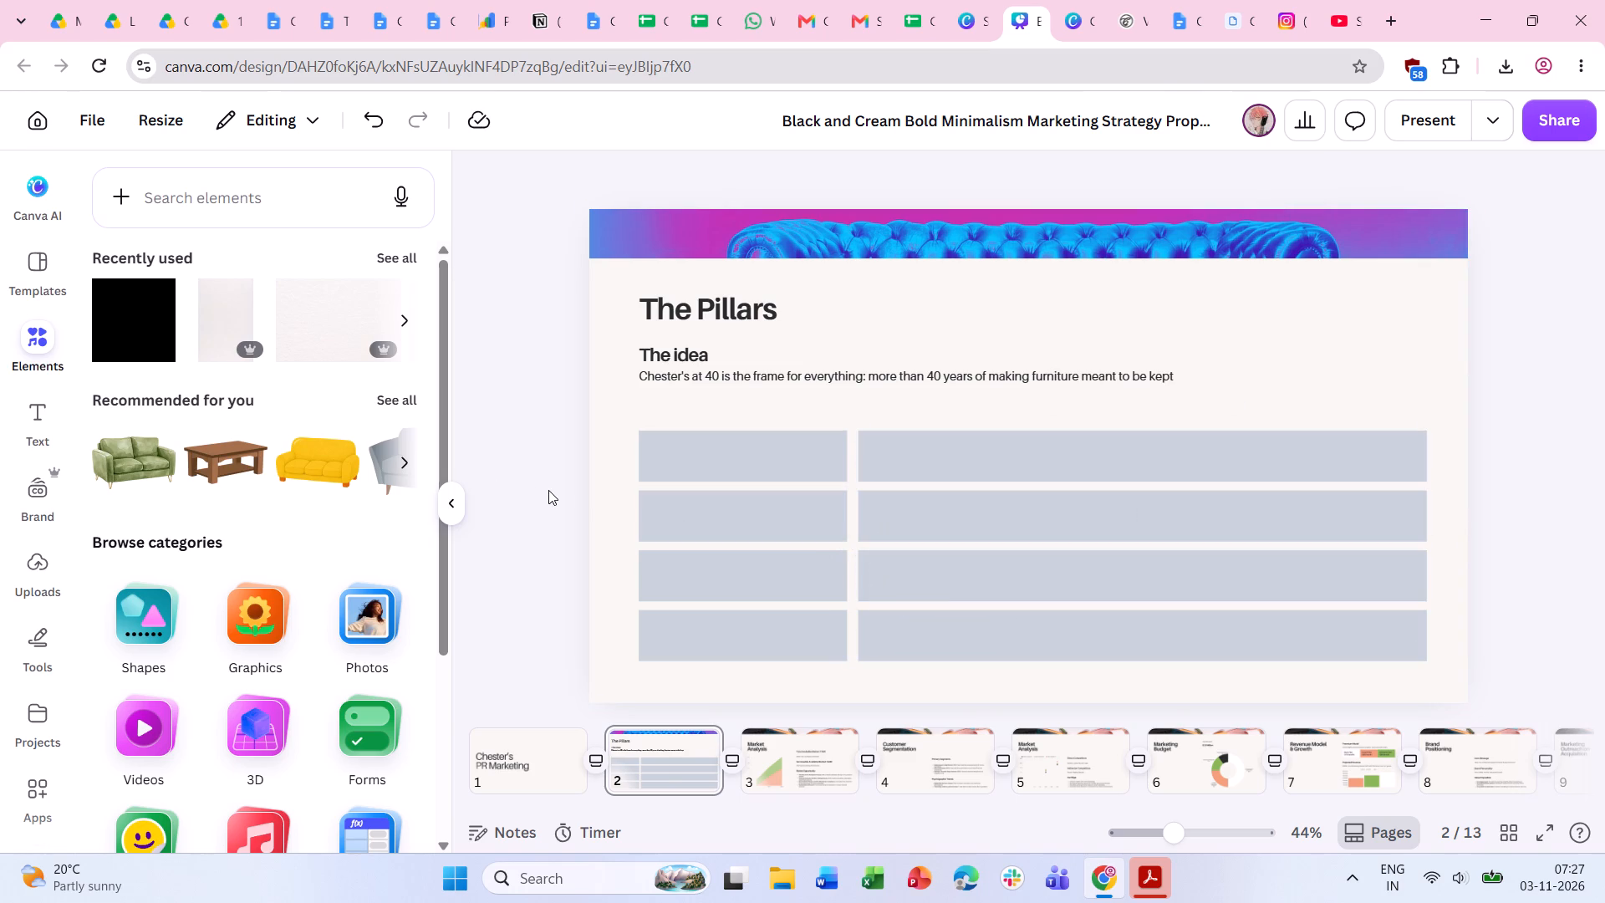
Recolour all eight bars with a custom light beige fill.
{"action": "left_click_drag", "start_coordinate": [548, 438], "coordinate": [1027, 663]}
{"action": "left_click", "coordinate": [901, 186]}
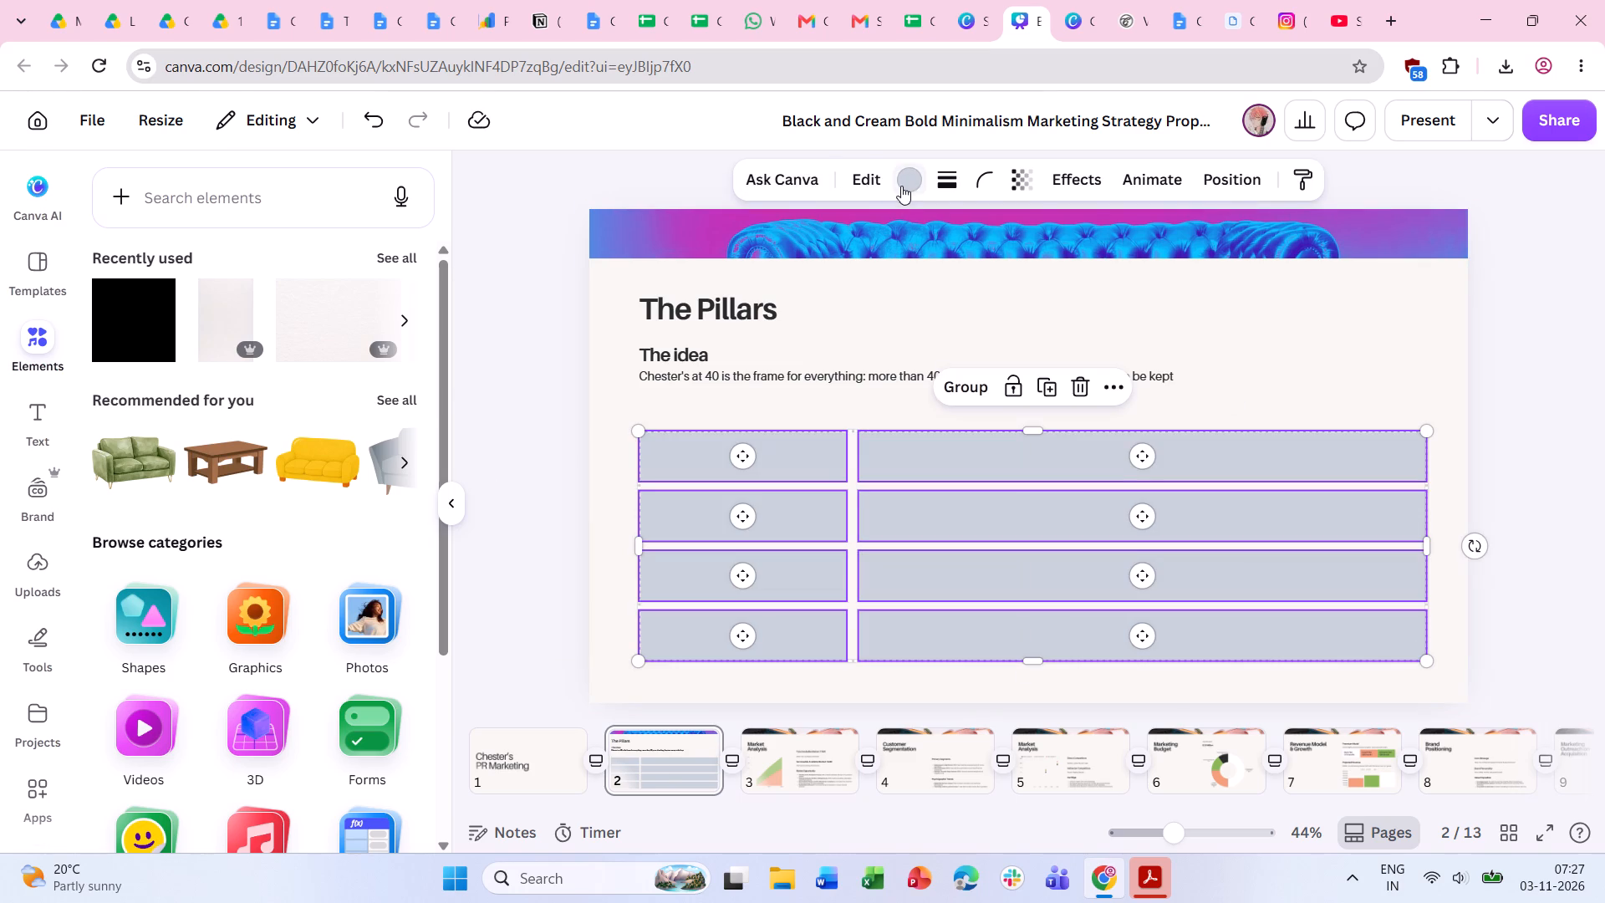
{"action": "left_click", "coordinate": [201, 411]}
{"action": "left_click", "coordinate": [100, 329]}
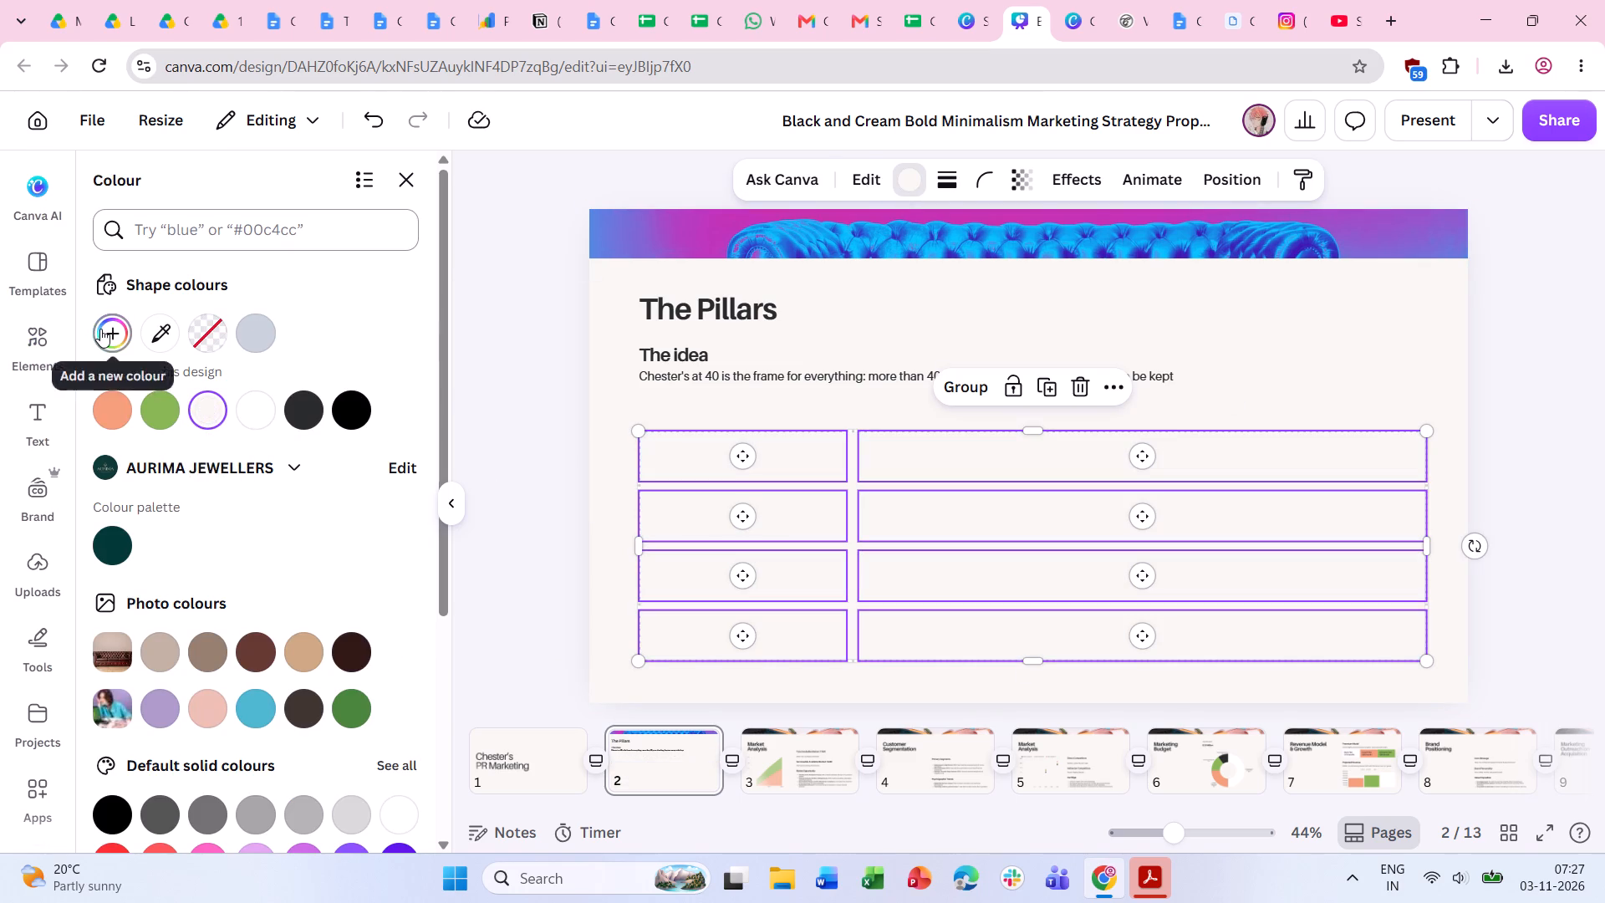
{"action": "left_click", "coordinate": [126, 427]}
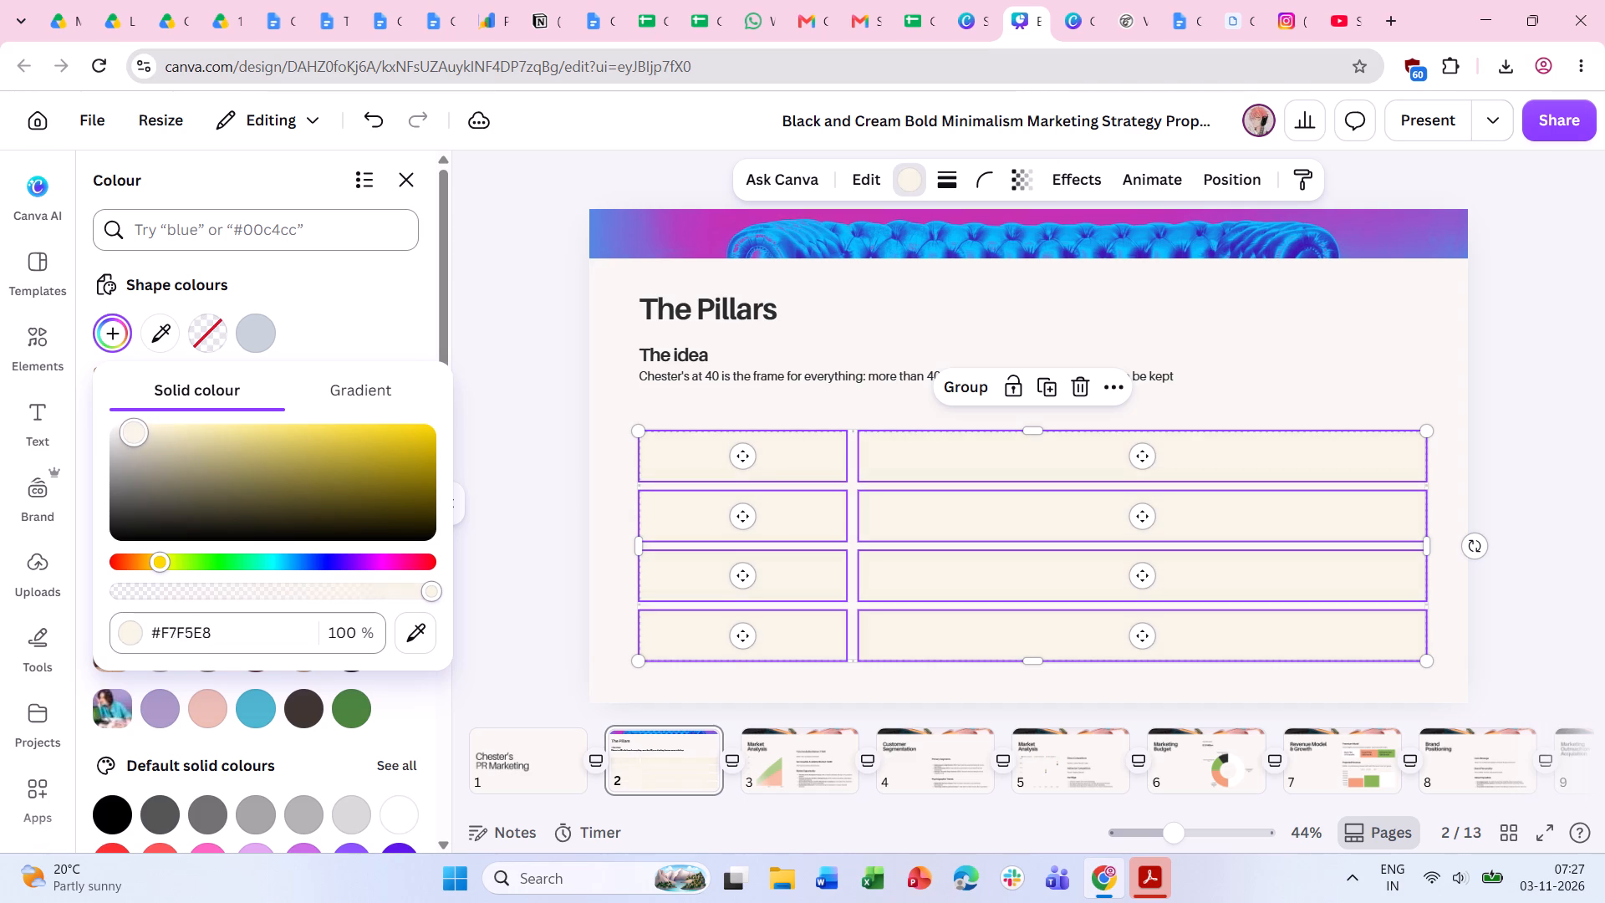
{"action": "double_click", "coordinate": [511, 439]}
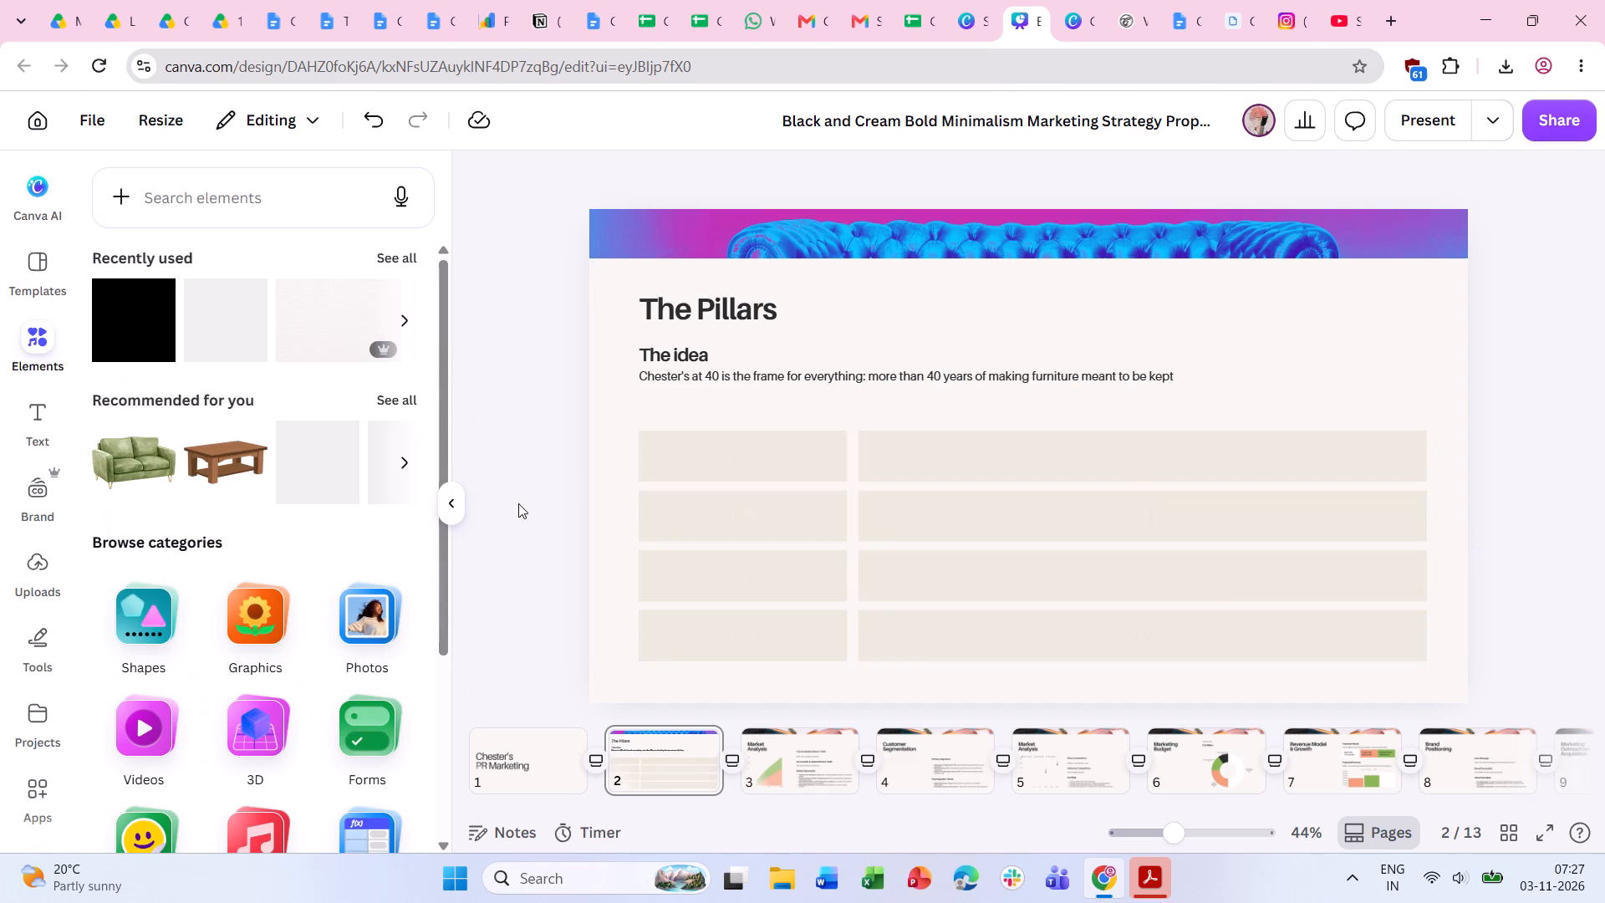
{"action": "left_click", "coordinate": [697, 356]}
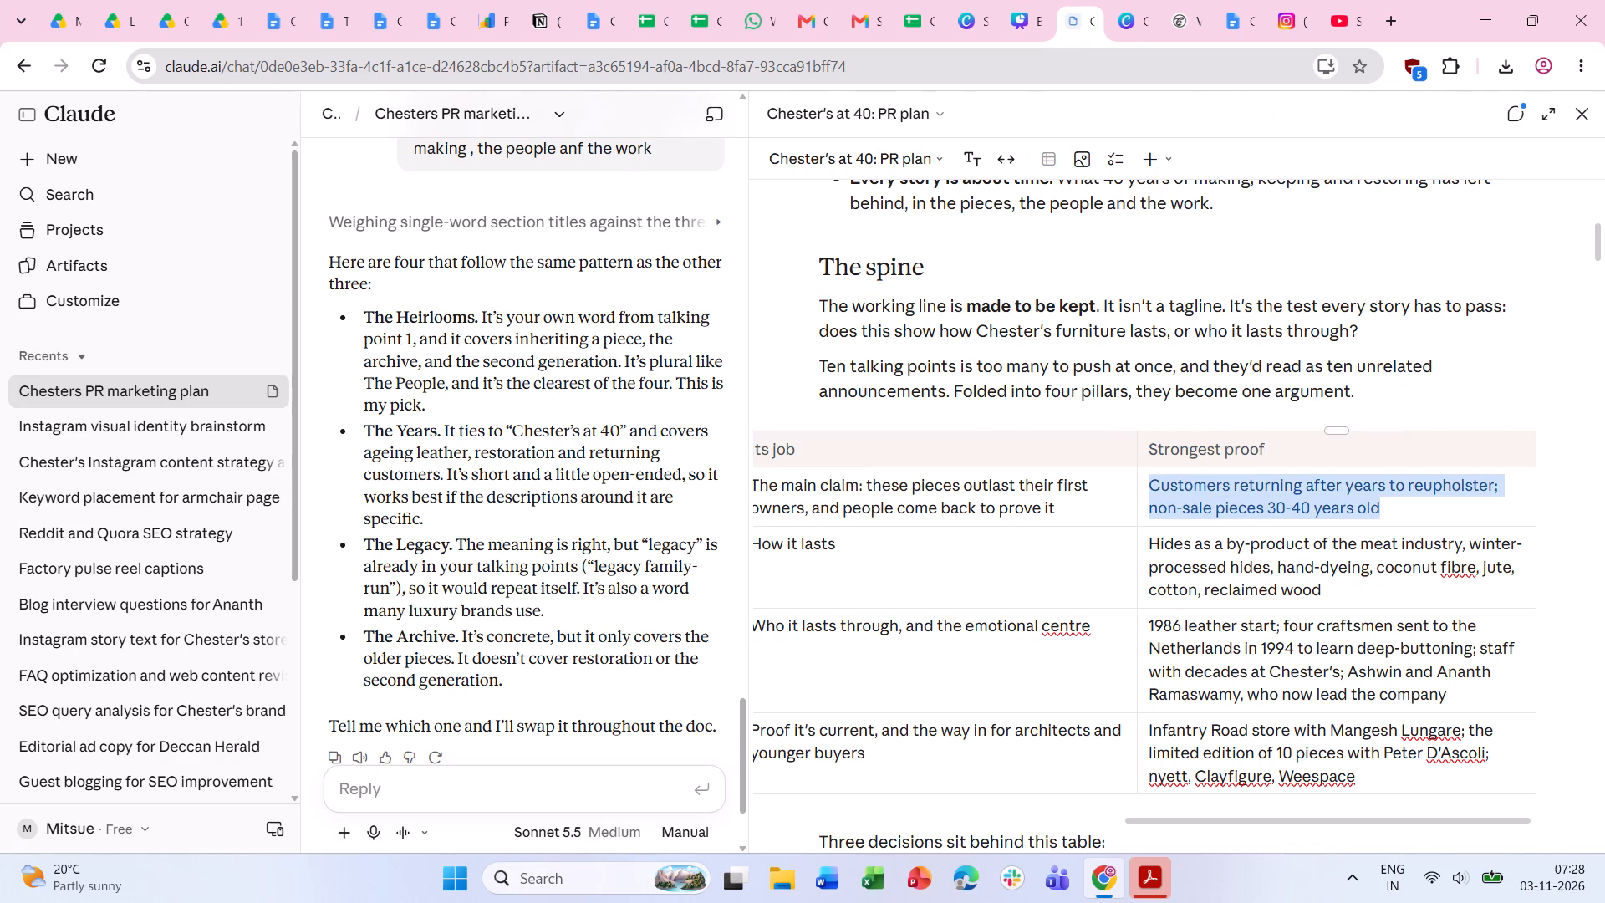
{"action": "left_click_drag", "start_coordinate": [1425, 497], "coordinate": [1389, 504]}
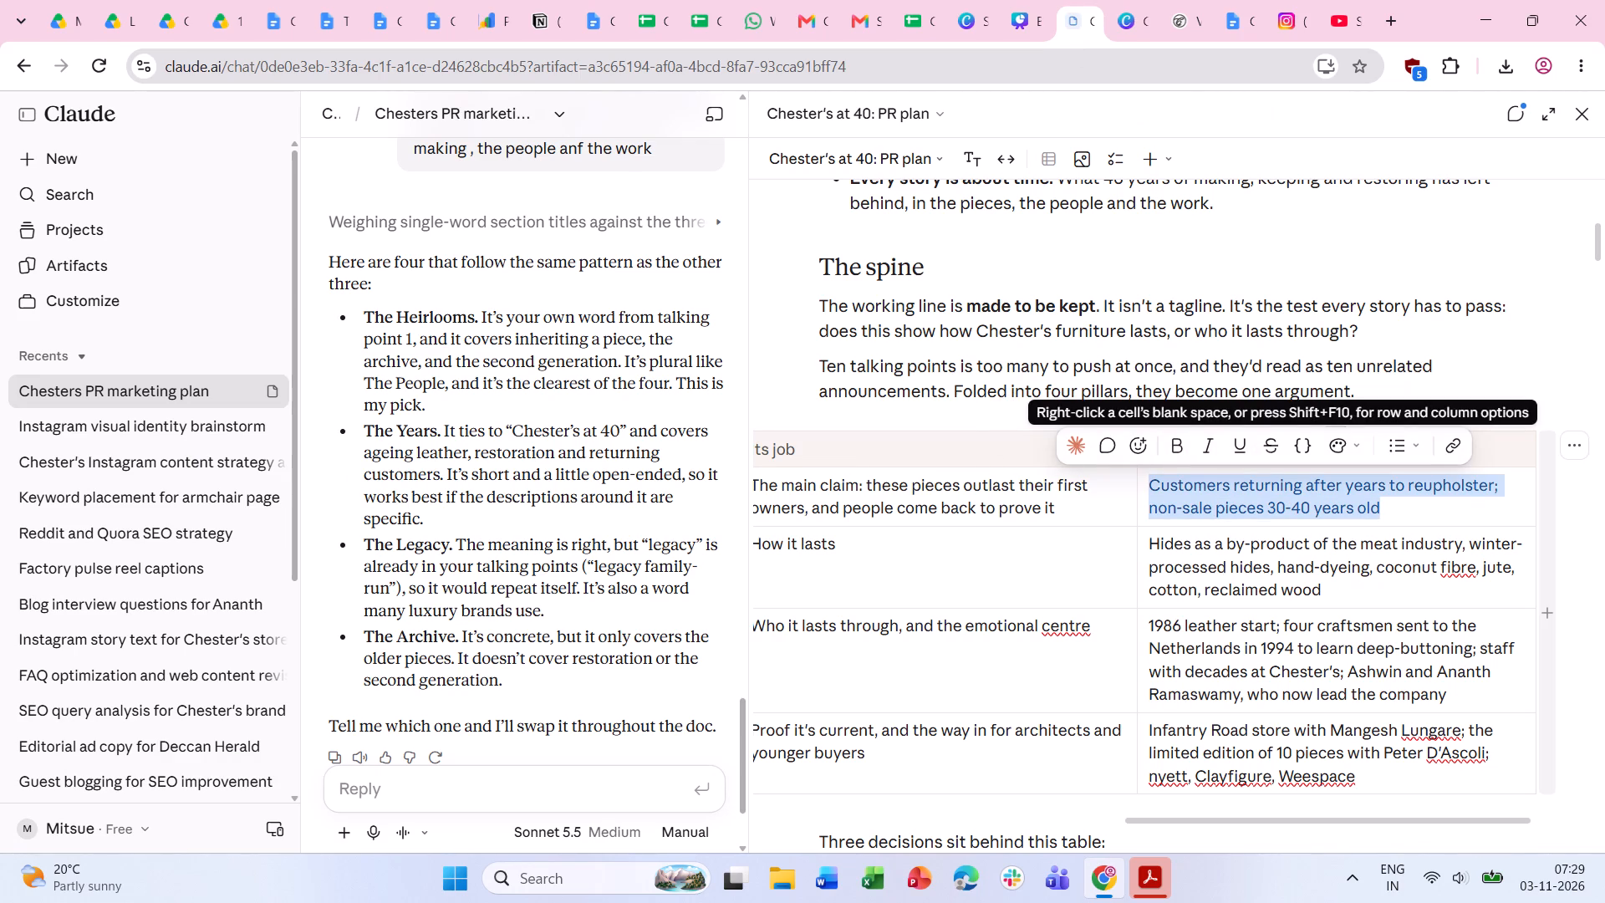
{"action": "key", "text": "ctrl+c"}
{"action": "left_click", "coordinate": [1021, 38]}
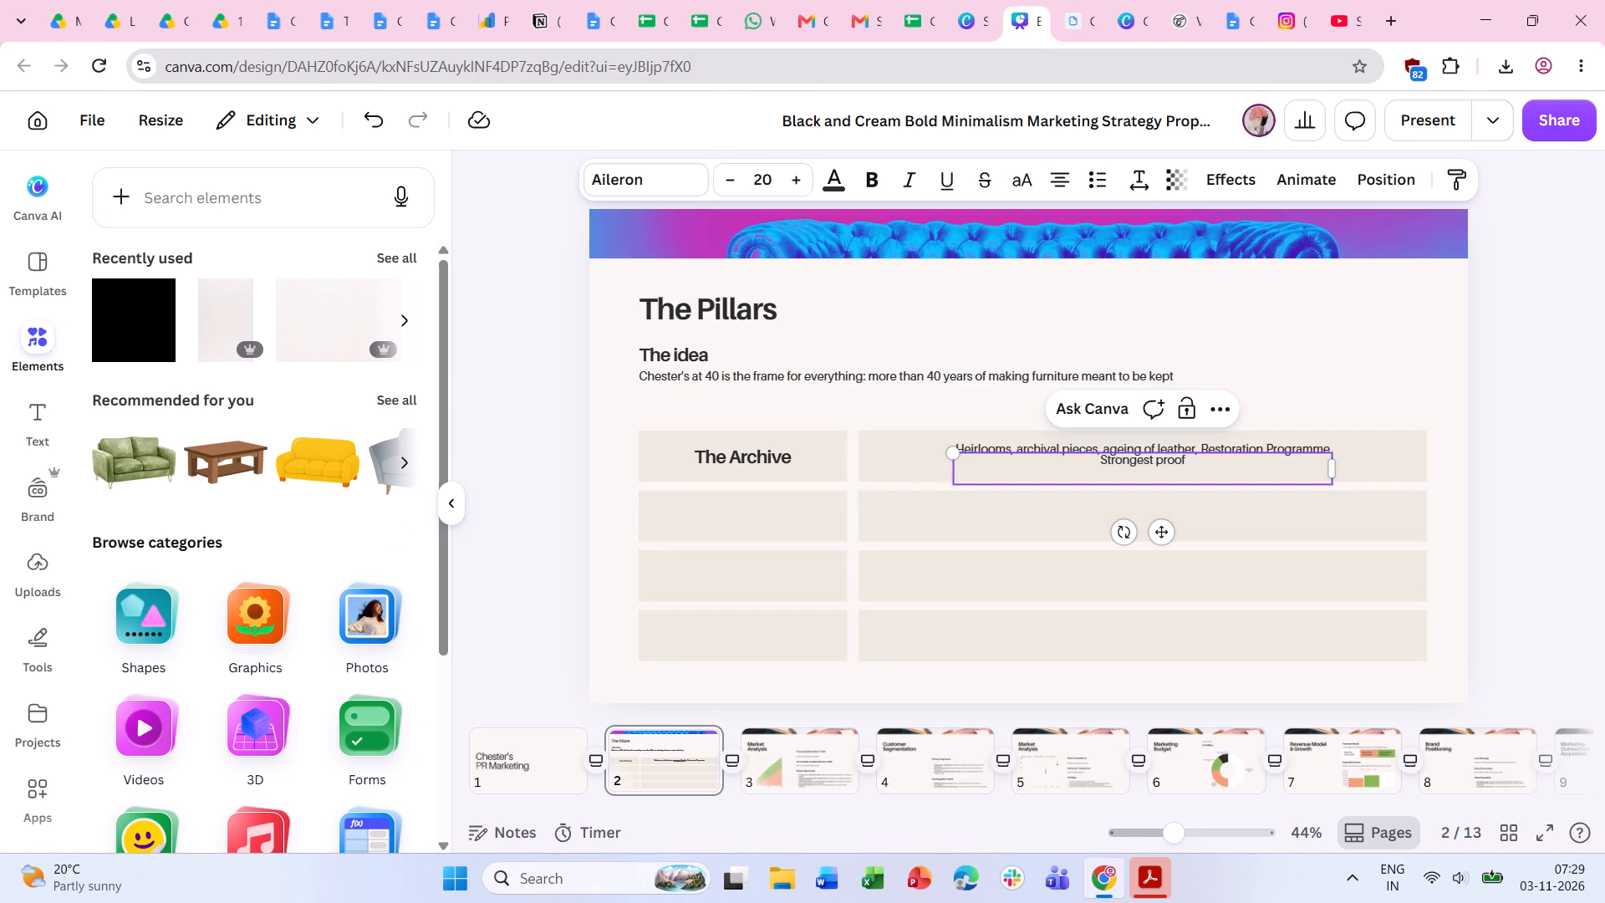
{"action": "key", "text": "BackSpace"}
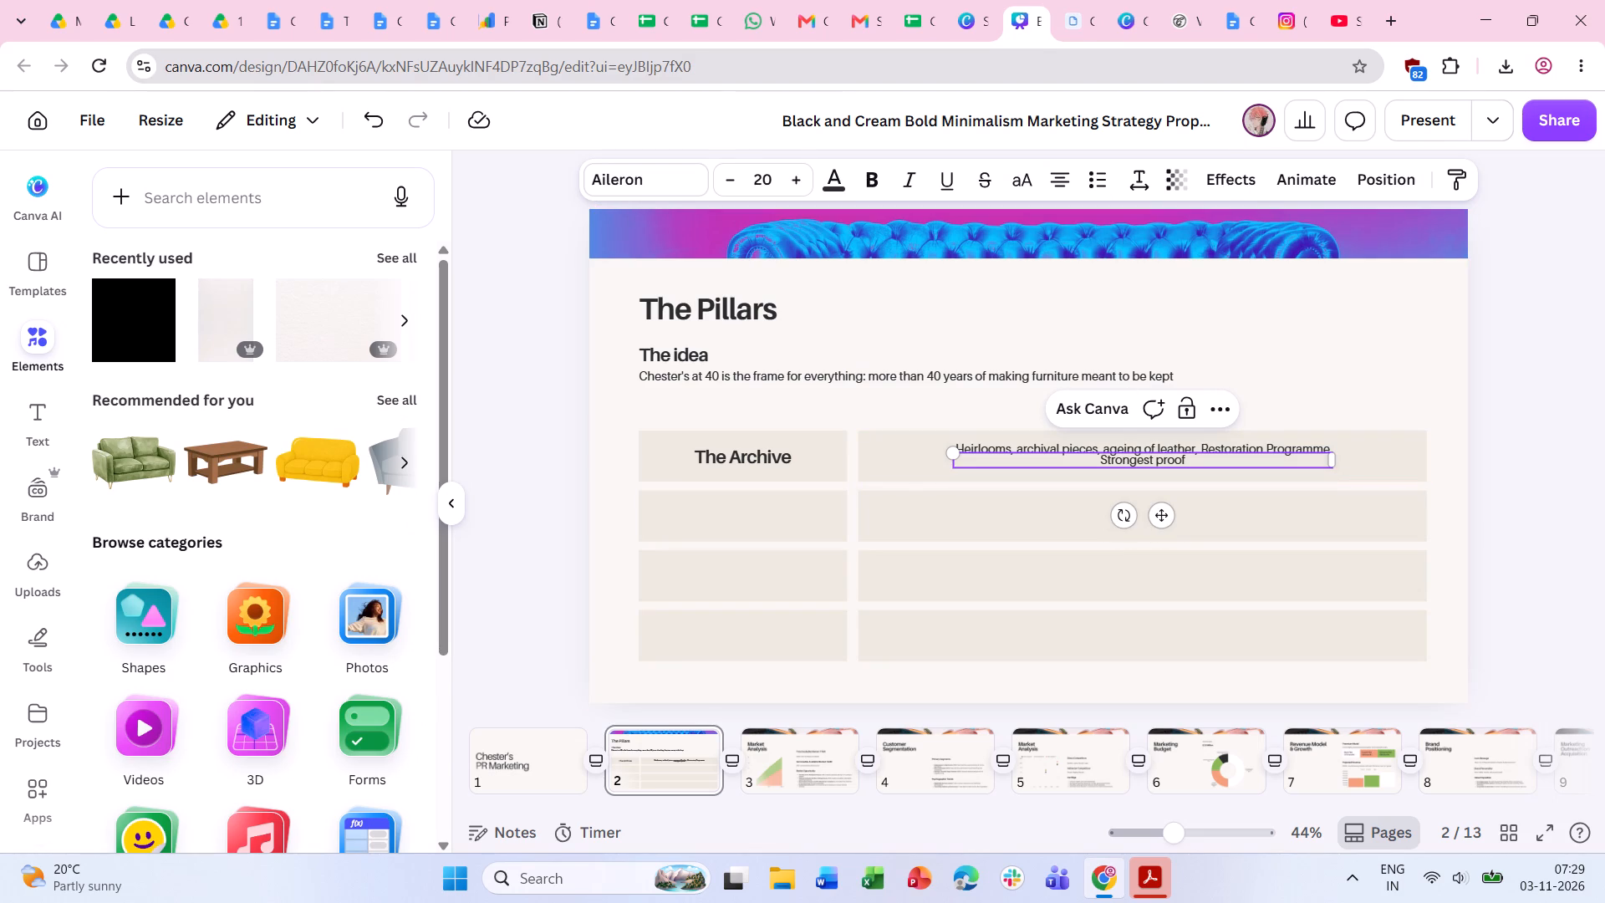
{"action": "type", "text": ":"}
{"action": "key", "text": "space"}
{"action": "key", "text": "ctrl+v"}
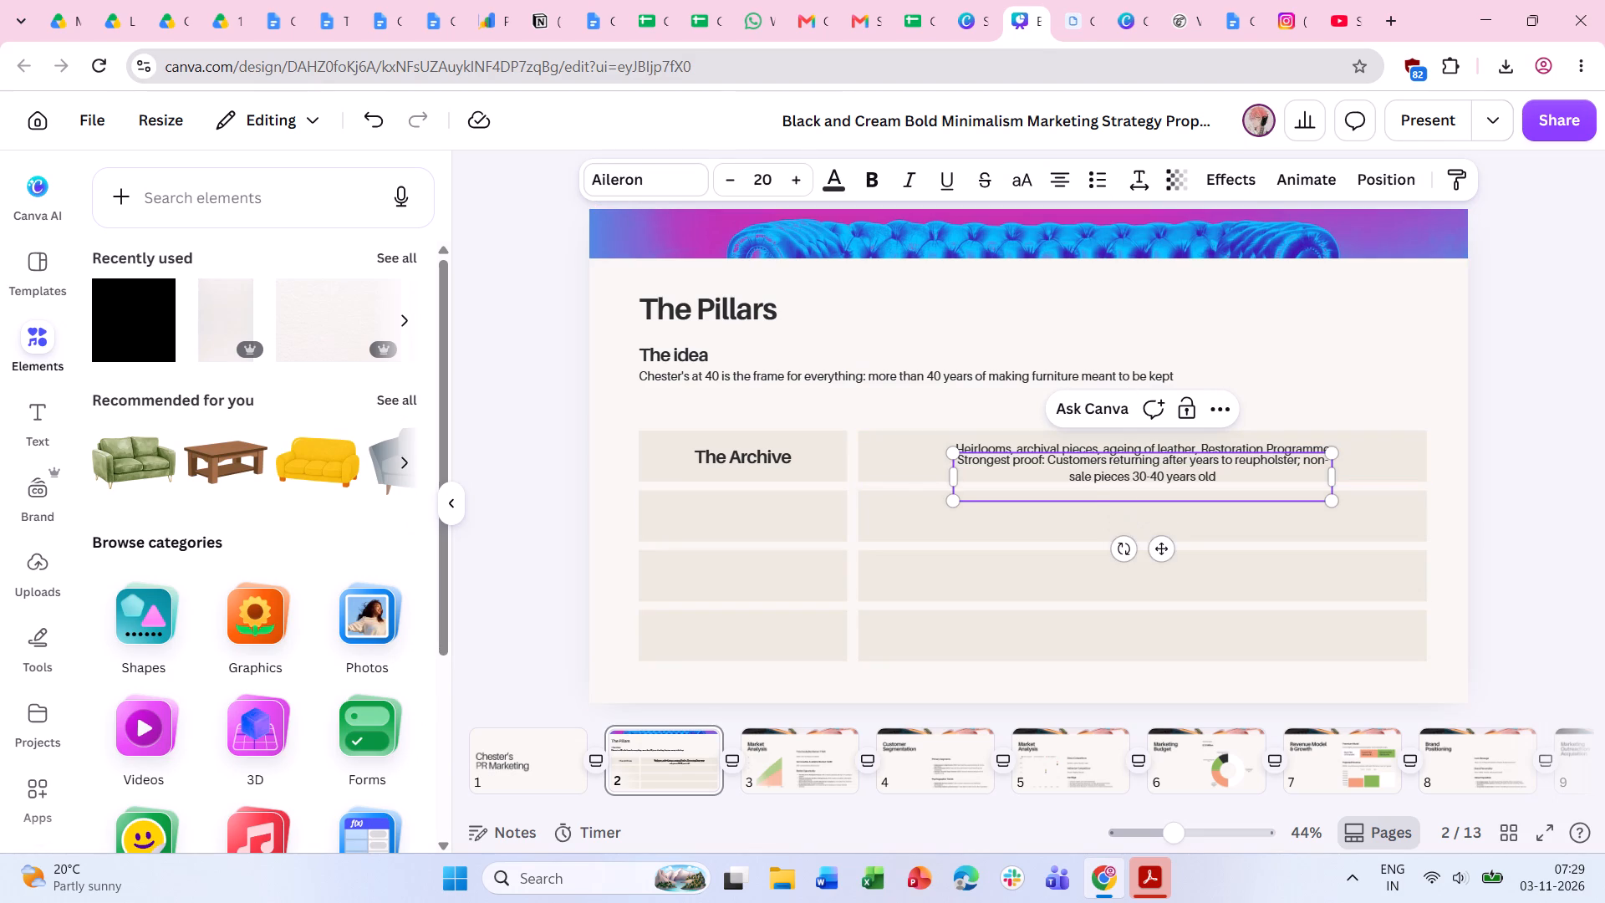
{"action": "key", "text": "BackSpace"}
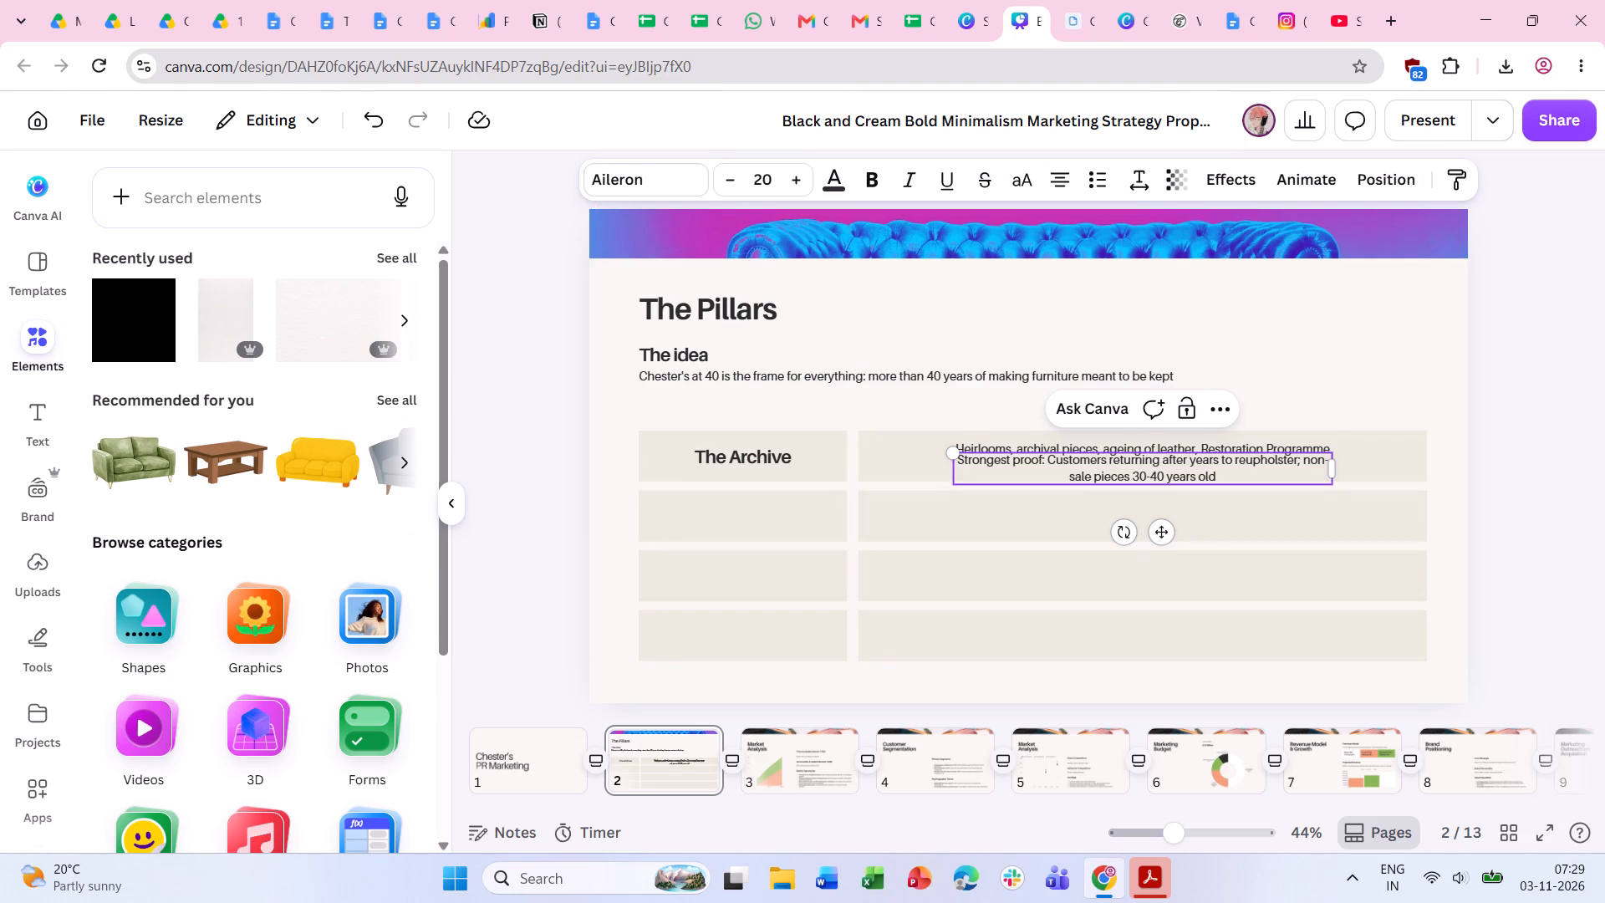
Reword the proof's second part as "pieces over 30-40 years old, that are not for sale".
{"action": "left_click_drag", "start_coordinate": [1302, 460], "coordinate": [1130, 477]}
{"action": "key", "text": "BackSpace"}
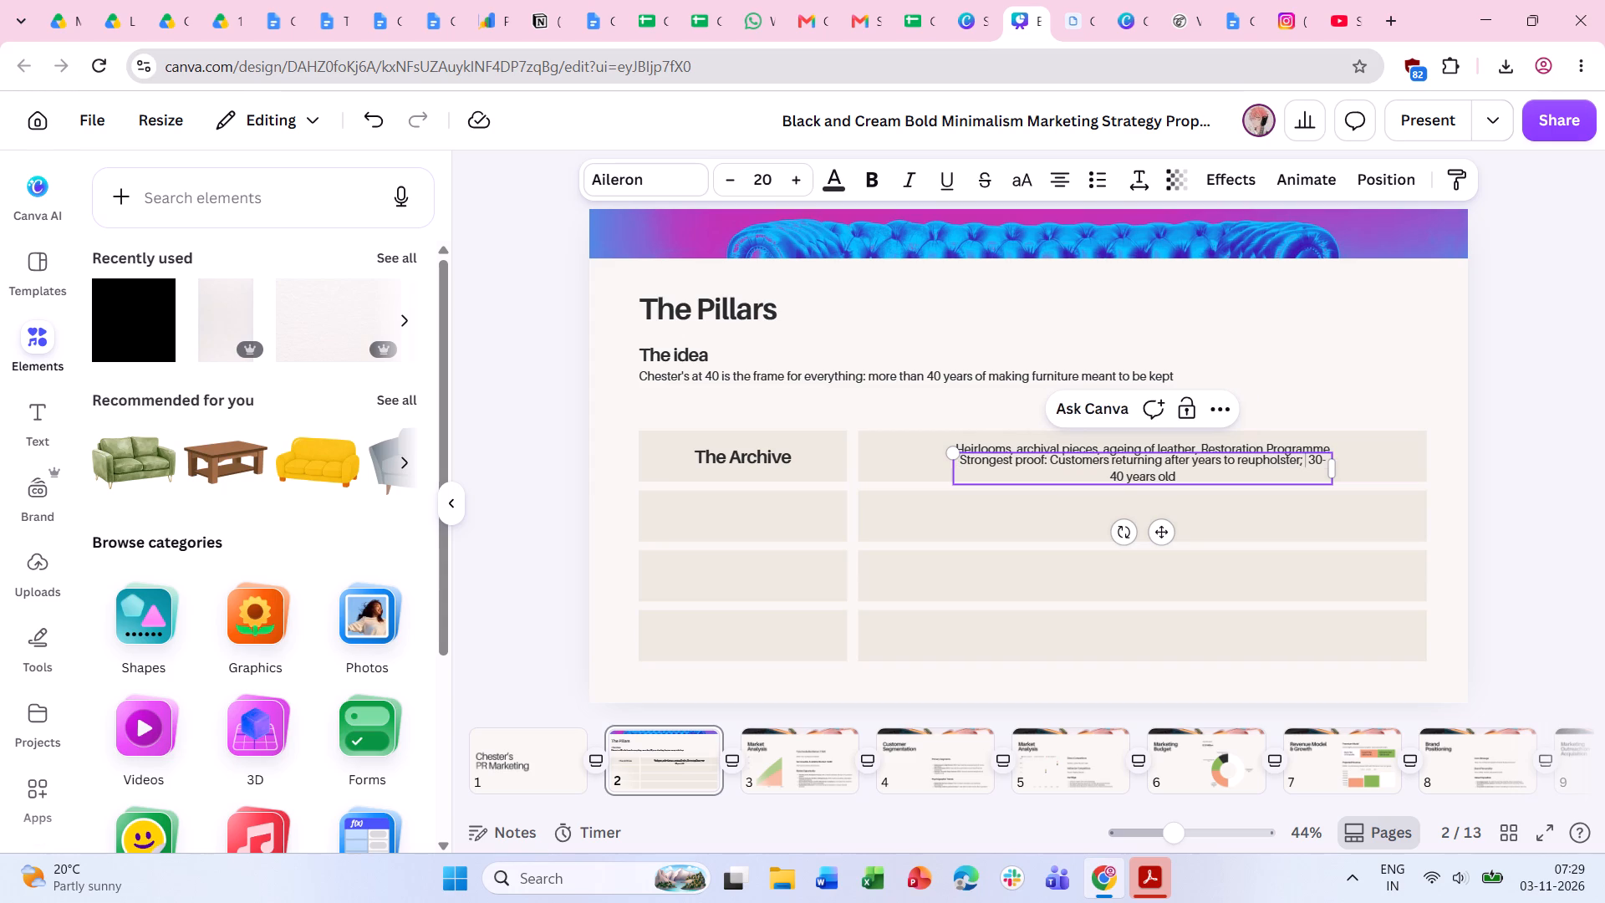
{"action": "type", "text": "pieces o"}
{"action": "type", "text": "ver"}
{"action": "key", "text": "space"}
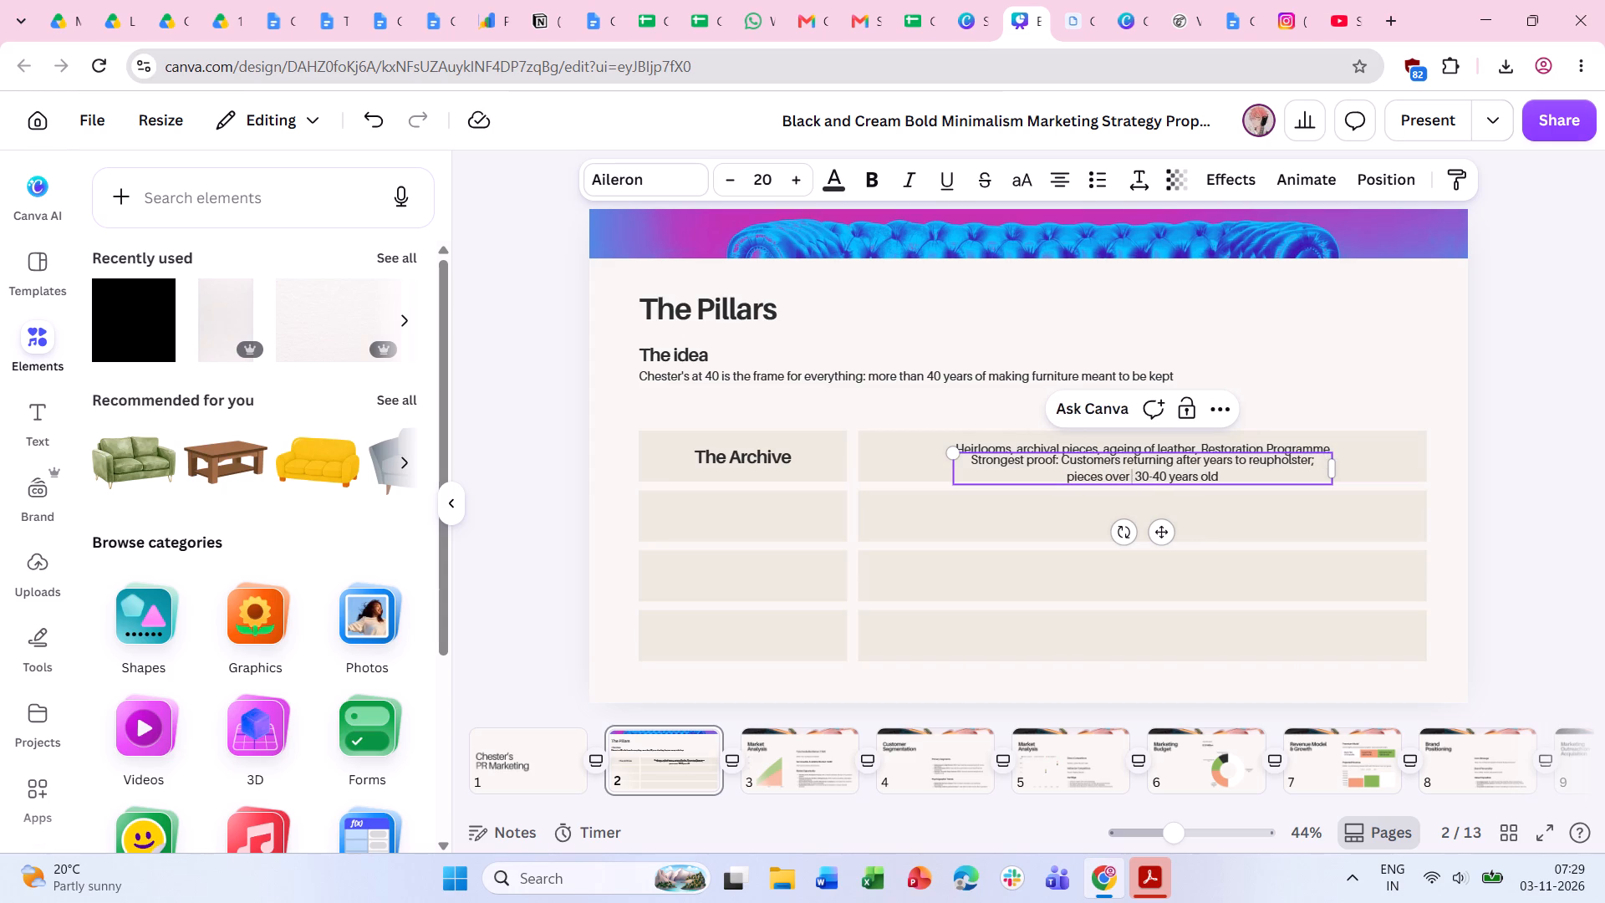
{"action": "left_click", "coordinate": [1241, 474]}
{"action": "type", "text": ", that are not for sale"}
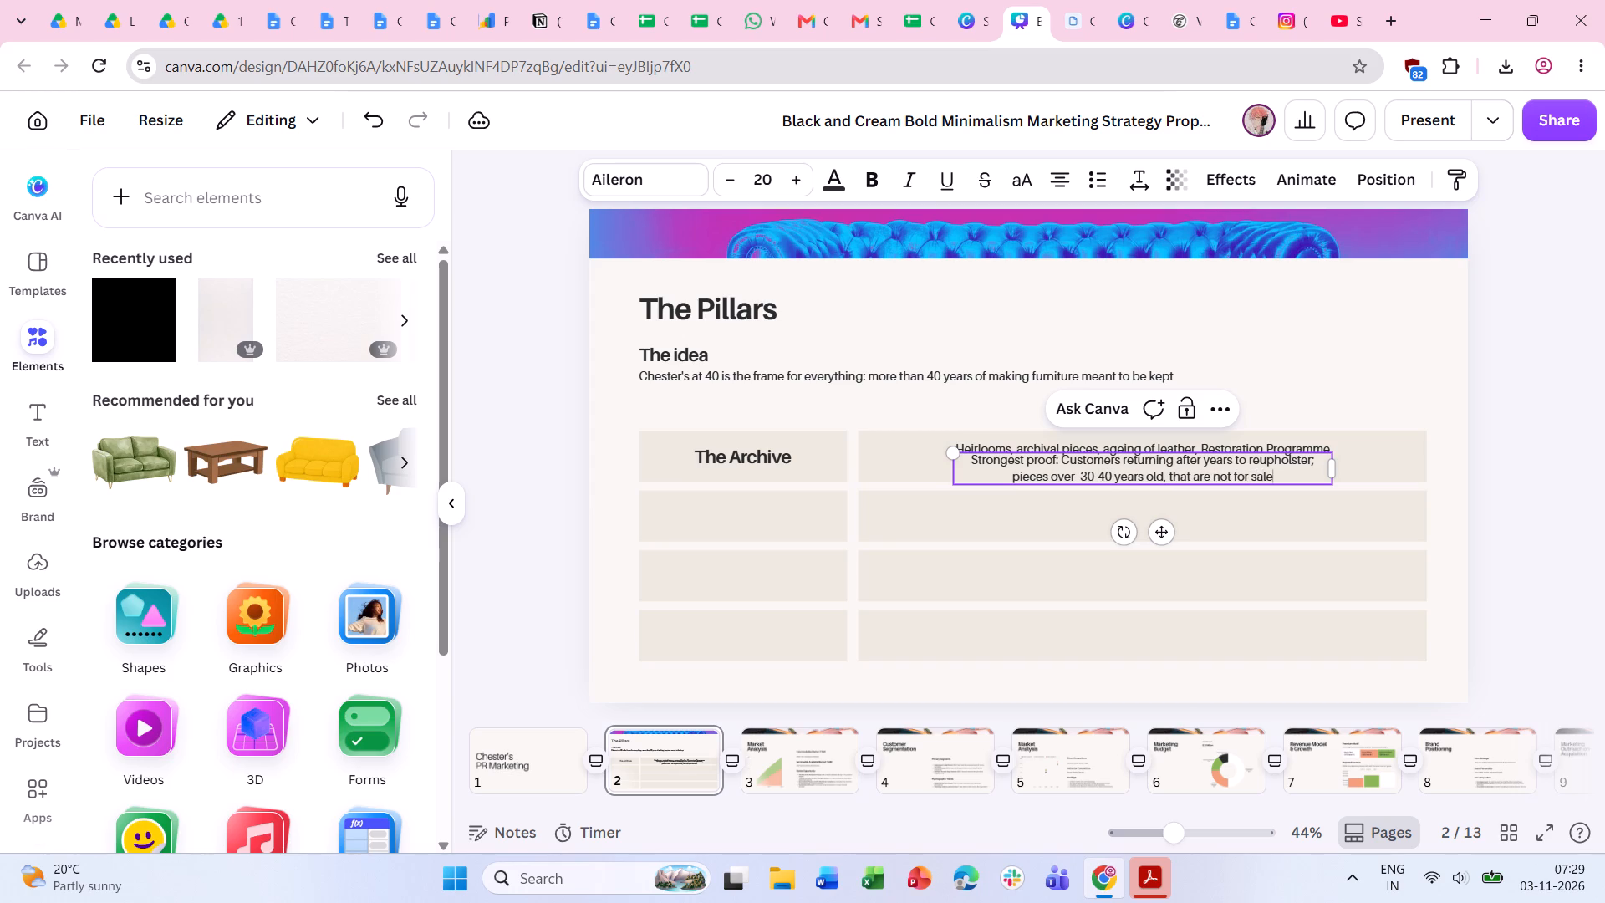
{"action": "left_click", "coordinate": [1511, 470]}
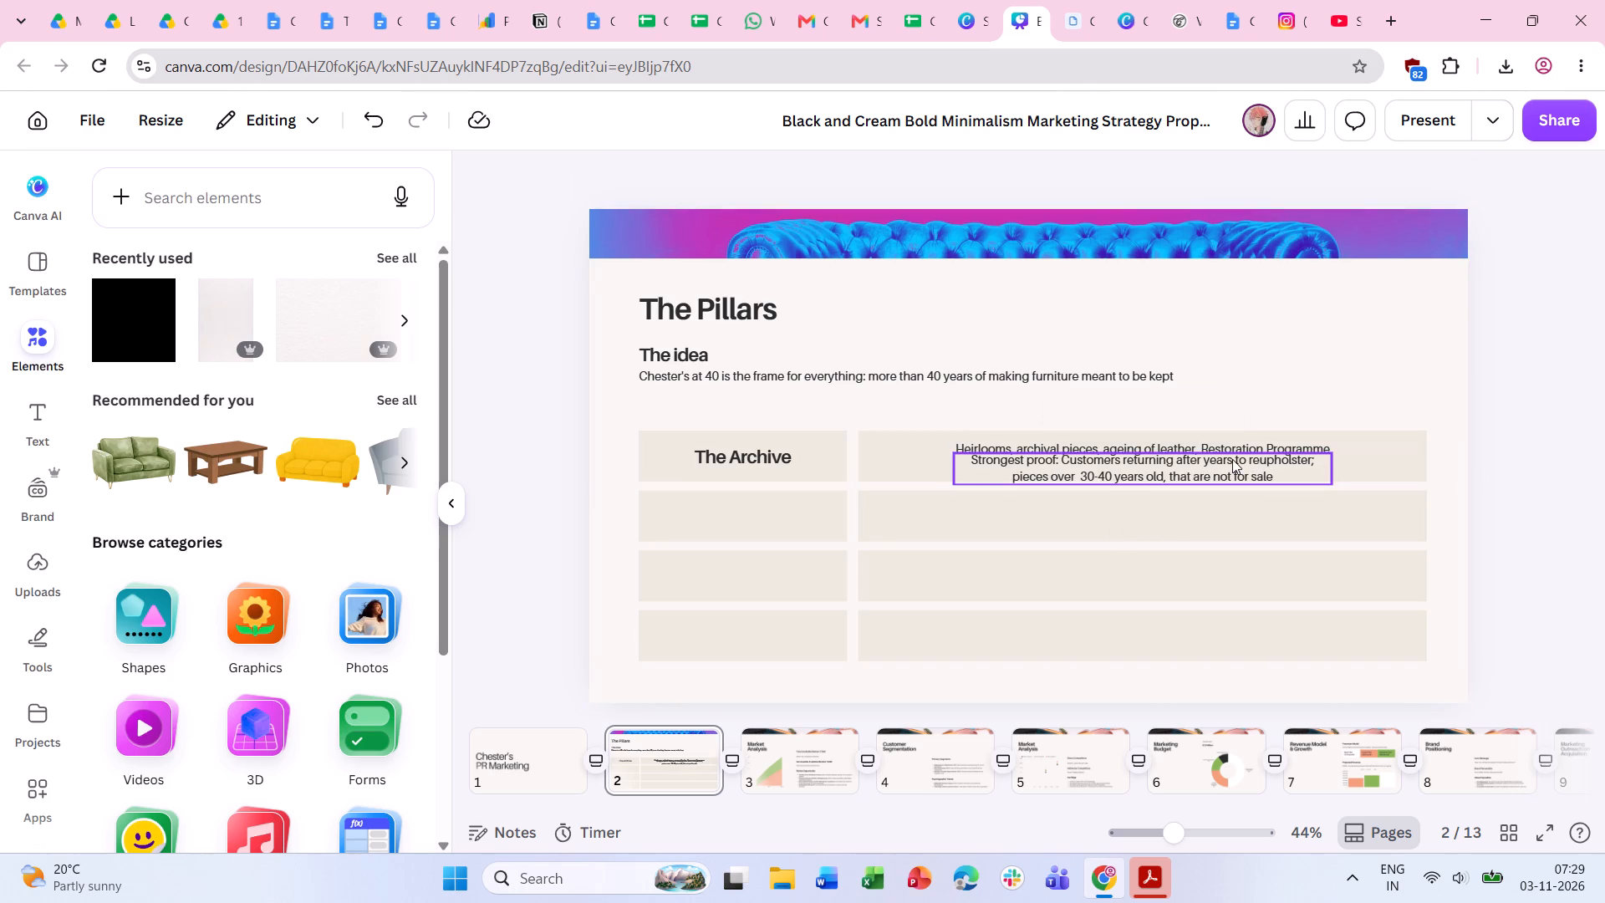
Adjust the width of the strongest proof text box inside the first wide bar, keeping the text on two lines.
{"action": "left_click", "coordinate": [1232, 459]}
{"action": "left_click_drag", "start_coordinate": [950, 467], "coordinate": [913, 469]}
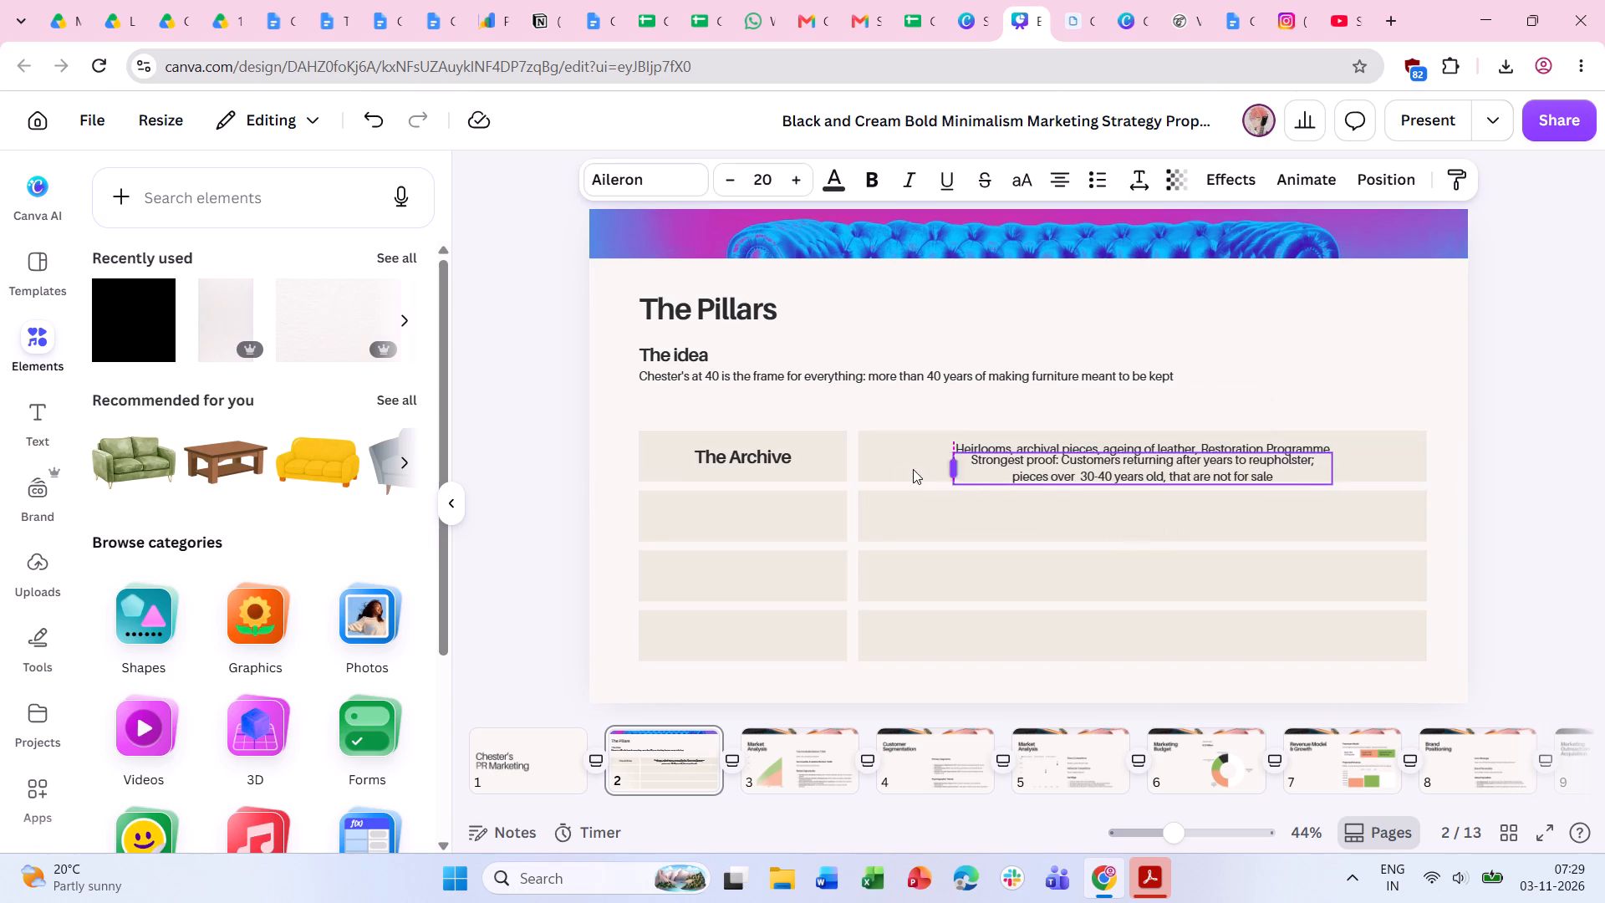
{"action": "left_click_drag", "start_coordinate": [913, 469], "coordinate": [866, 472]}
{"action": "left_click_drag", "start_coordinate": [1330, 471], "coordinate": [1378, 472]}
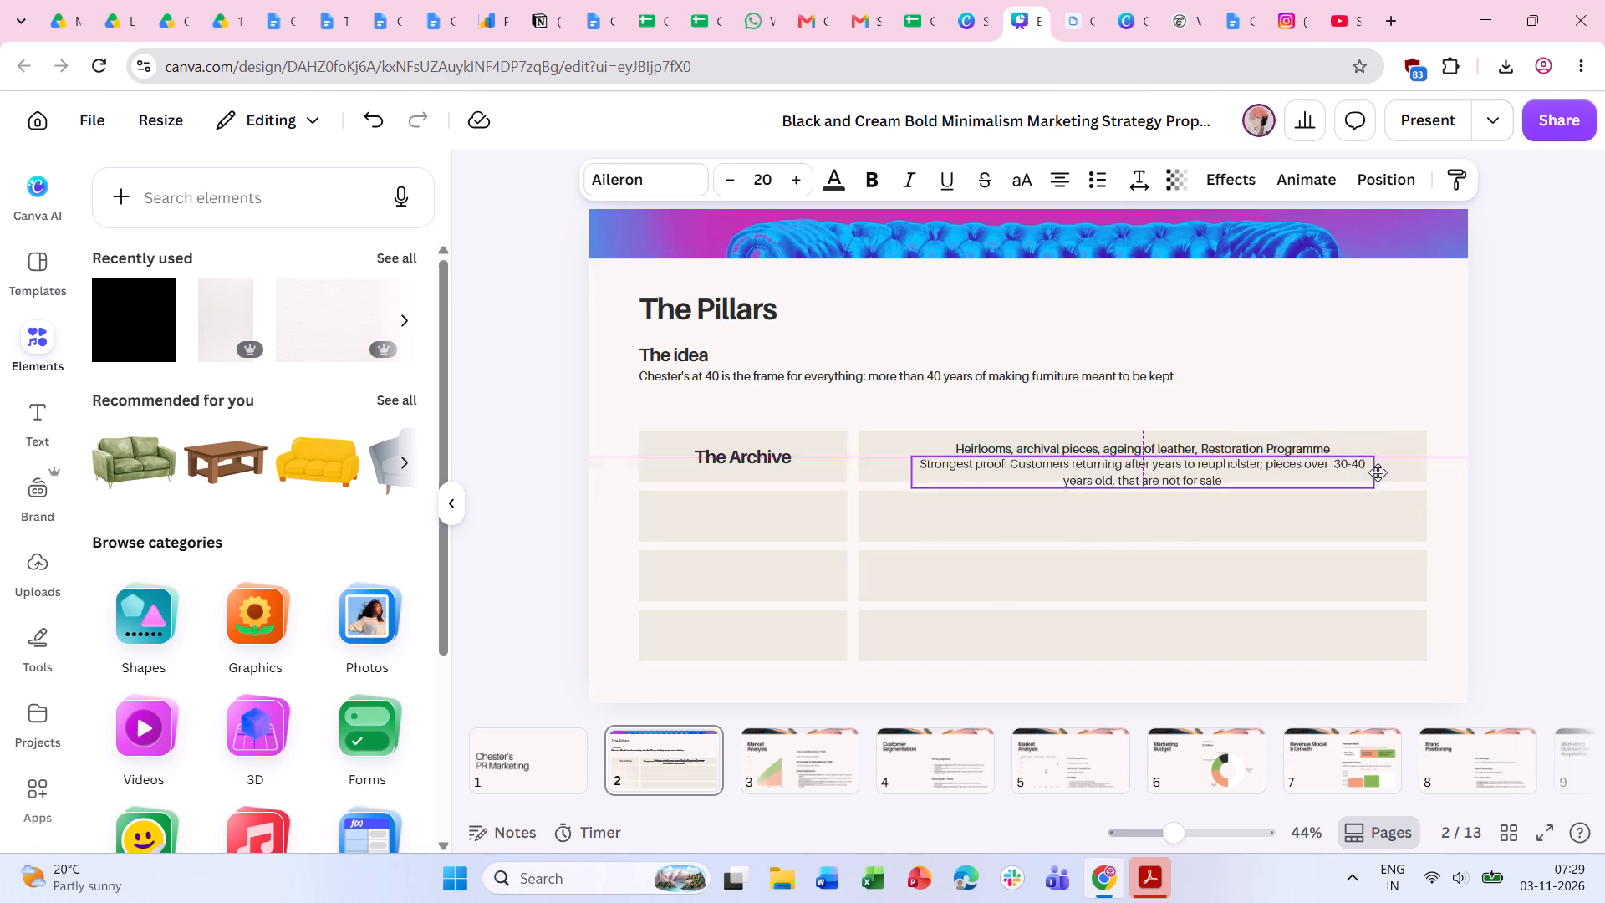
{"action": "left_click_drag", "start_coordinate": [1378, 472], "coordinate": [1322, 475]}
{"action": "left_click_drag", "start_coordinate": [1332, 475], "coordinate": [1380, 475]}
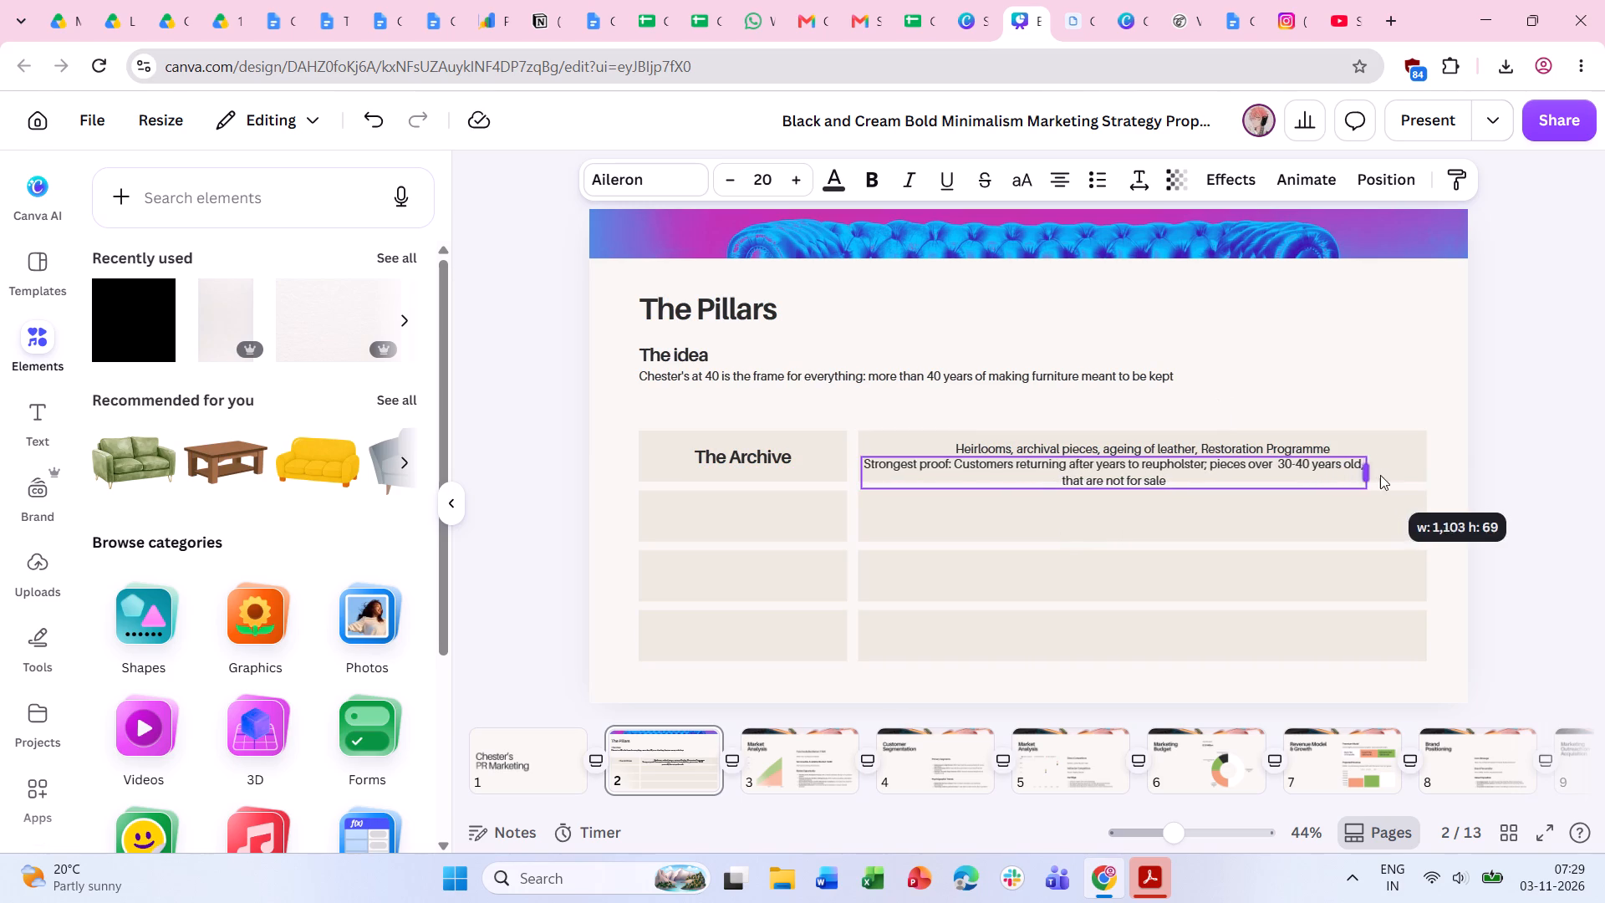
{"action": "left_click_drag", "start_coordinate": [1380, 475], "coordinate": [1268, 478]}
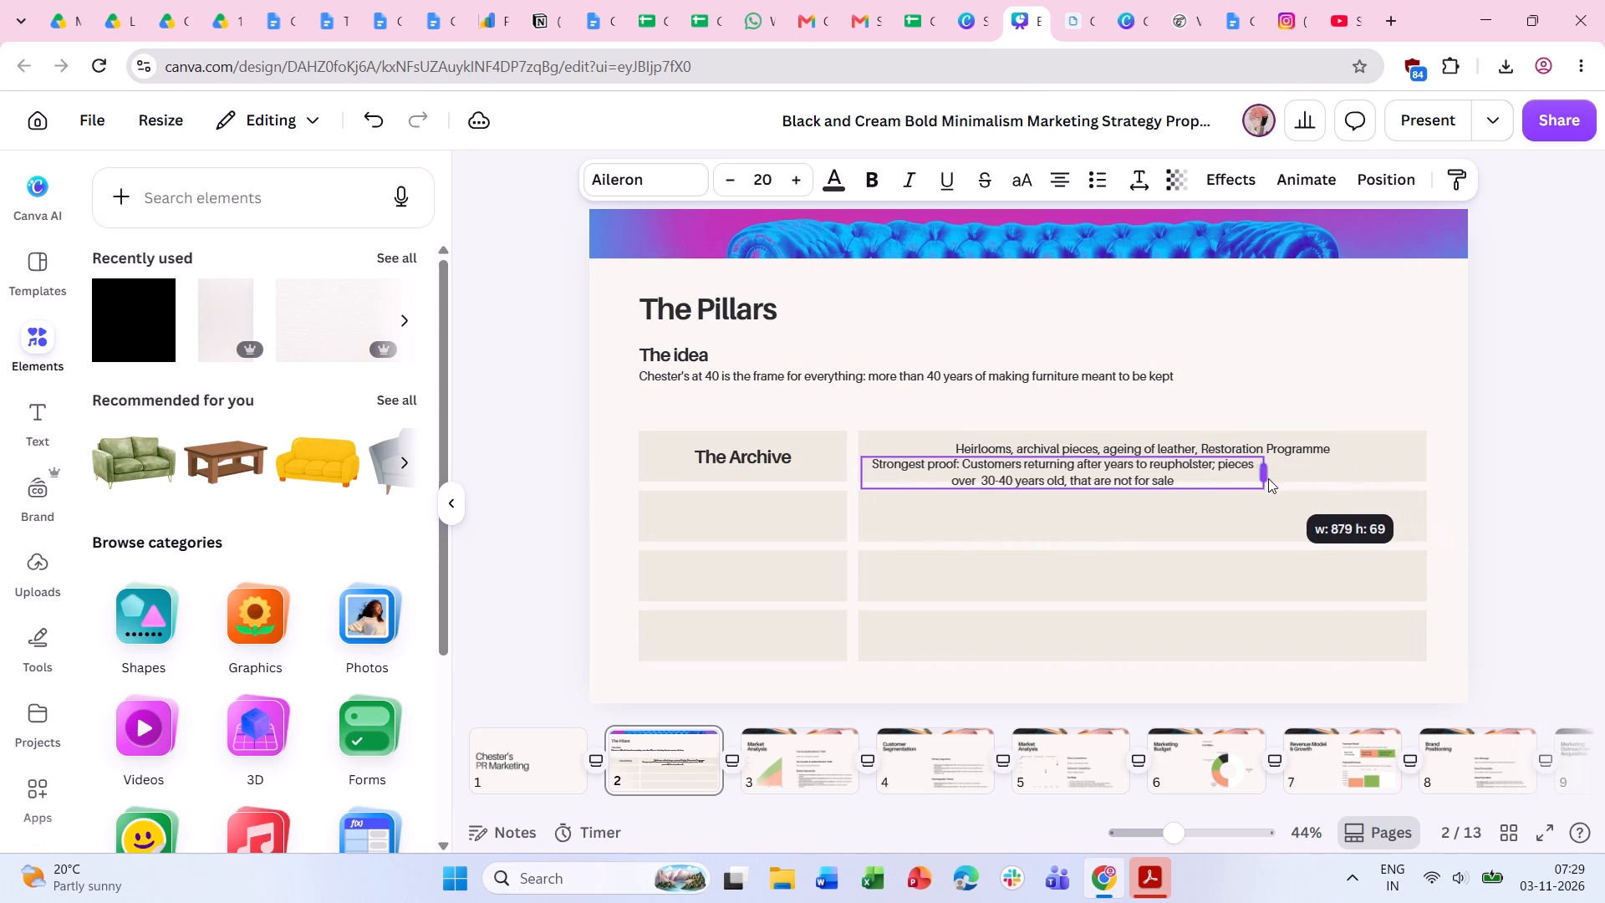
{"action": "left_click_drag", "start_coordinate": [1268, 478], "coordinate": [1241, 479]}
Tighten the strongest proof text's line spacing to 0.95.
{"action": "left_click", "coordinate": [1138, 193]}
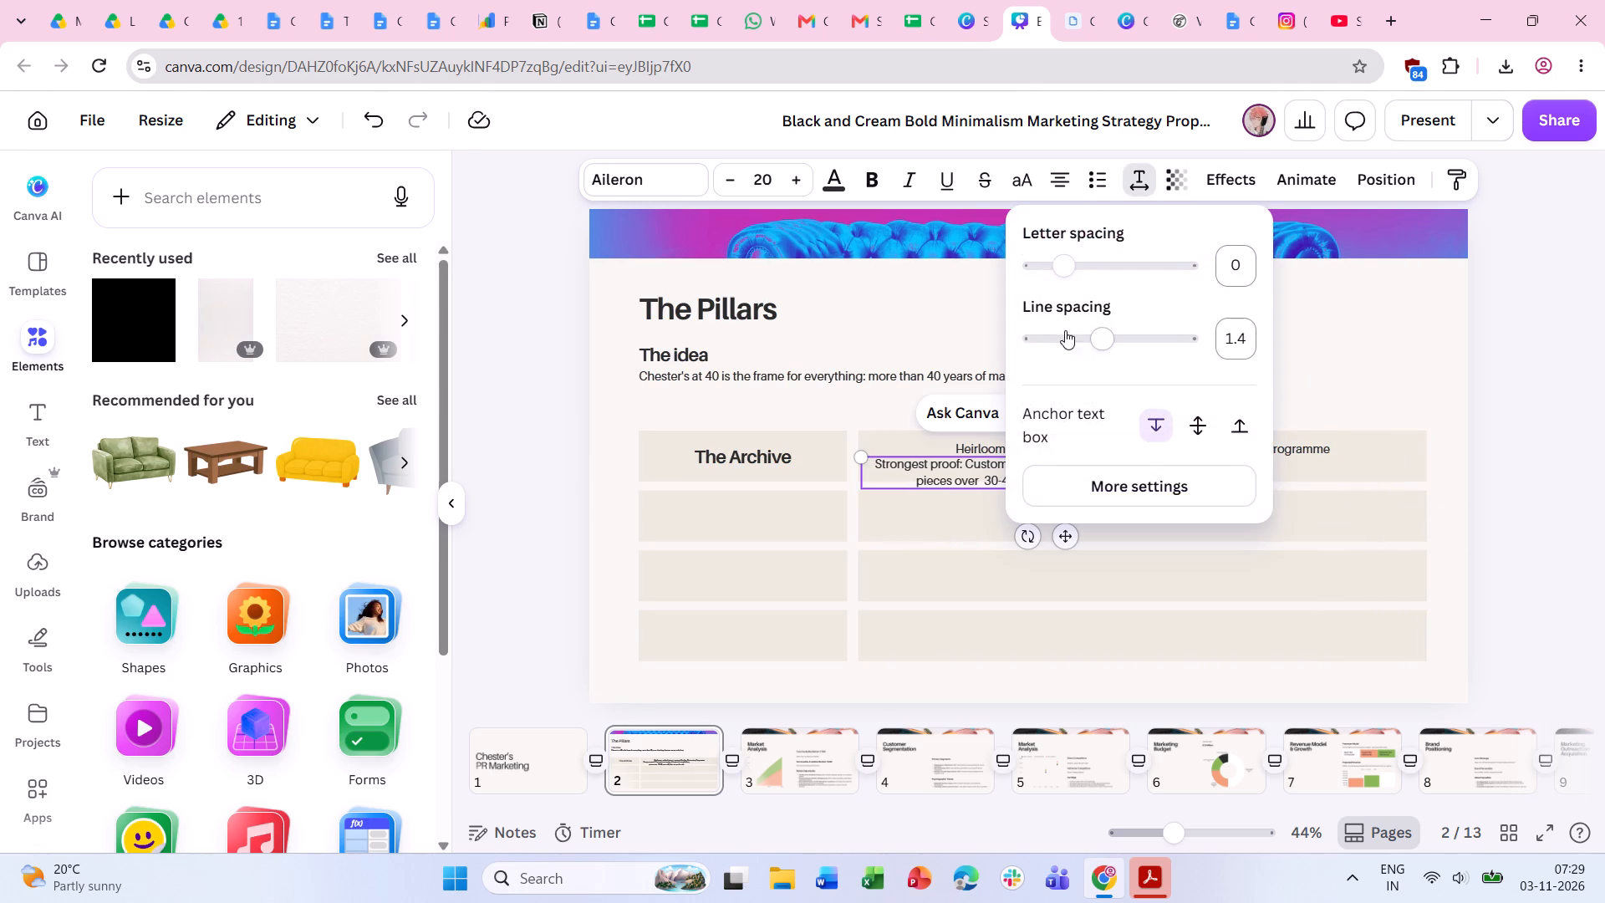
{"action": "left_click_drag", "start_coordinate": [1093, 333], "coordinate": [1067, 333]}
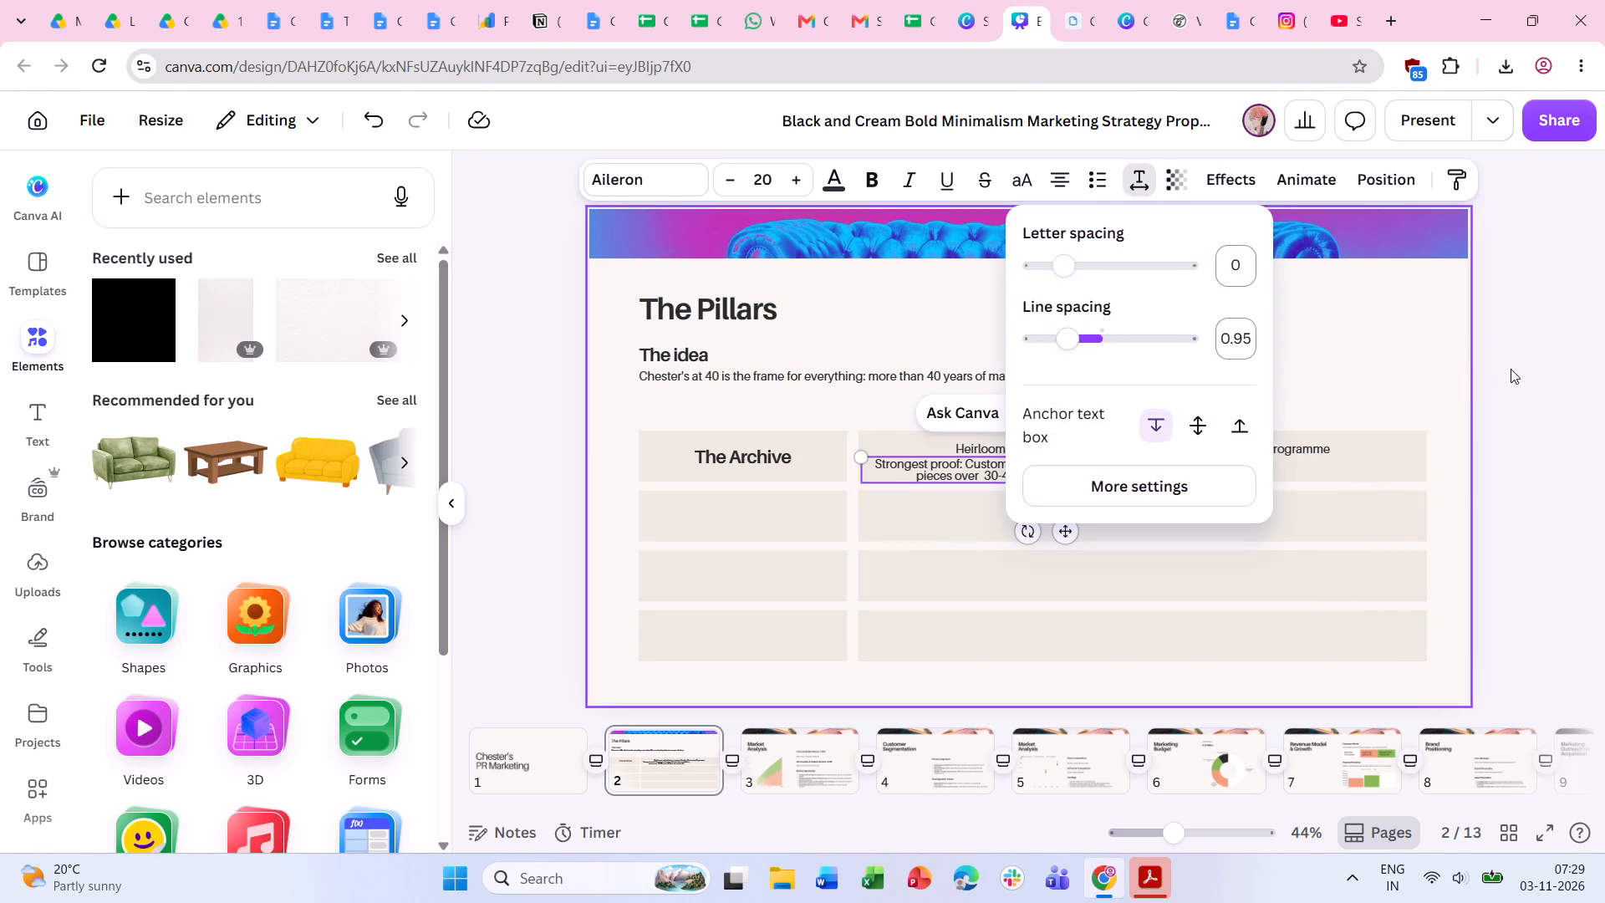
{"action": "double_click", "coordinate": [1511, 369]}
Raise the talking points line slightly and position the strongest proof text directly beneath it in the first wide bar.
{"action": "left_click", "coordinate": [1266, 443]}
{"action": "left_click", "coordinate": [1558, 444]}
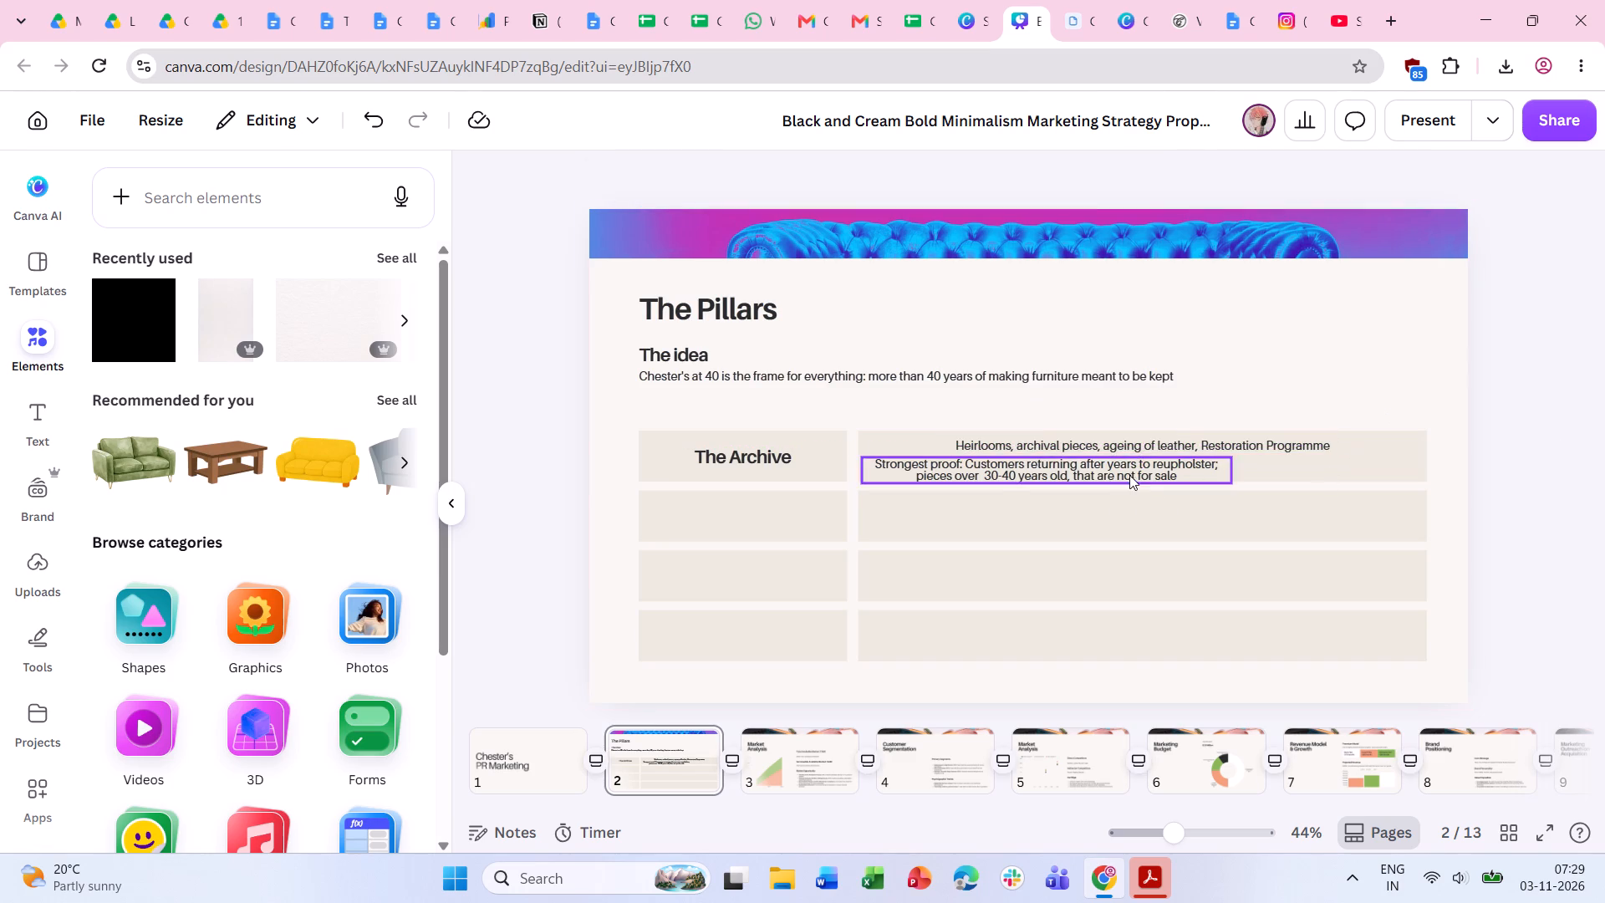
{"action": "left_click_drag", "start_coordinate": [1127, 475], "coordinate": [1215, 471]}
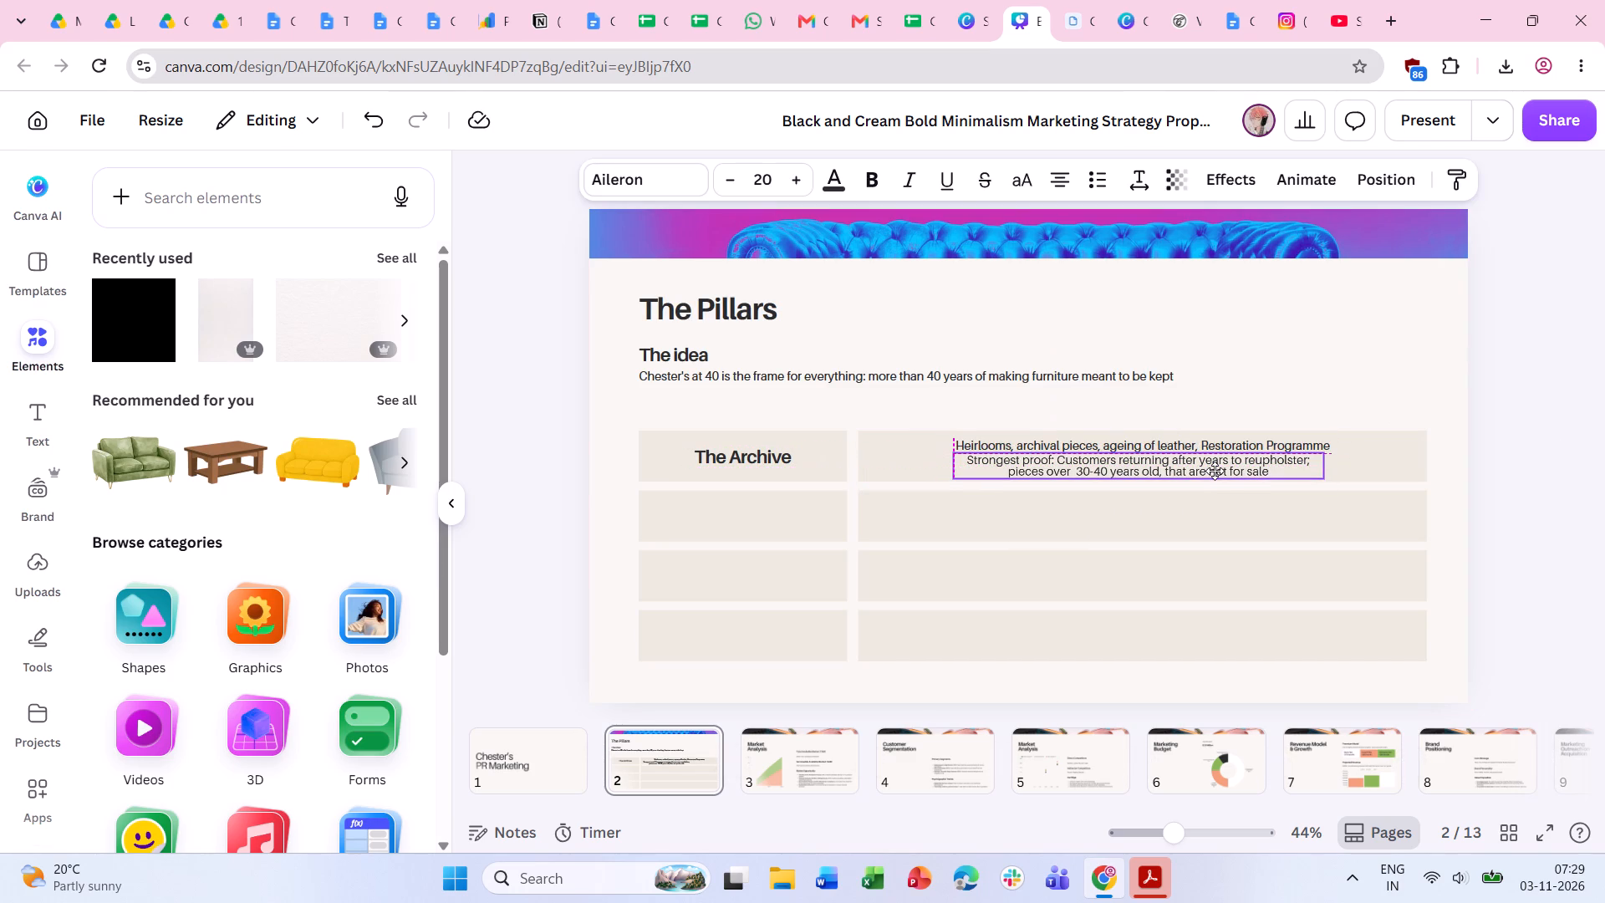
{"action": "left_click_drag", "start_coordinate": [1215, 471], "coordinate": [1215, 465]}
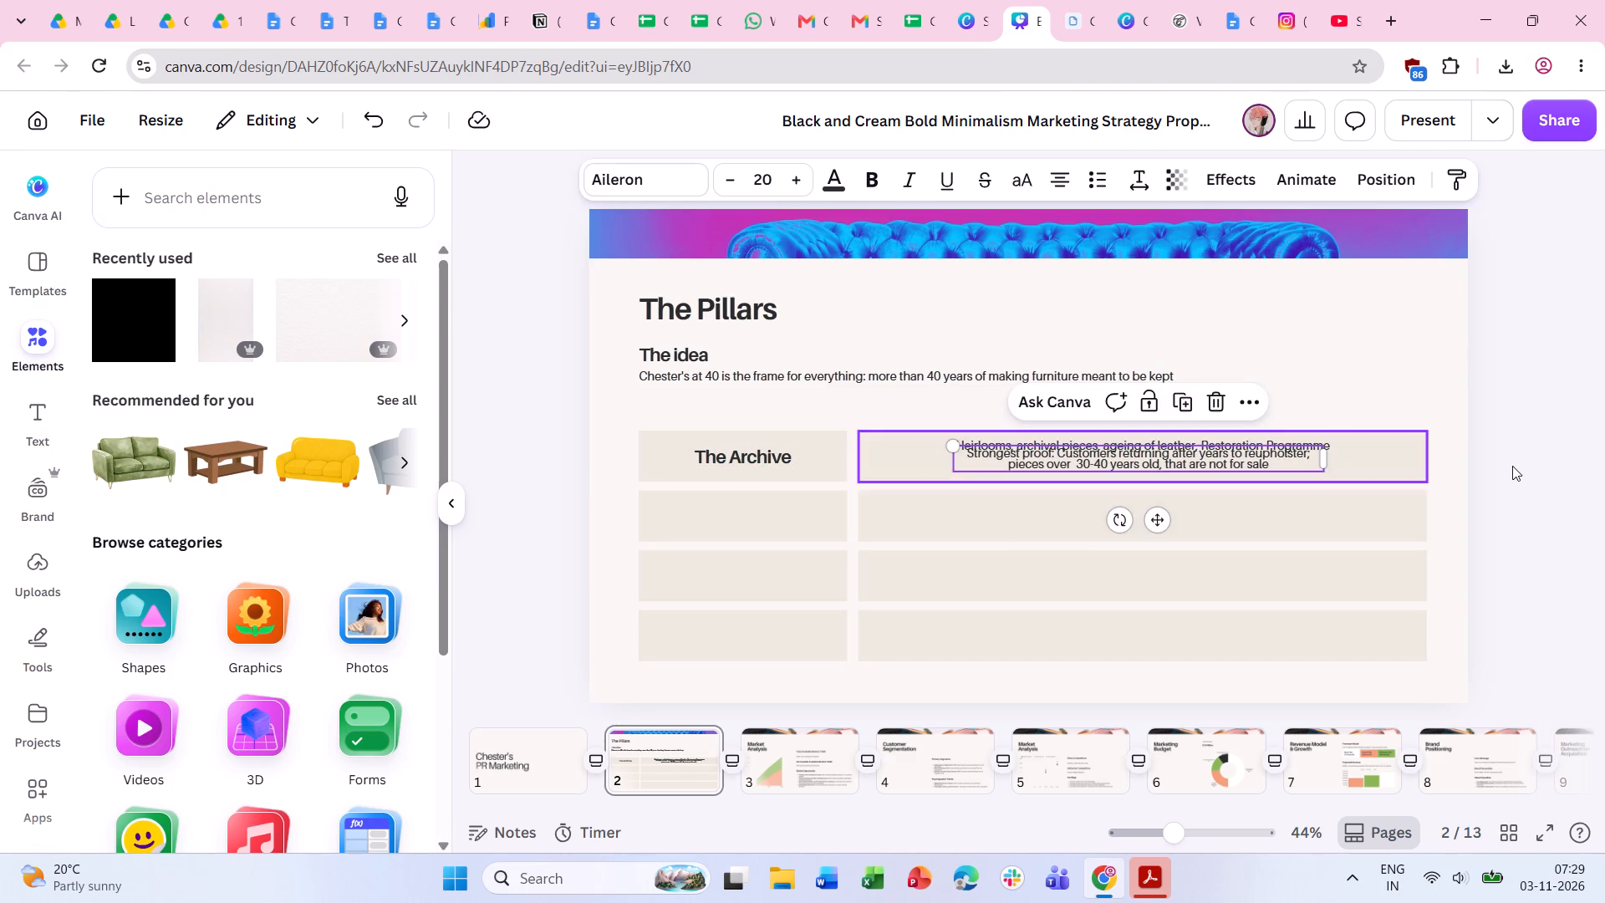
{"action": "left_click", "coordinate": [1512, 466]}
{"action": "left_click", "coordinate": [1233, 465]}
{"action": "key", "text": "Down"}
{"action": "key", "text": "Down"}
{"action": "key", "text": "Down"}
{"action": "key", "text": "Down"}
{"action": "key", "text": "Down"}
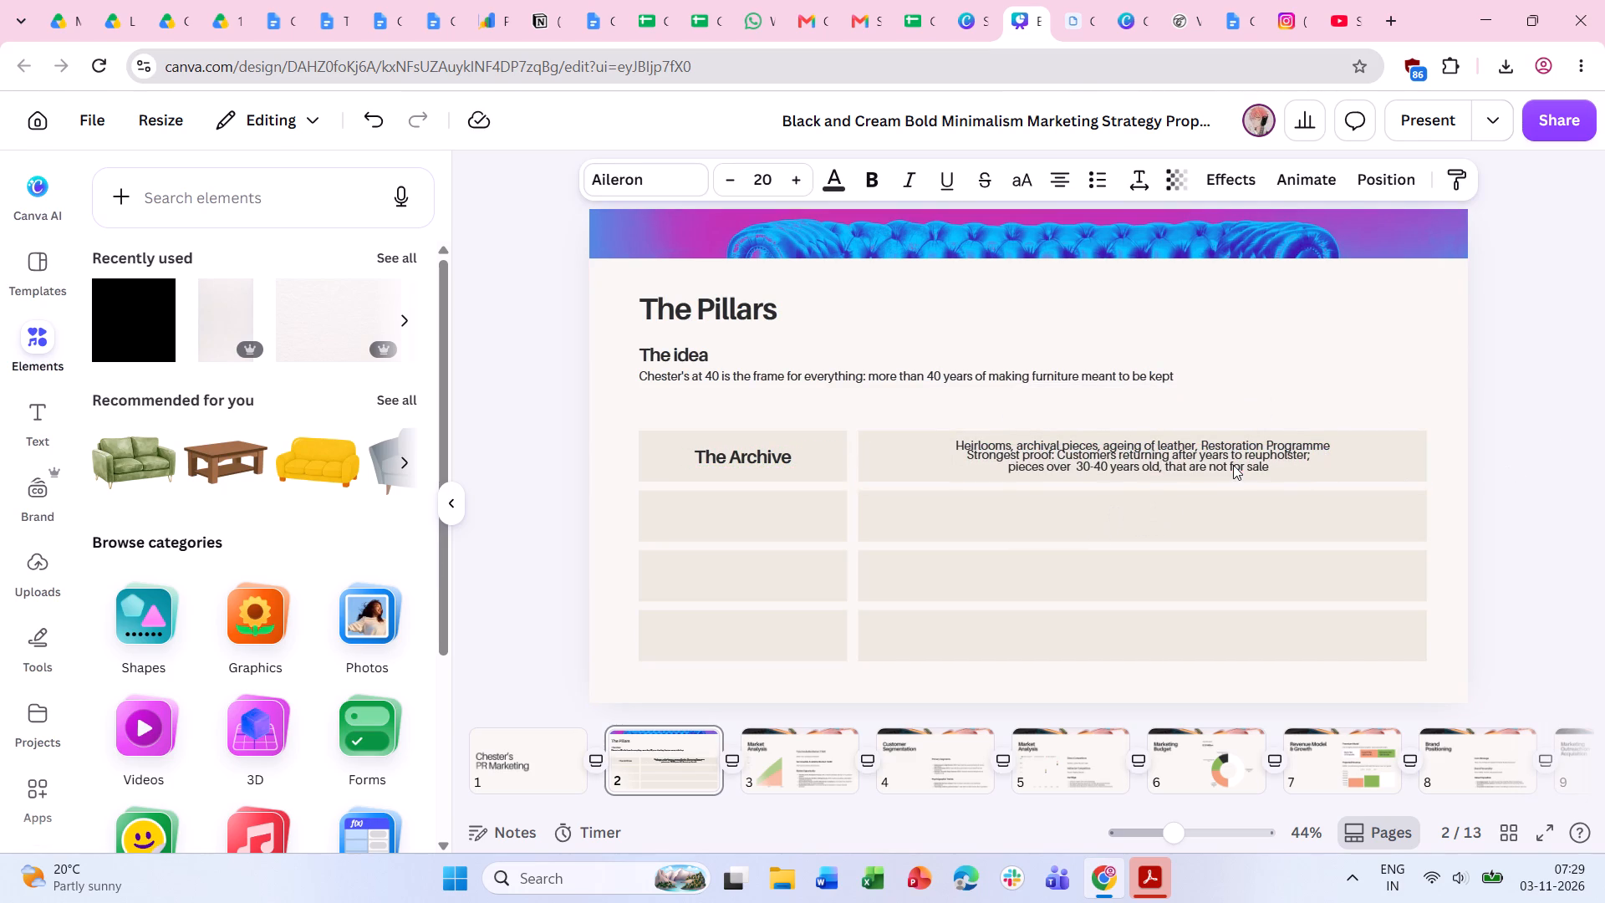
{"action": "key", "text": "Down"}
{"action": "key", "text": "Down"}
{"action": "key", "text": "Down"}
{"action": "key", "text": "Down"}
{"action": "key", "text": "Down"}
{"action": "key", "text": "Down"}
{"action": "key", "text": "Down"}
{"action": "key", "text": "Down"}
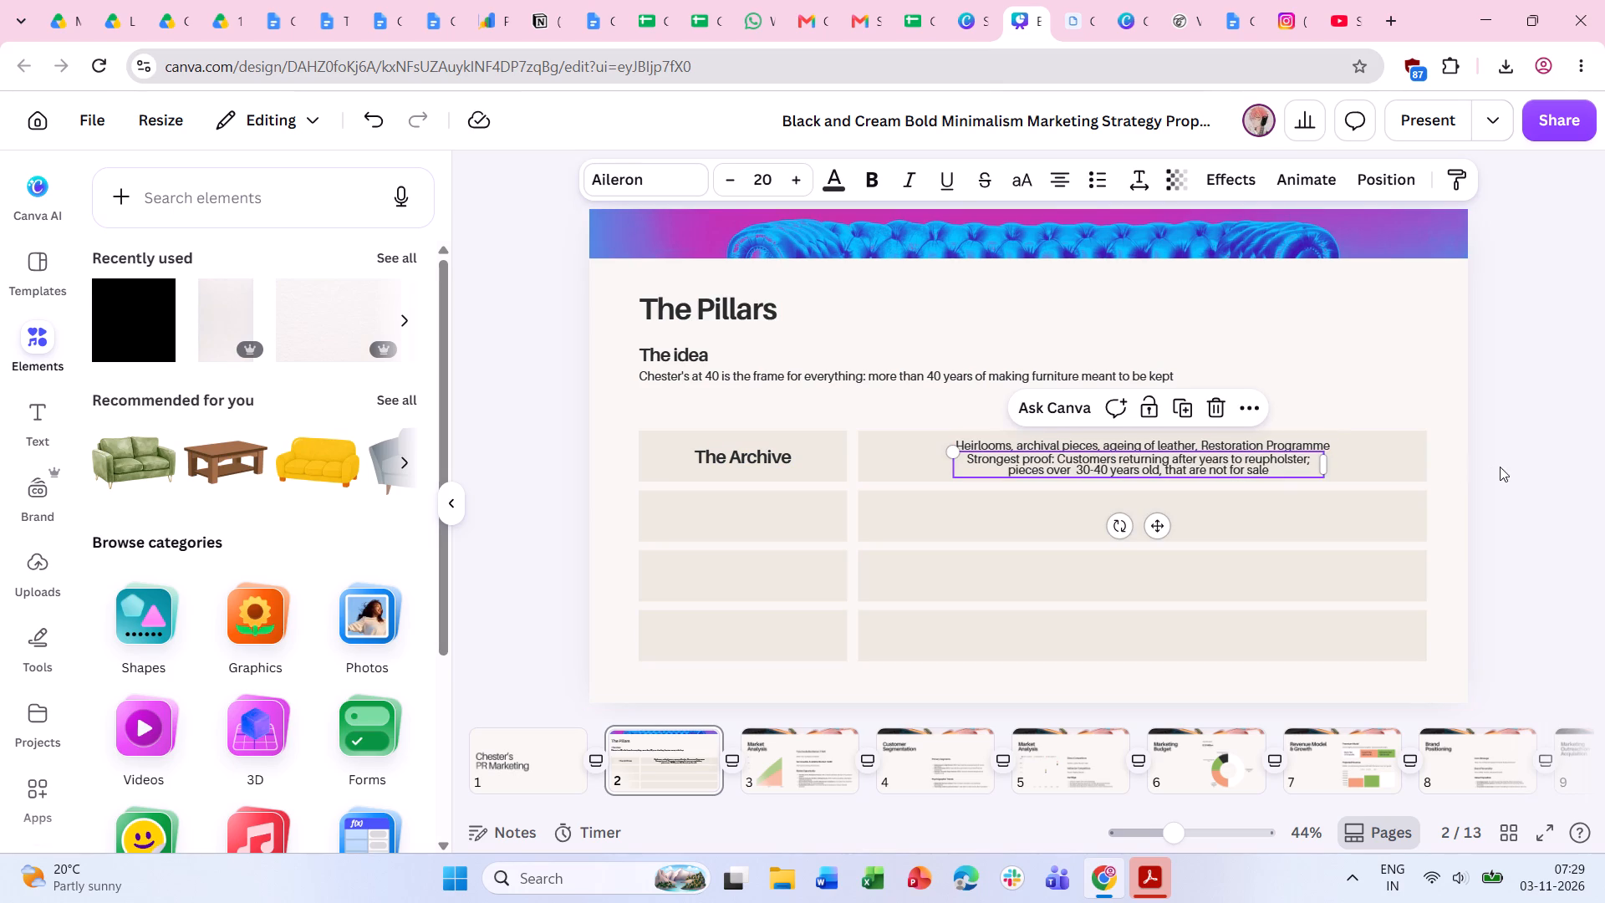
{"action": "left_click", "coordinate": [1495, 456]}
Make the first row's label bar and wide bar slightly taller by extending their bottom edges together.
{"action": "left_click_drag", "start_coordinate": [566, 435], "coordinate": [941, 640]}
{"action": "left_click", "coordinate": [1457, 634]}
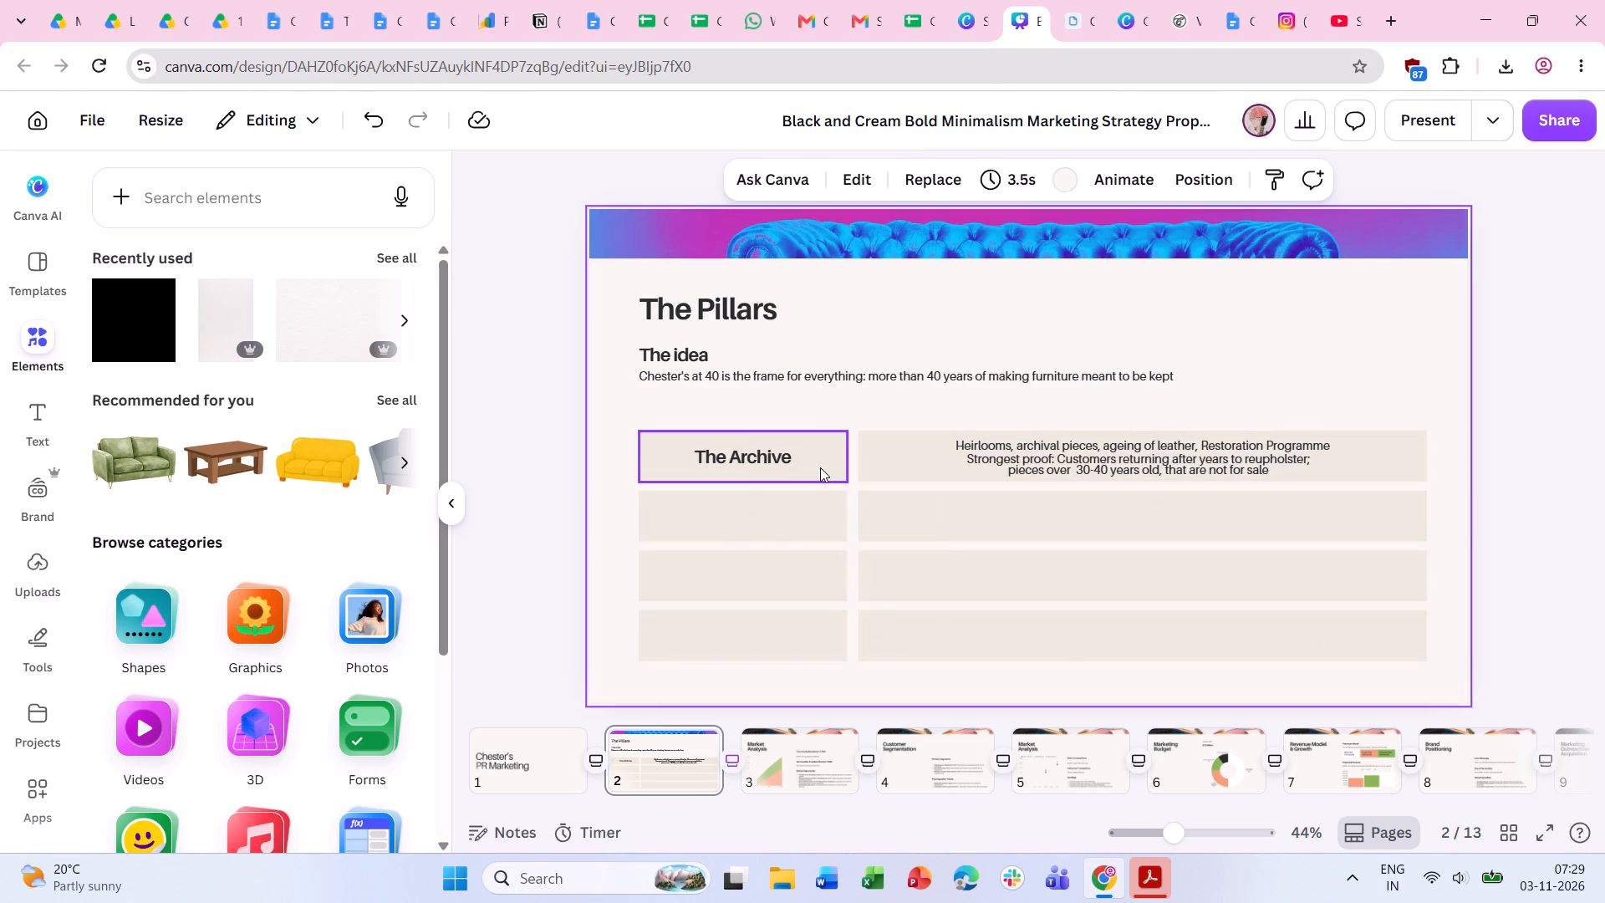
{"action": "left_click", "coordinate": [820, 467]}
{"action": "left_click", "coordinate": [905, 467], "text": "shift"}
{"action": "left_click_drag", "start_coordinate": [1030, 482], "coordinate": [1030, 494]}
{"action": "left_click", "coordinate": [1473, 492]}
Delete the six empty bars in the three rows below The Archive row.
{"action": "left_click_drag", "start_coordinate": [1495, 666], "coordinate": [725, 522]}
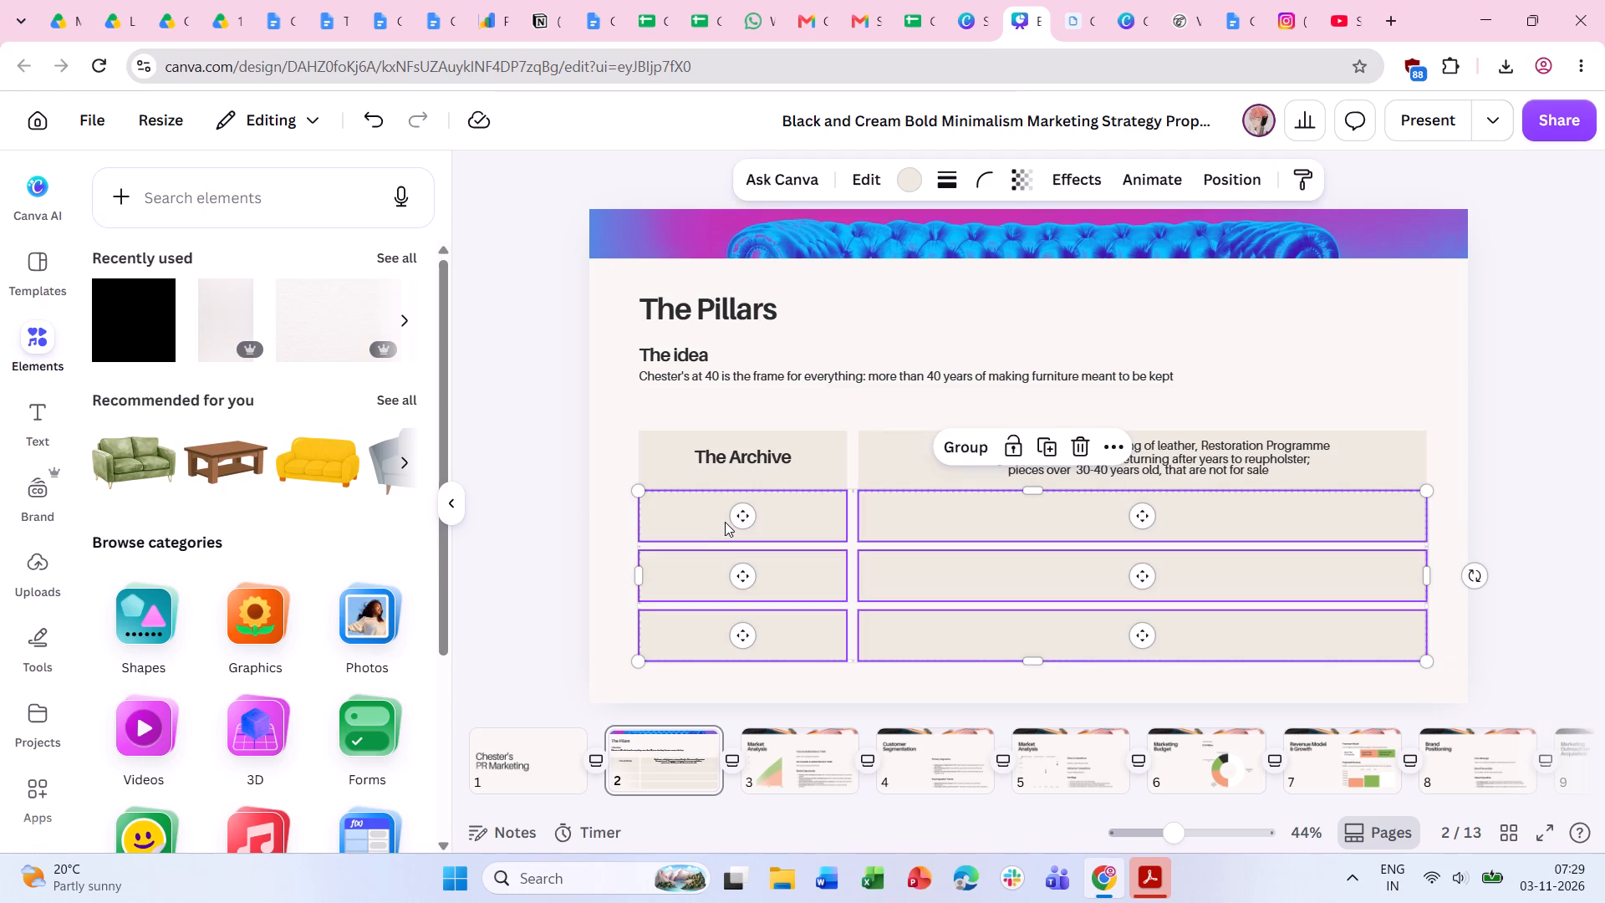
{"action": "key", "text": "Delete"}
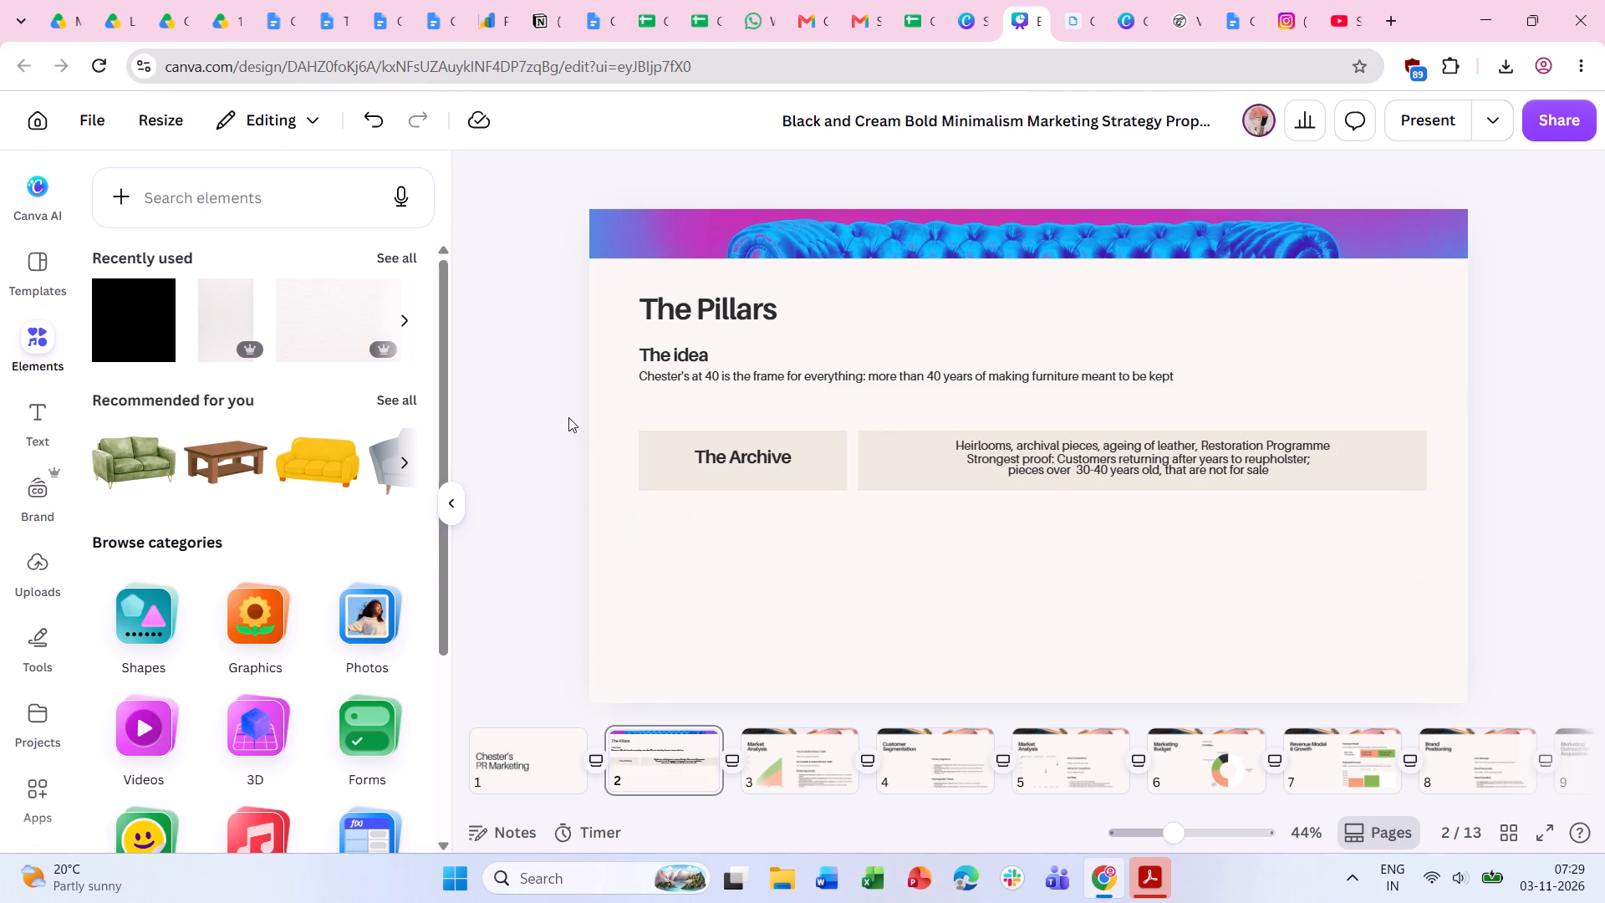
Move the whole Archive row, bars and text together, up to just below the idea sentence.
{"action": "left_click_drag", "start_coordinate": [574, 429], "coordinate": [1103, 469]}
{"action": "key", "text": "shift+Up"}
{"action": "key", "text": "shift+Up"}
{"action": "key", "text": "shift+Up"}
{"action": "key", "text": "shift+Up"}
{"action": "key", "text": "shift+Up"}
{"action": "key", "text": "shift+Up"}
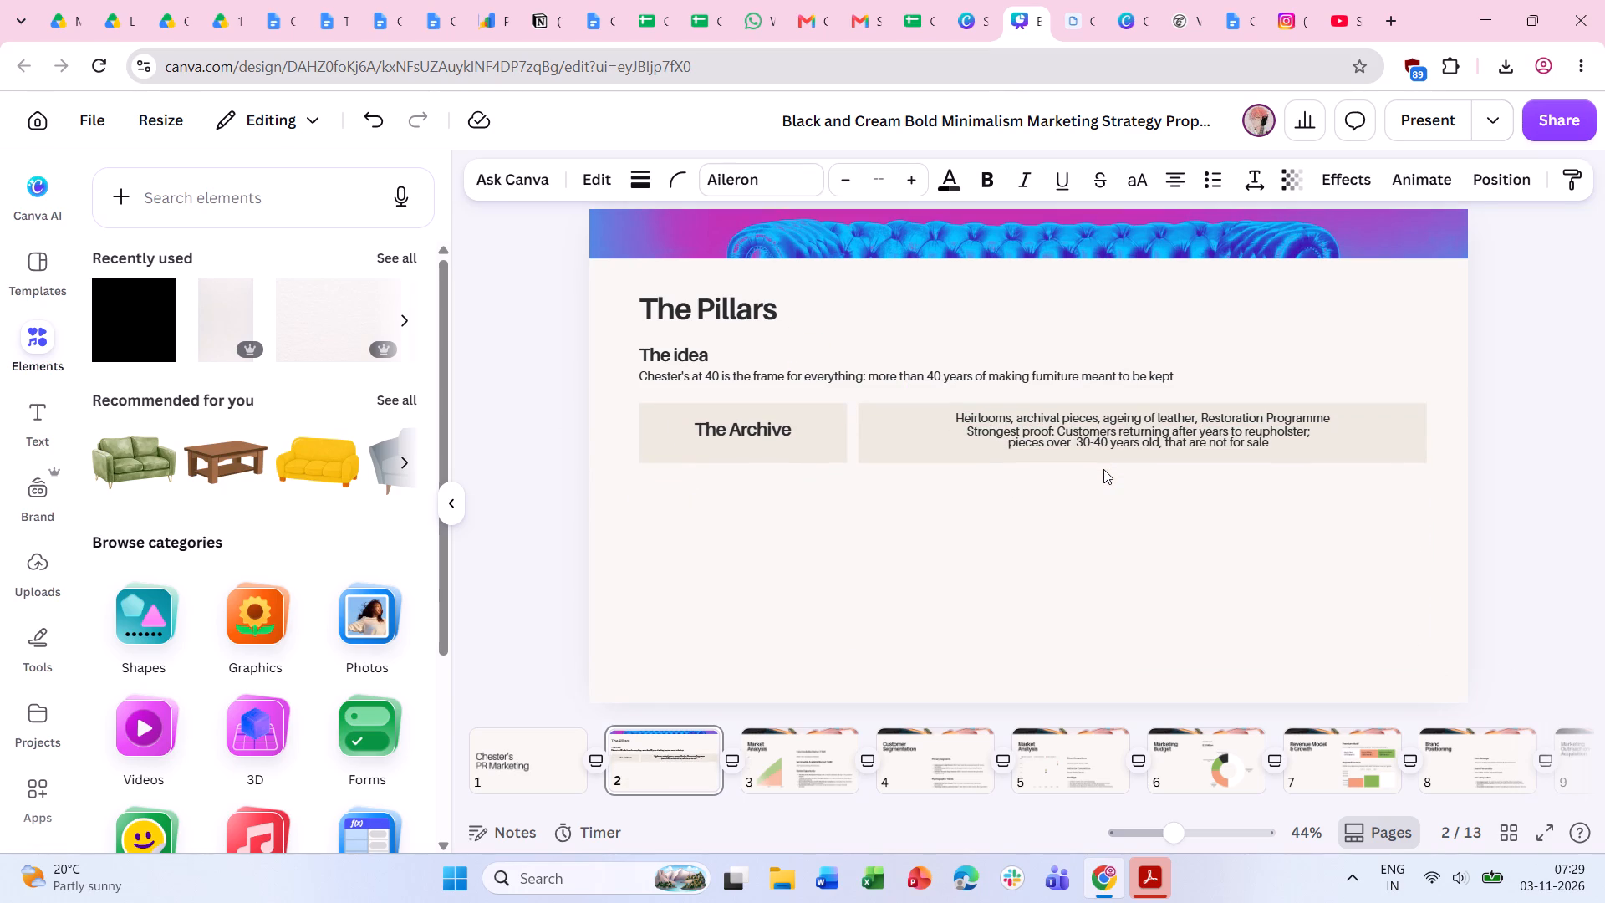
{"action": "left_click", "coordinate": [1119, 543]}
Lower the strongest proof text slightly within its bar and centre it horizontally under the talking points.
{"action": "left_click", "coordinate": [1139, 441]}
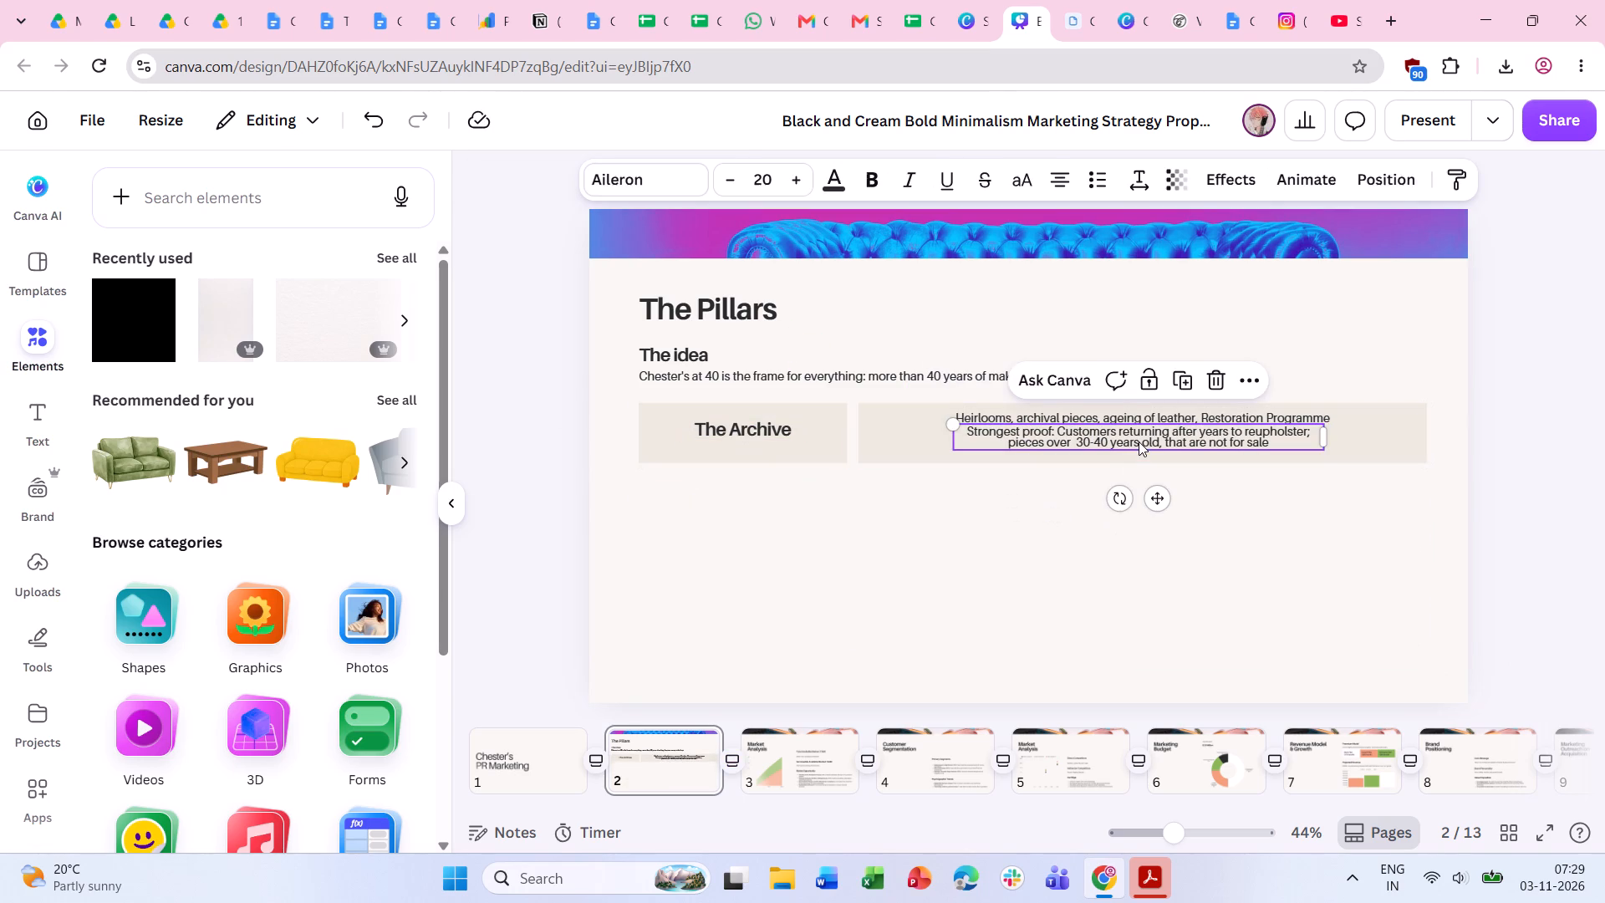
{"action": "key", "text": "Down"}
{"action": "key", "text": "Down"}
{"action": "key", "text": "Down"}
{"action": "key", "text": "Down"}
{"action": "key", "text": "Down"}
{"action": "key", "text": "Down"}
{"action": "key", "text": "Down"}
{"action": "key", "text": "Down"}
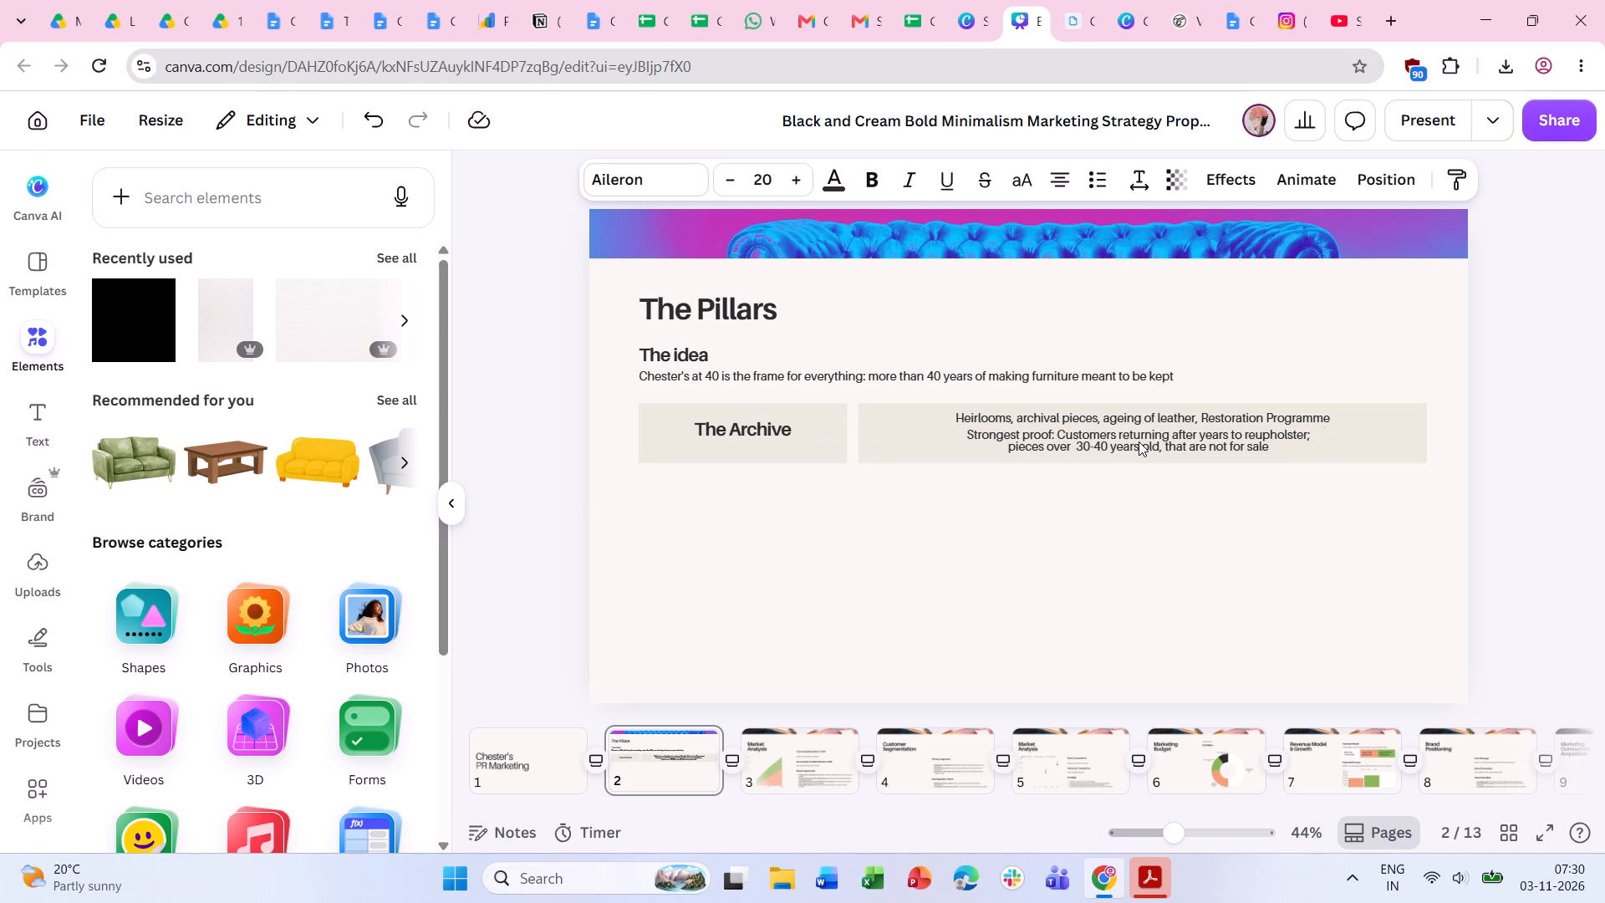
{"action": "left_click", "coordinate": [1134, 443]}
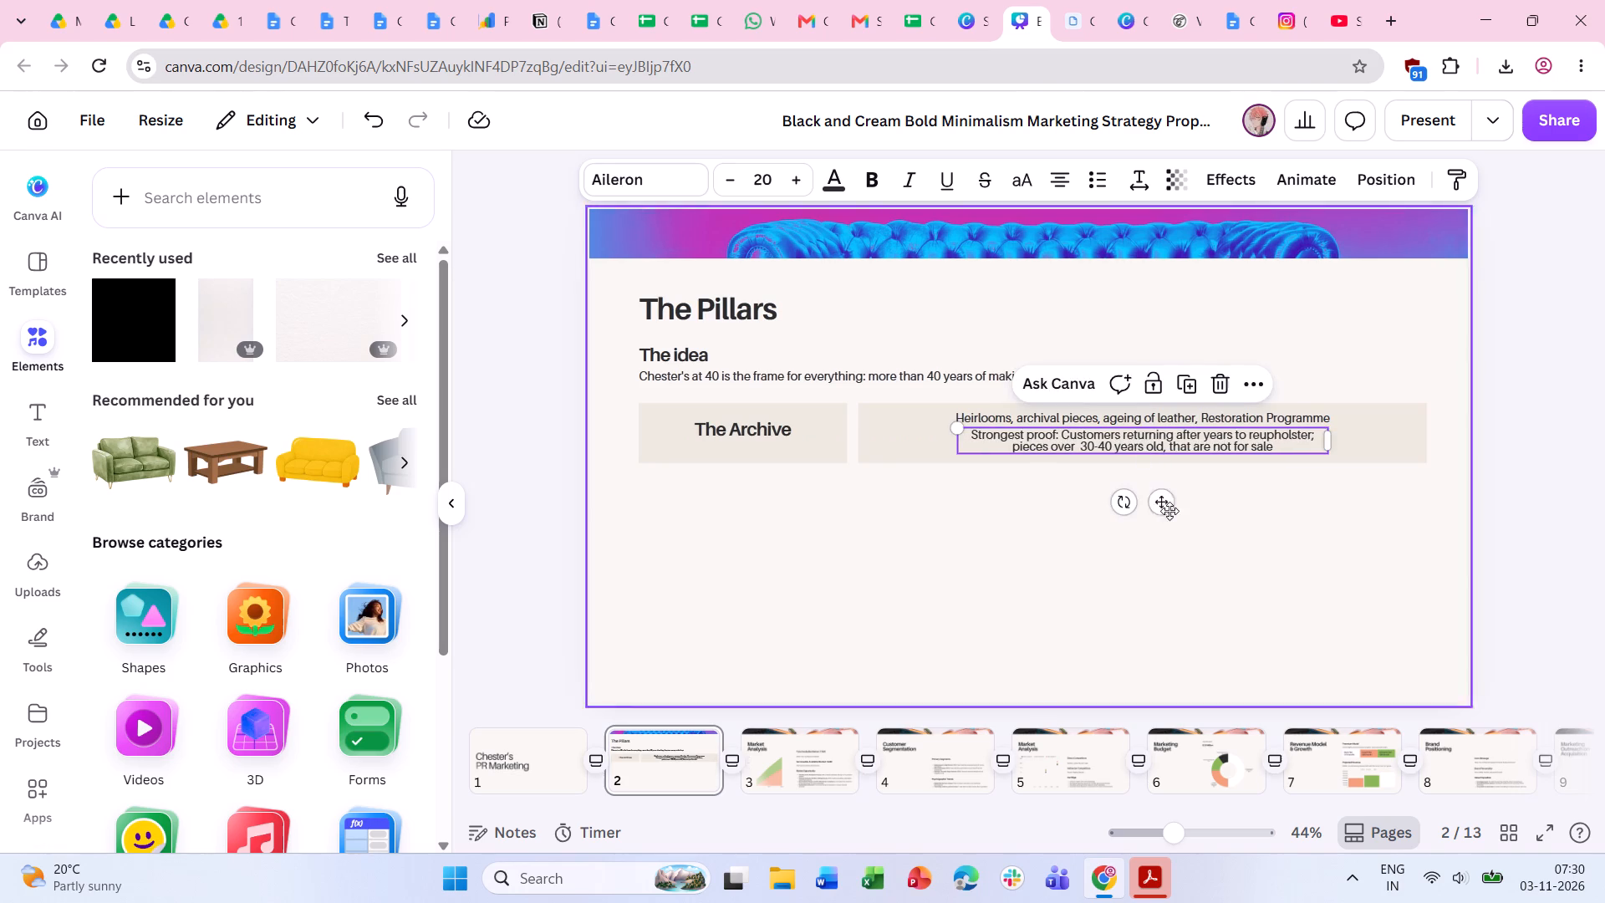
{"action": "left_click", "coordinate": [1181, 534]}
Centre the "The Archive" label vertically within its taller bar.
{"action": "left_click", "coordinate": [747, 424]}
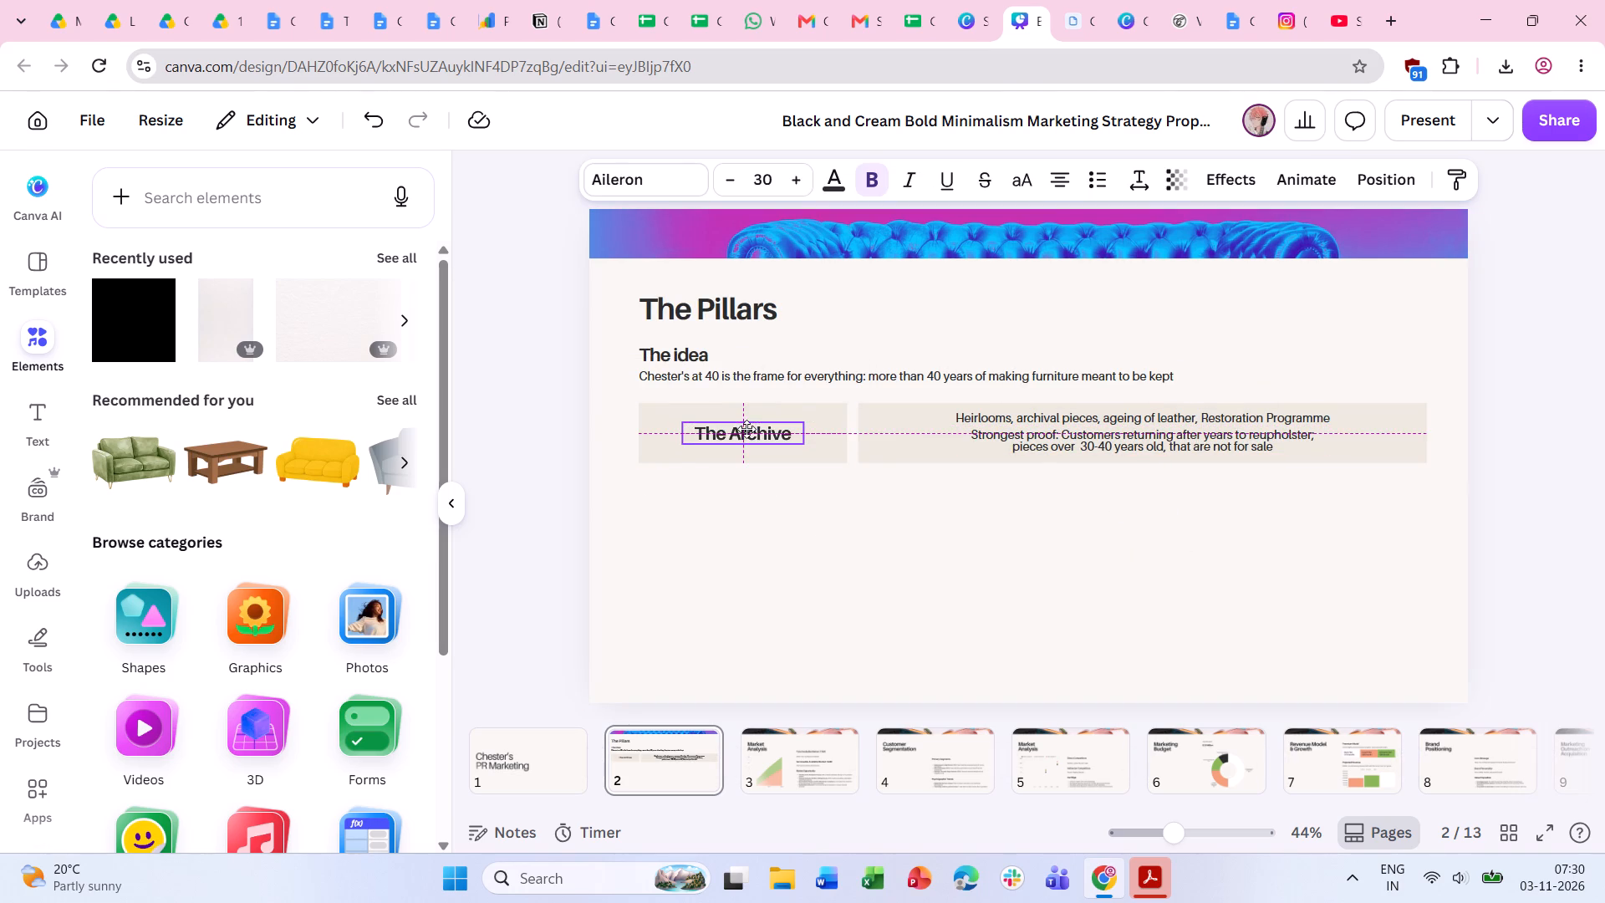
{"action": "left_click", "coordinate": [890, 557]}
{"action": "left_click_drag", "start_coordinate": [585, 425], "coordinate": [1229, 463]}
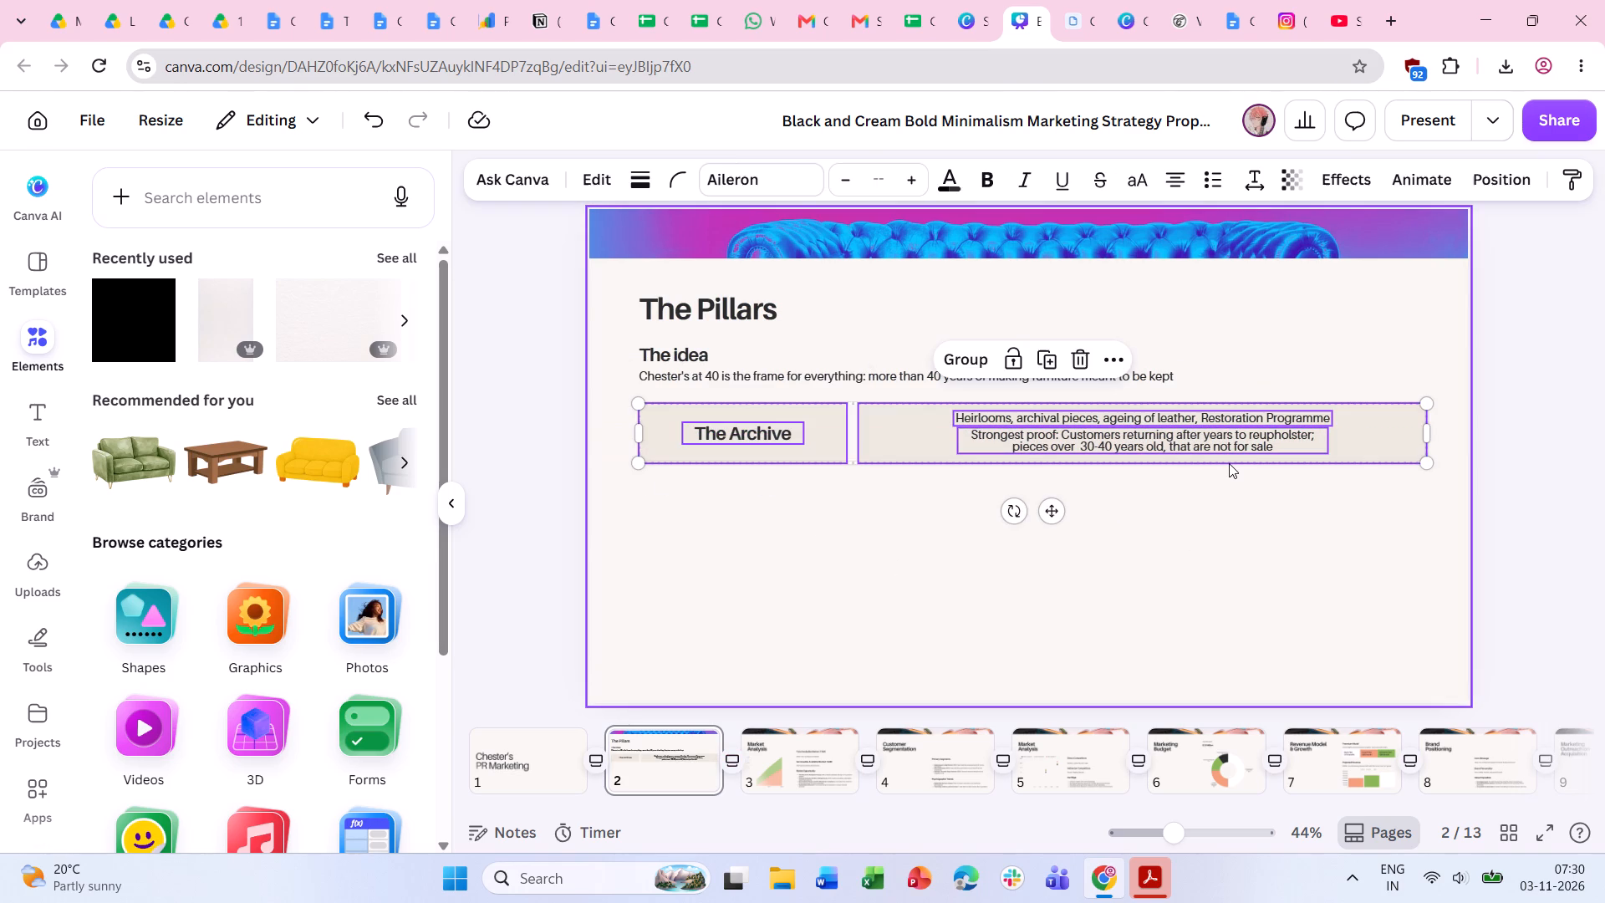
{"action": "key", "text": "ctrl+c"}
{"action": "key", "text": "ctrl+v"}
{"action": "left_click_drag", "start_coordinate": [1147, 444], "coordinate": [1136, 503]}
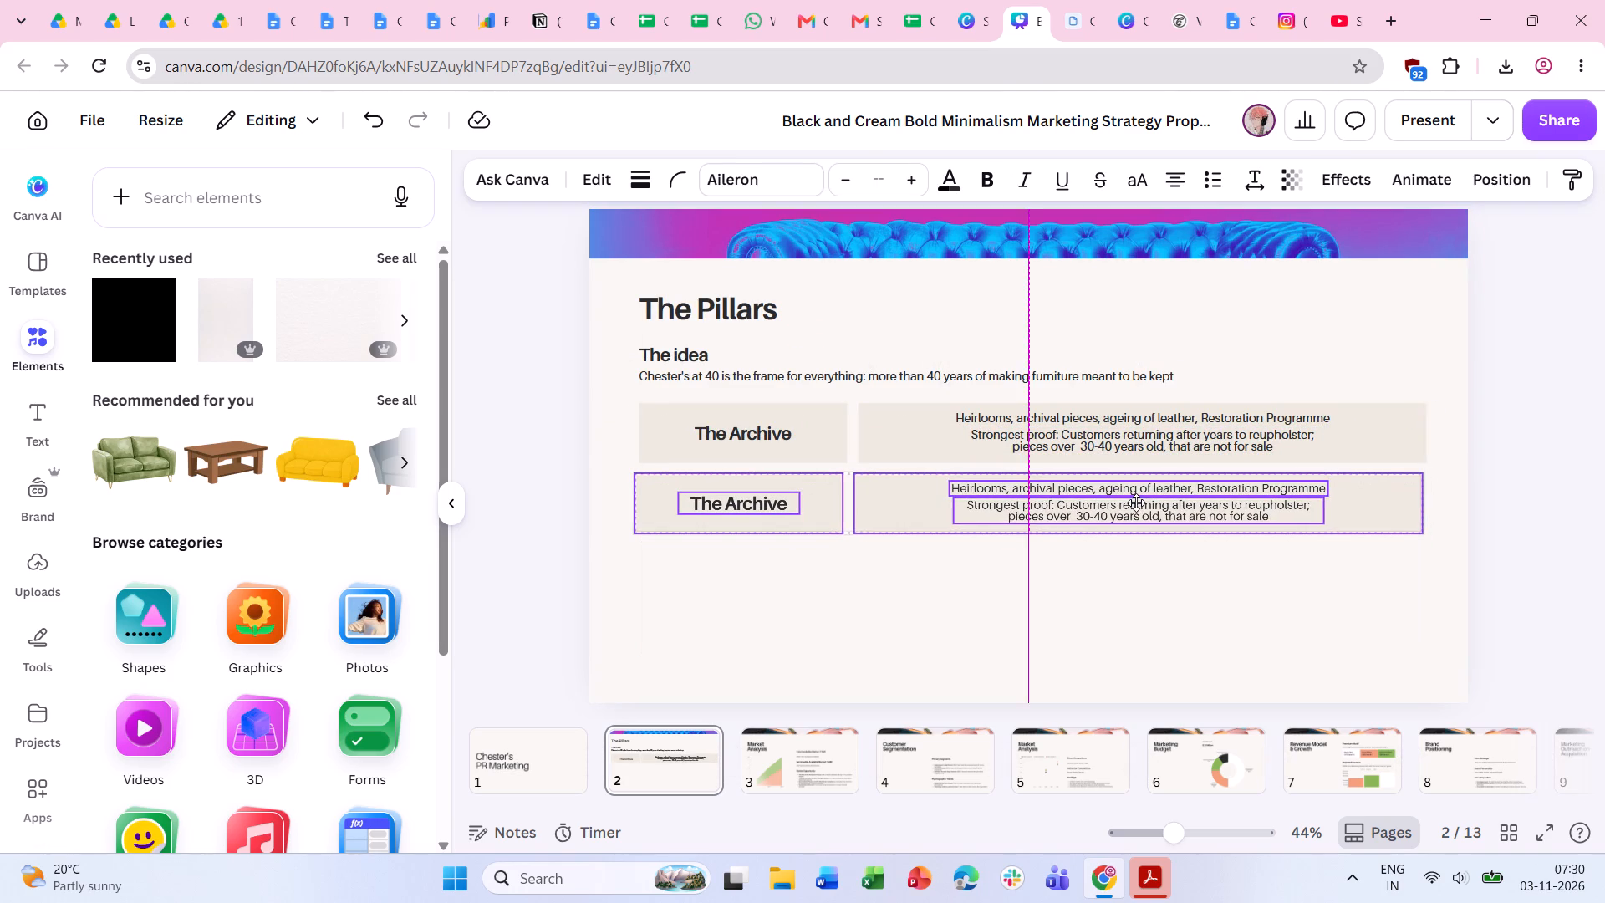
{"action": "left_click_drag", "start_coordinate": [1136, 503], "coordinate": [1142, 506]}
{"action": "key", "text": "ctrl+v"}
{"action": "left_click_drag", "start_coordinate": [1093, 449], "coordinate": [1094, 457]}
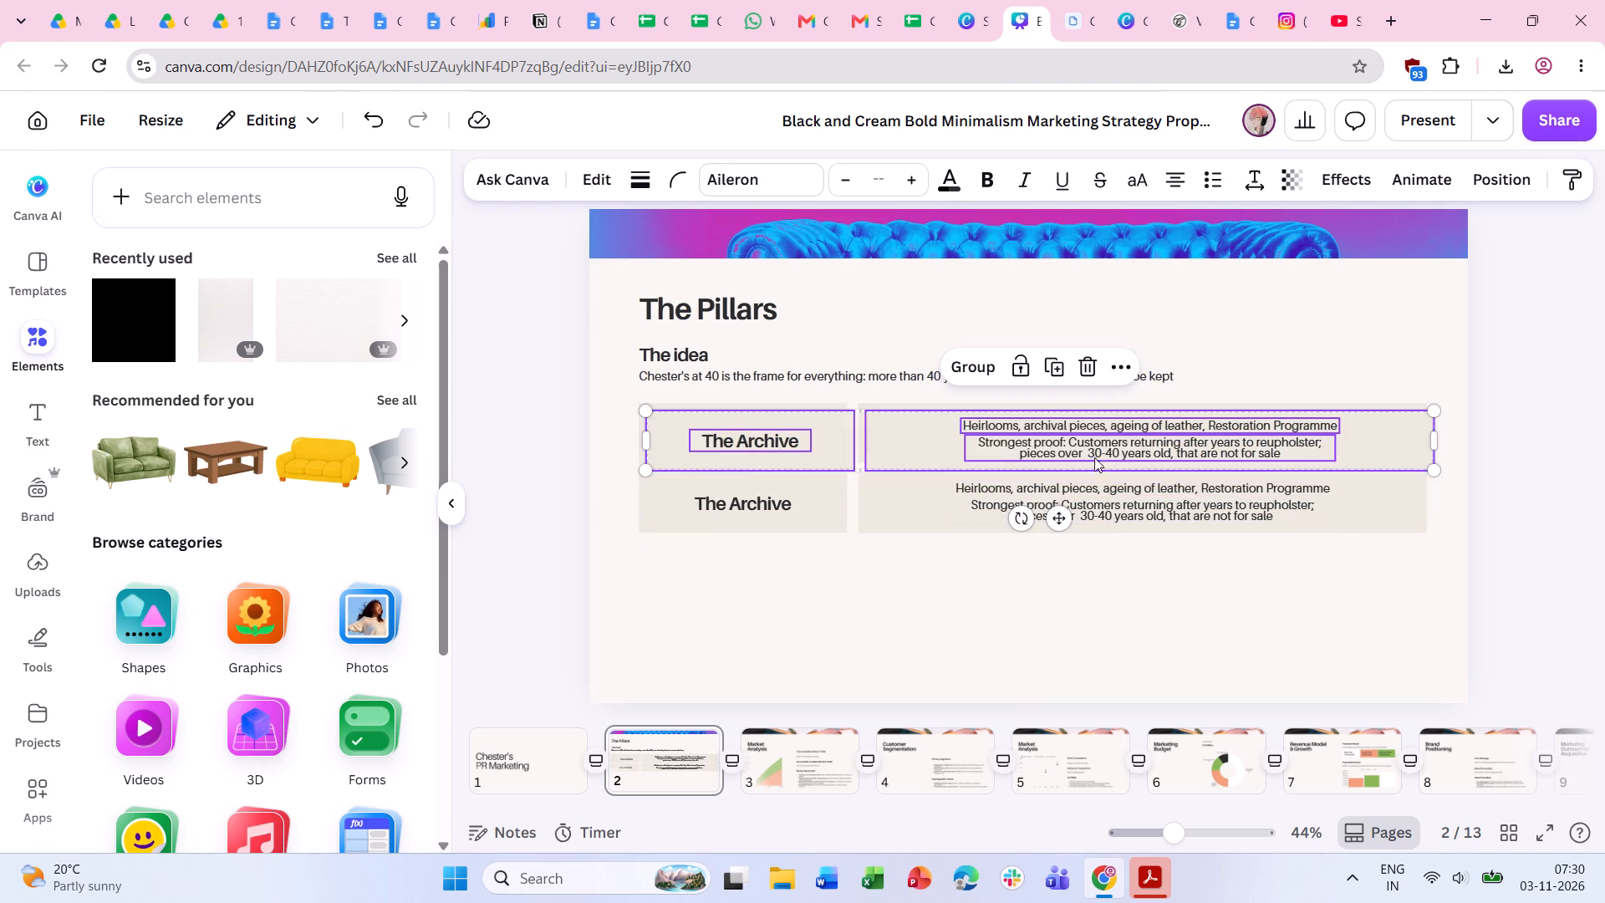
{"action": "left_click_drag", "start_coordinate": [1094, 457], "coordinate": [1087, 581]}
{"action": "key", "text": "ctrl+v"}
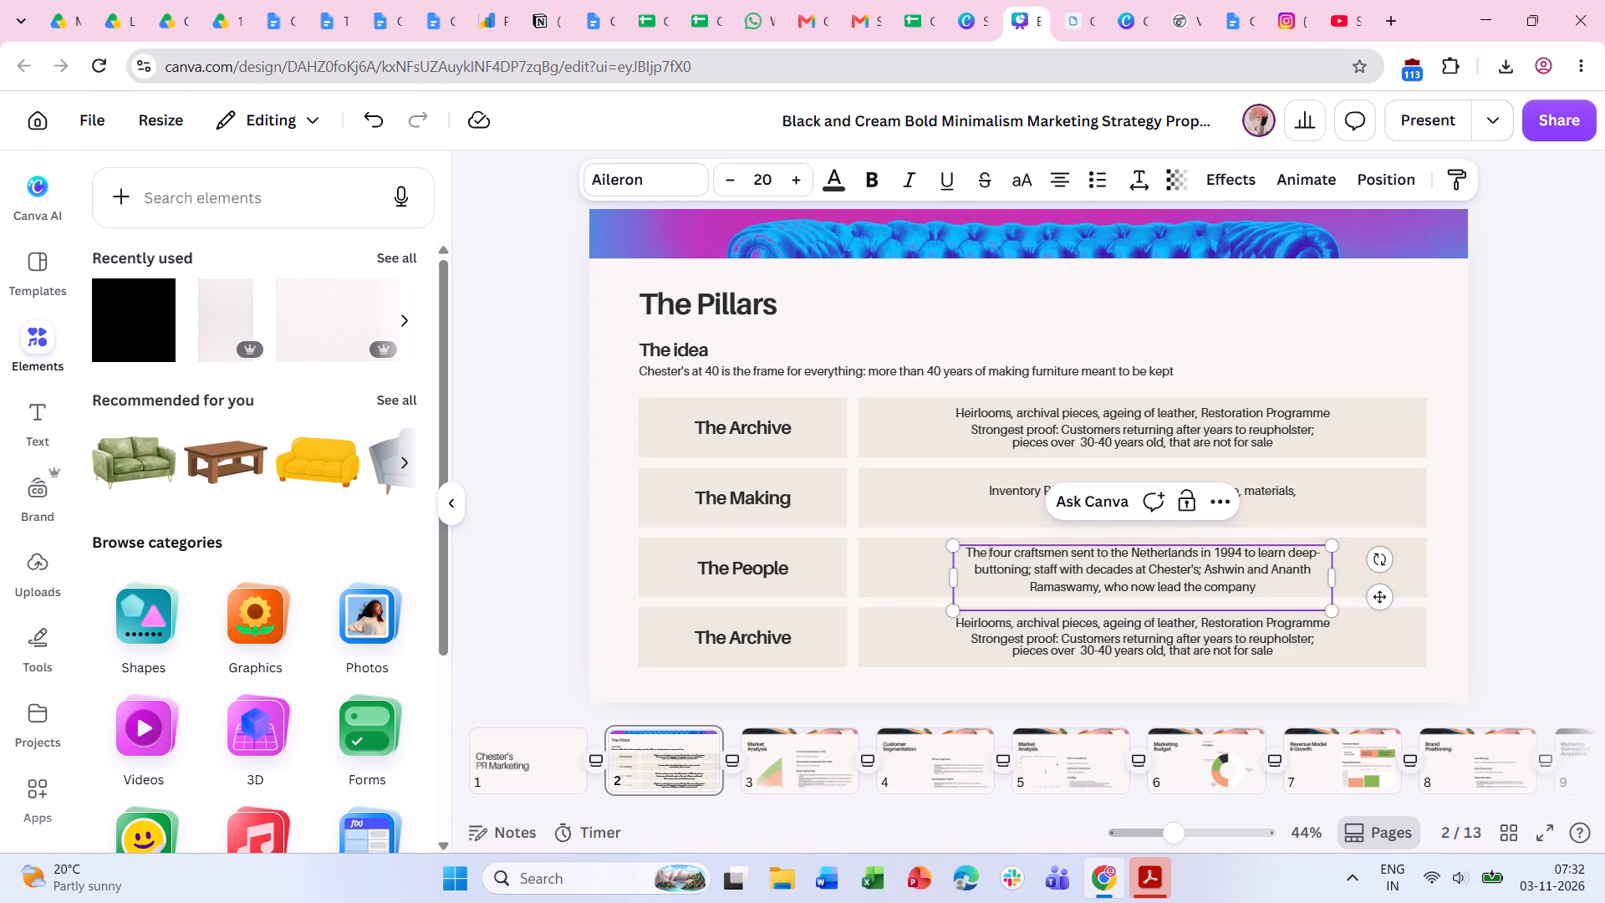
{"action": "type", "text": "origins of the brand,"}
{"action": "key", "text": "space"}
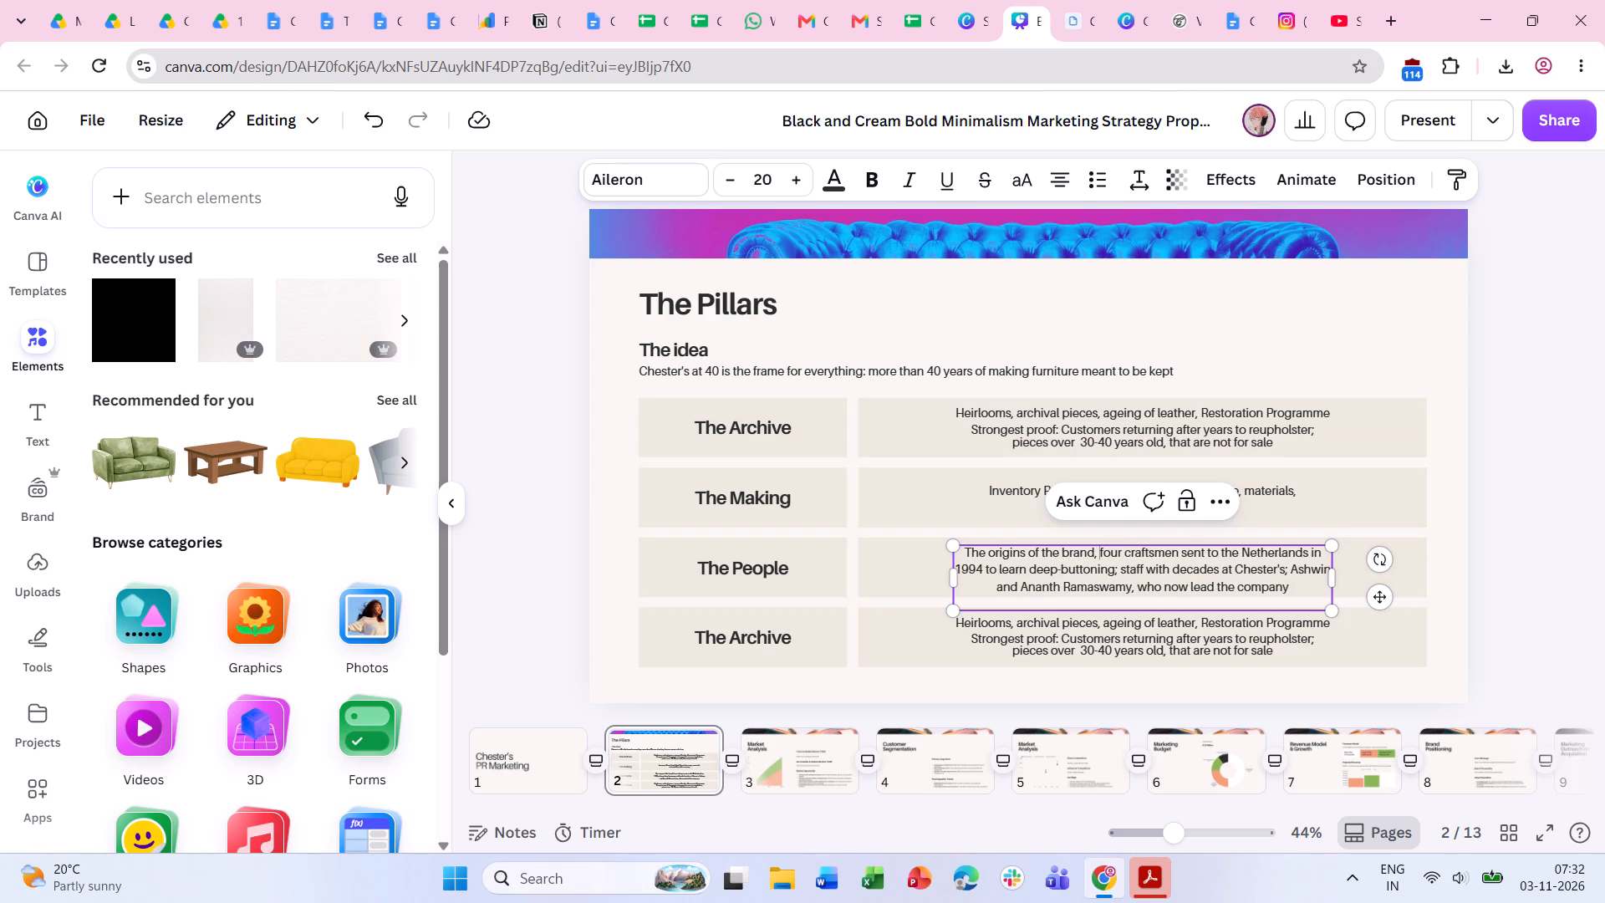
{"action": "left_click", "coordinate": [1534, 578]}
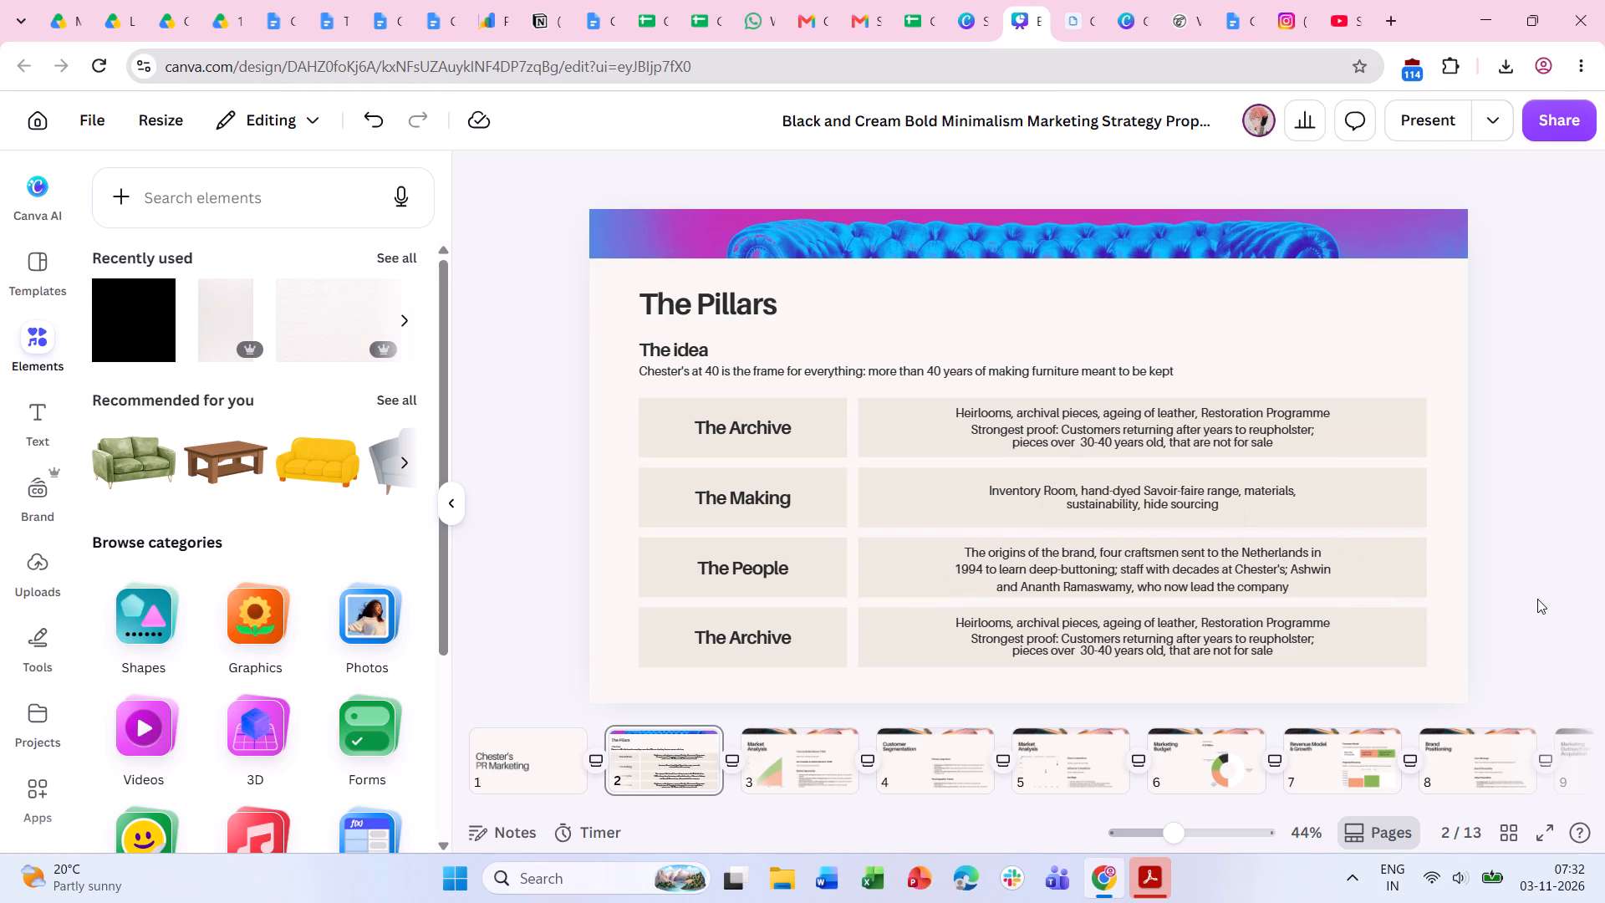
Remove the empty last line from The People row's text.
{"action": "left_click", "coordinate": [1160, 564]}
{"action": "left_click", "coordinate": [1165, 600]}
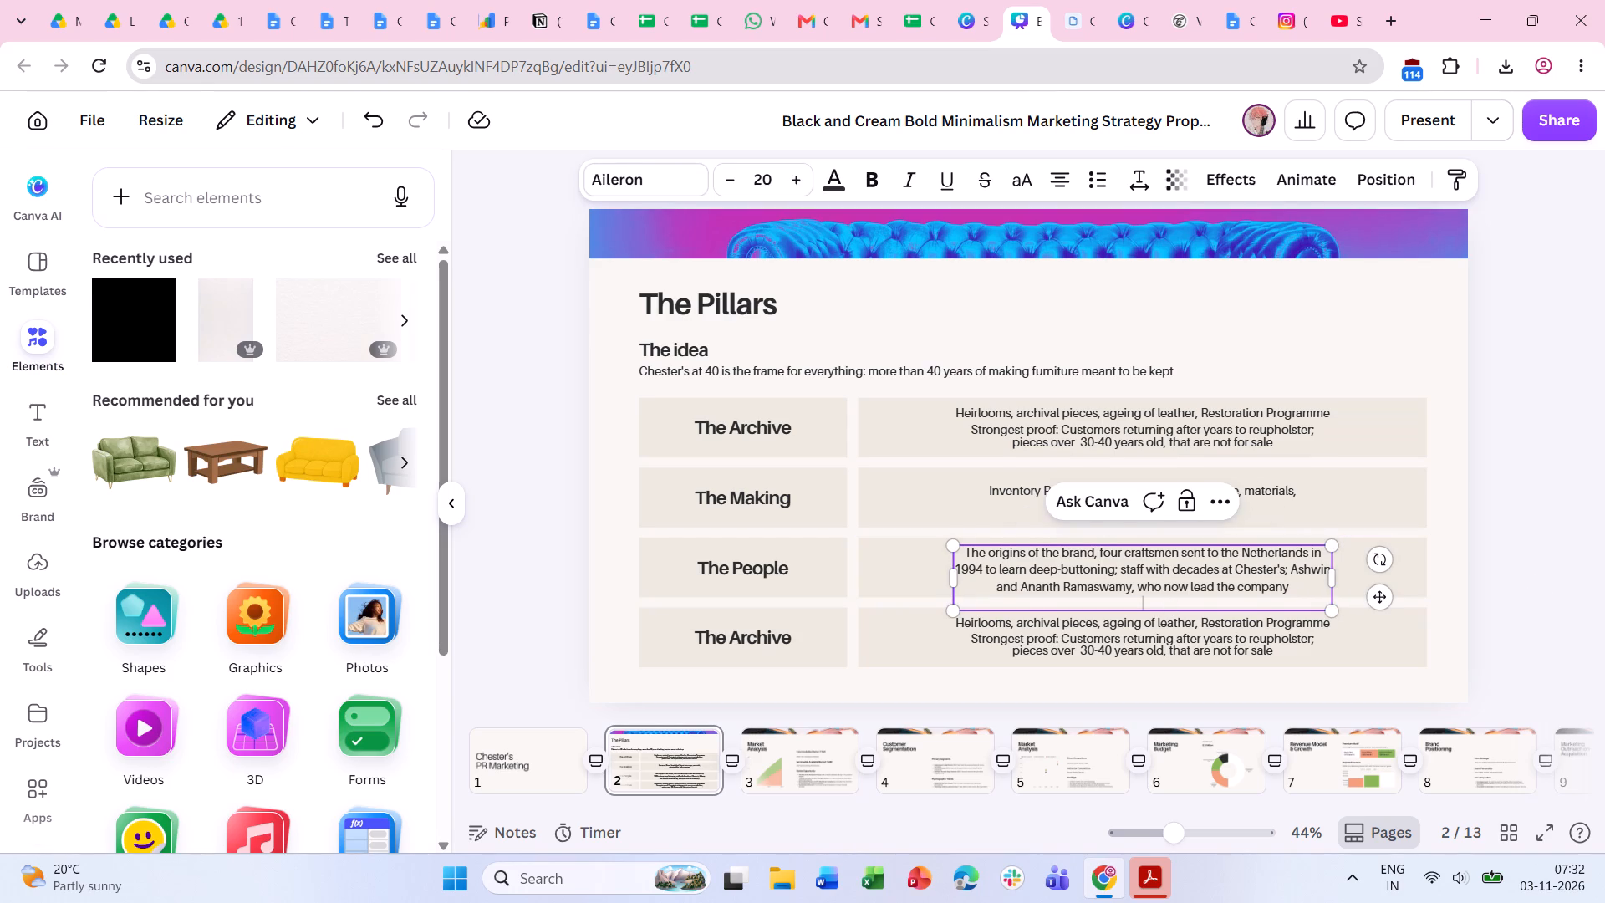
{"action": "key", "text": "BackSpace"}
{"action": "left_click", "coordinate": [1572, 496]}
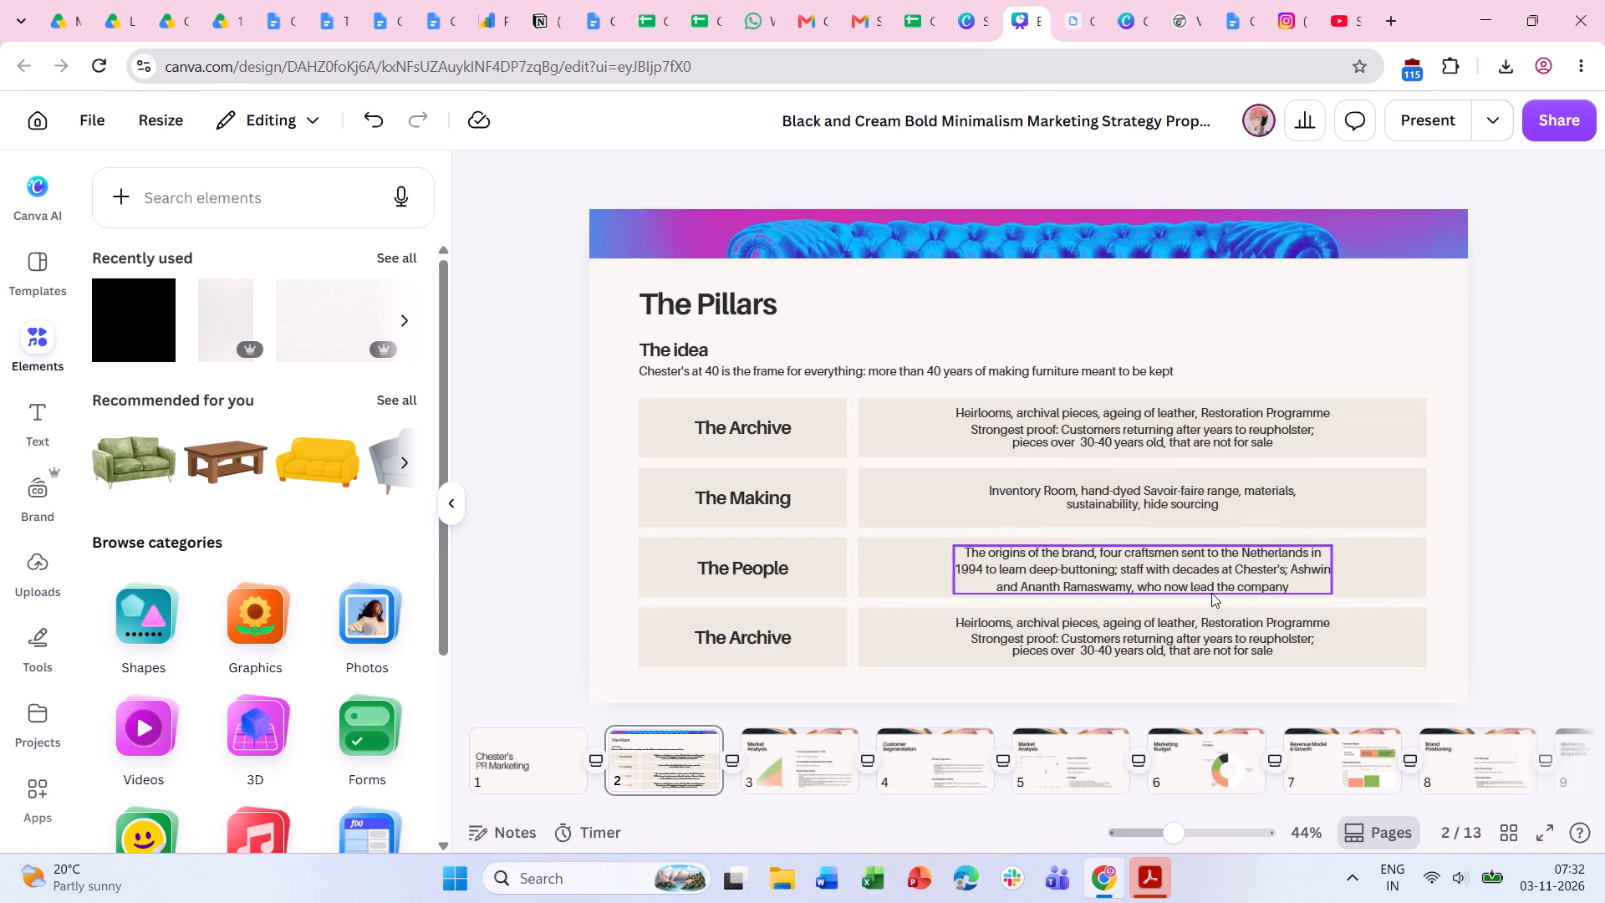
Set the line spacing of The People row's text to 1.1.
{"action": "left_click", "coordinate": [1211, 593]}
{"action": "left_click", "coordinate": [1135, 187]}
{"action": "left_click", "coordinate": [1233, 344]}
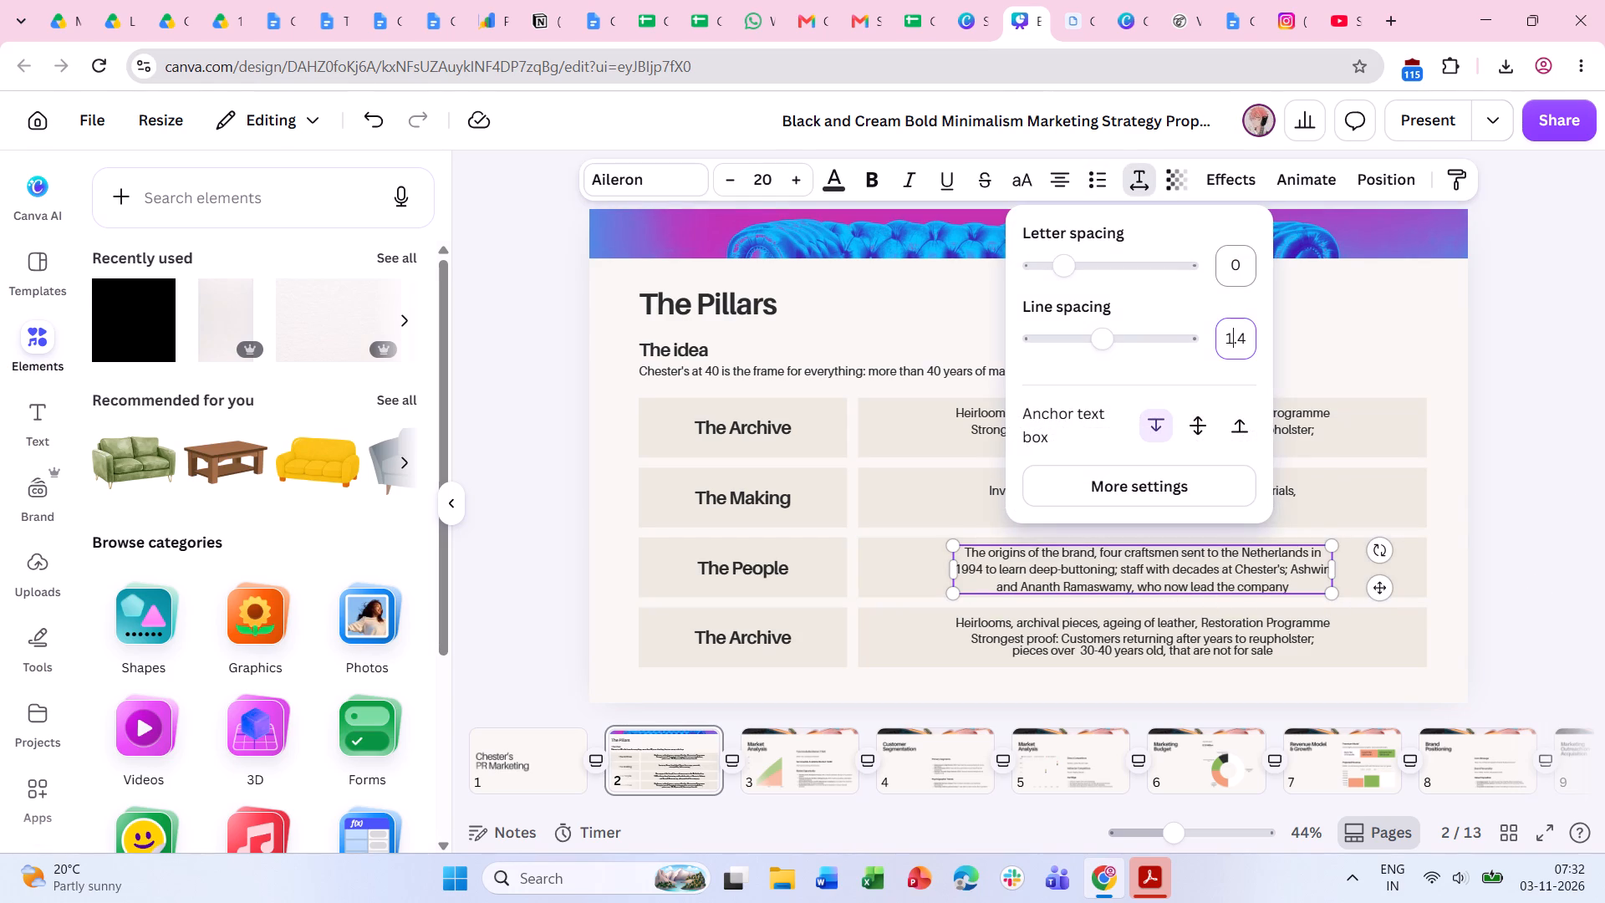
{"action": "type", "text": "1.1"}
{"action": "key", "text": "Return"}
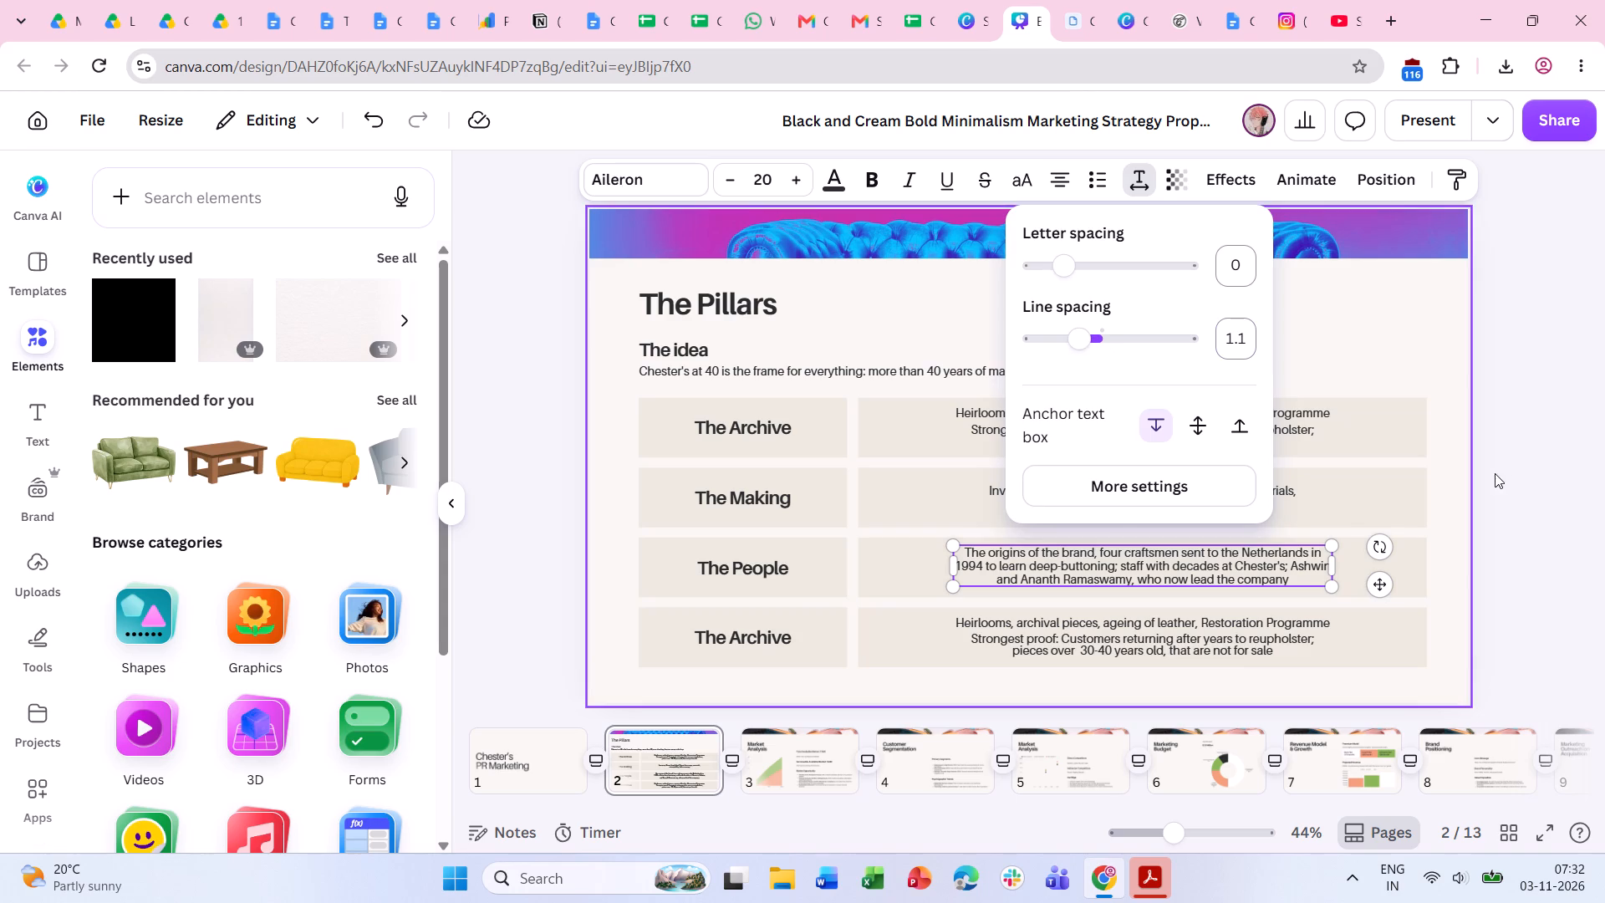
{"action": "double_click", "coordinate": [1495, 473]}
Widen The People row's text box on both sides to nearly fill its bar, fitting the text on two lines.
{"action": "left_click", "coordinate": [1100, 567]}
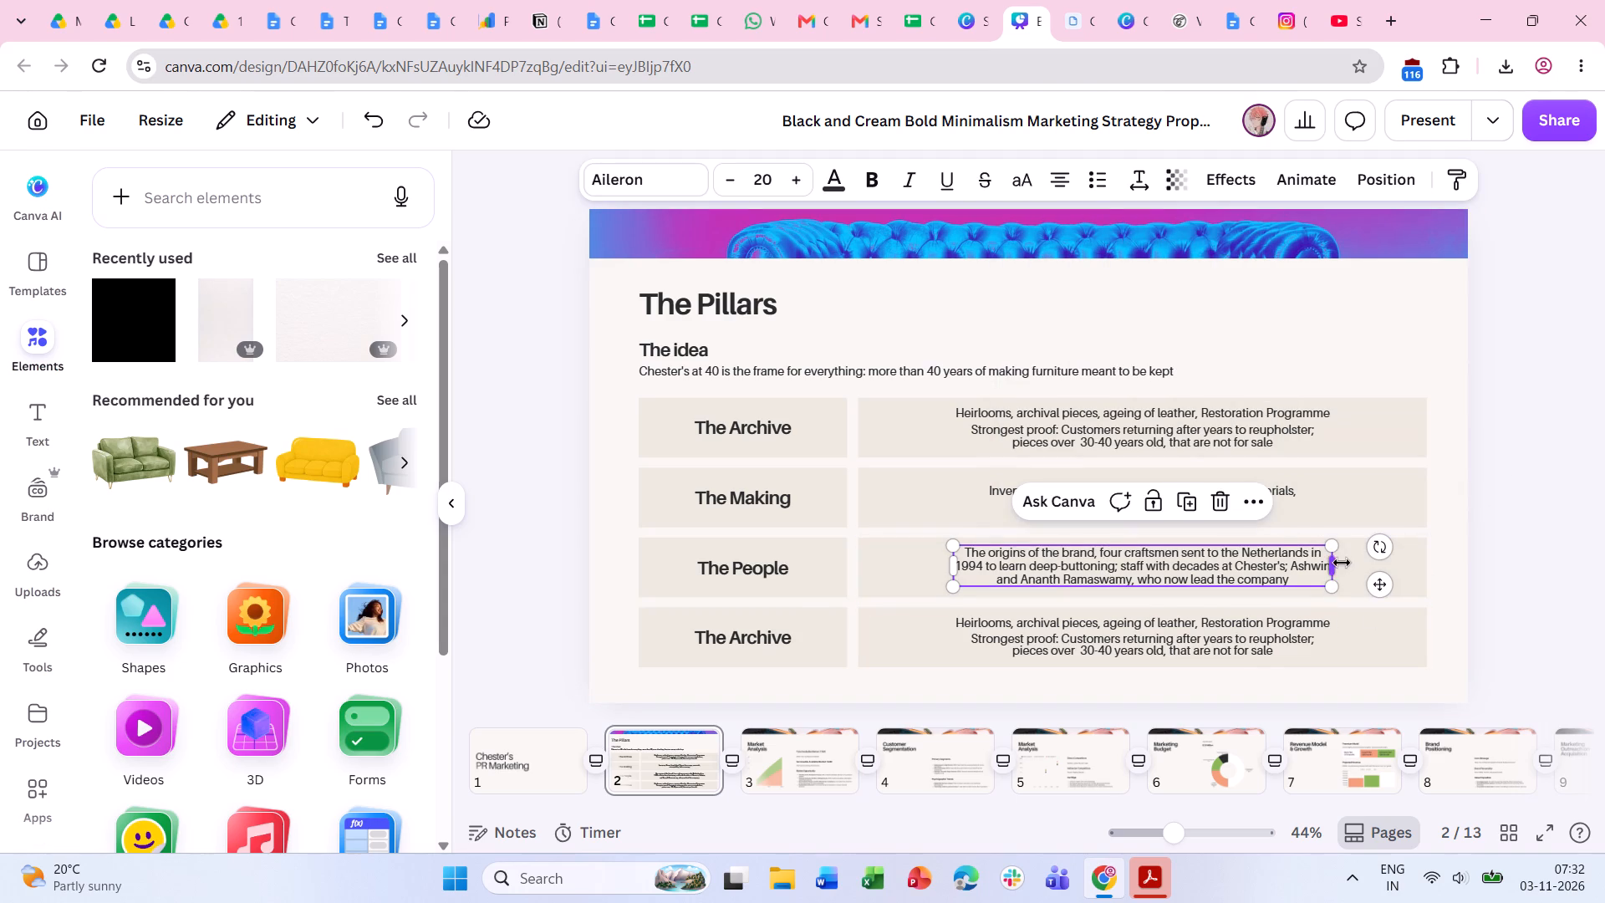
{"action": "left_click_drag", "start_coordinate": [1337, 563], "coordinate": [1410, 564]}
{"action": "left_click_drag", "start_coordinate": [952, 567], "coordinate": [924, 567]}
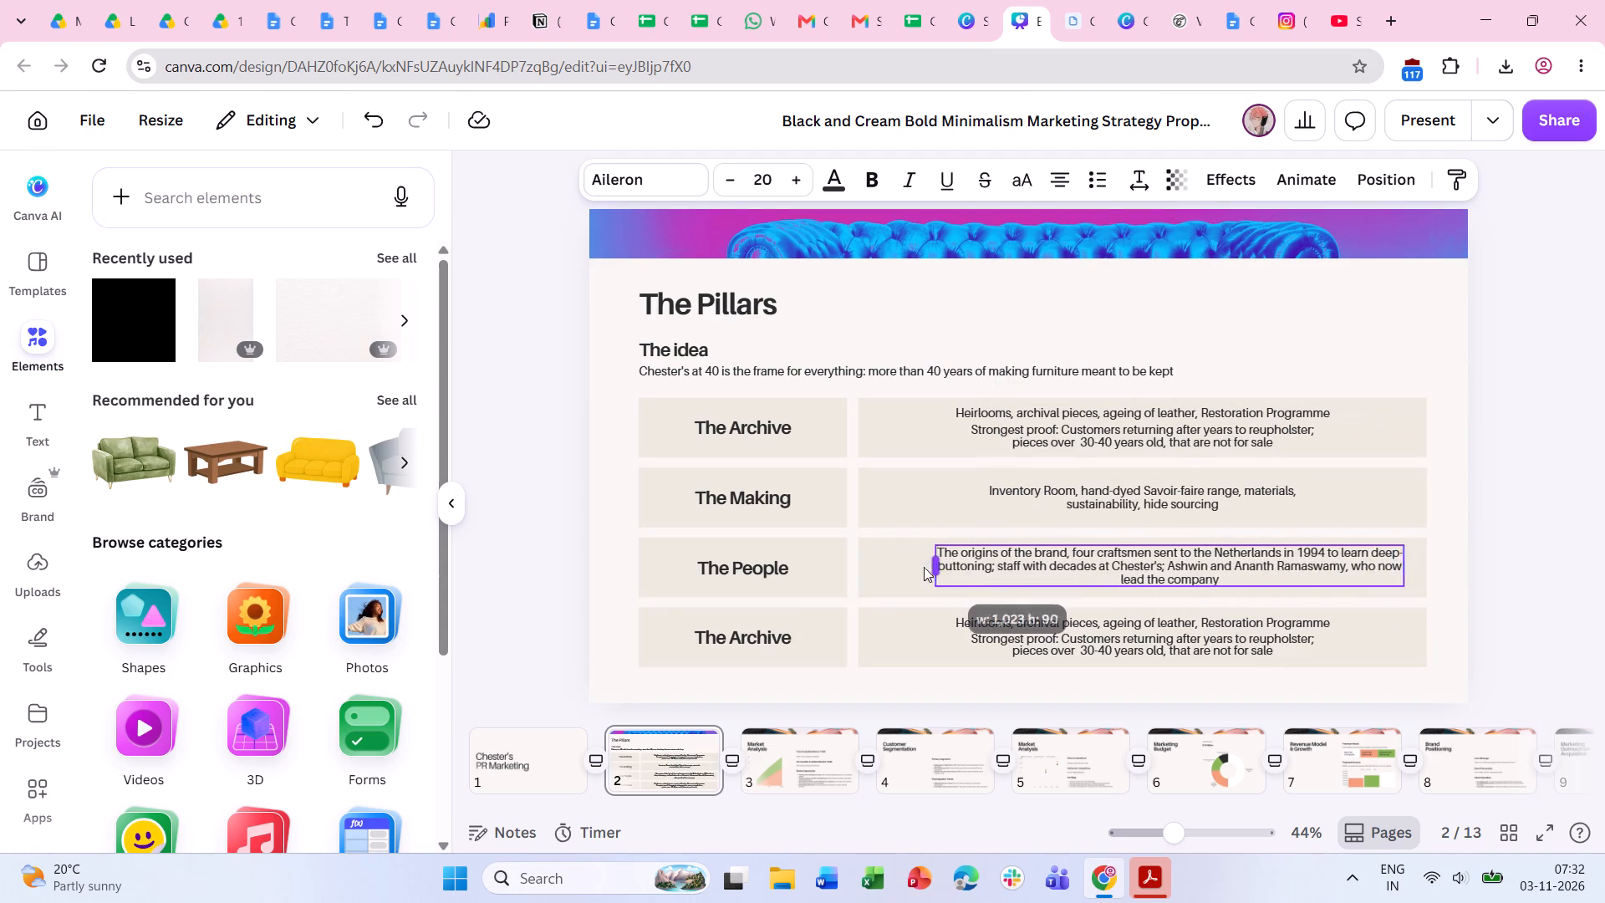
{"action": "left_click_drag", "start_coordinate": [924, 567], "coordinate": [879, 569]}
Lower The People row's text so it sits vertically centred within its bar.
{"action": "left_click_drag", "start_coordinate": [1144, 564], "coordinate": [1144, 568]}
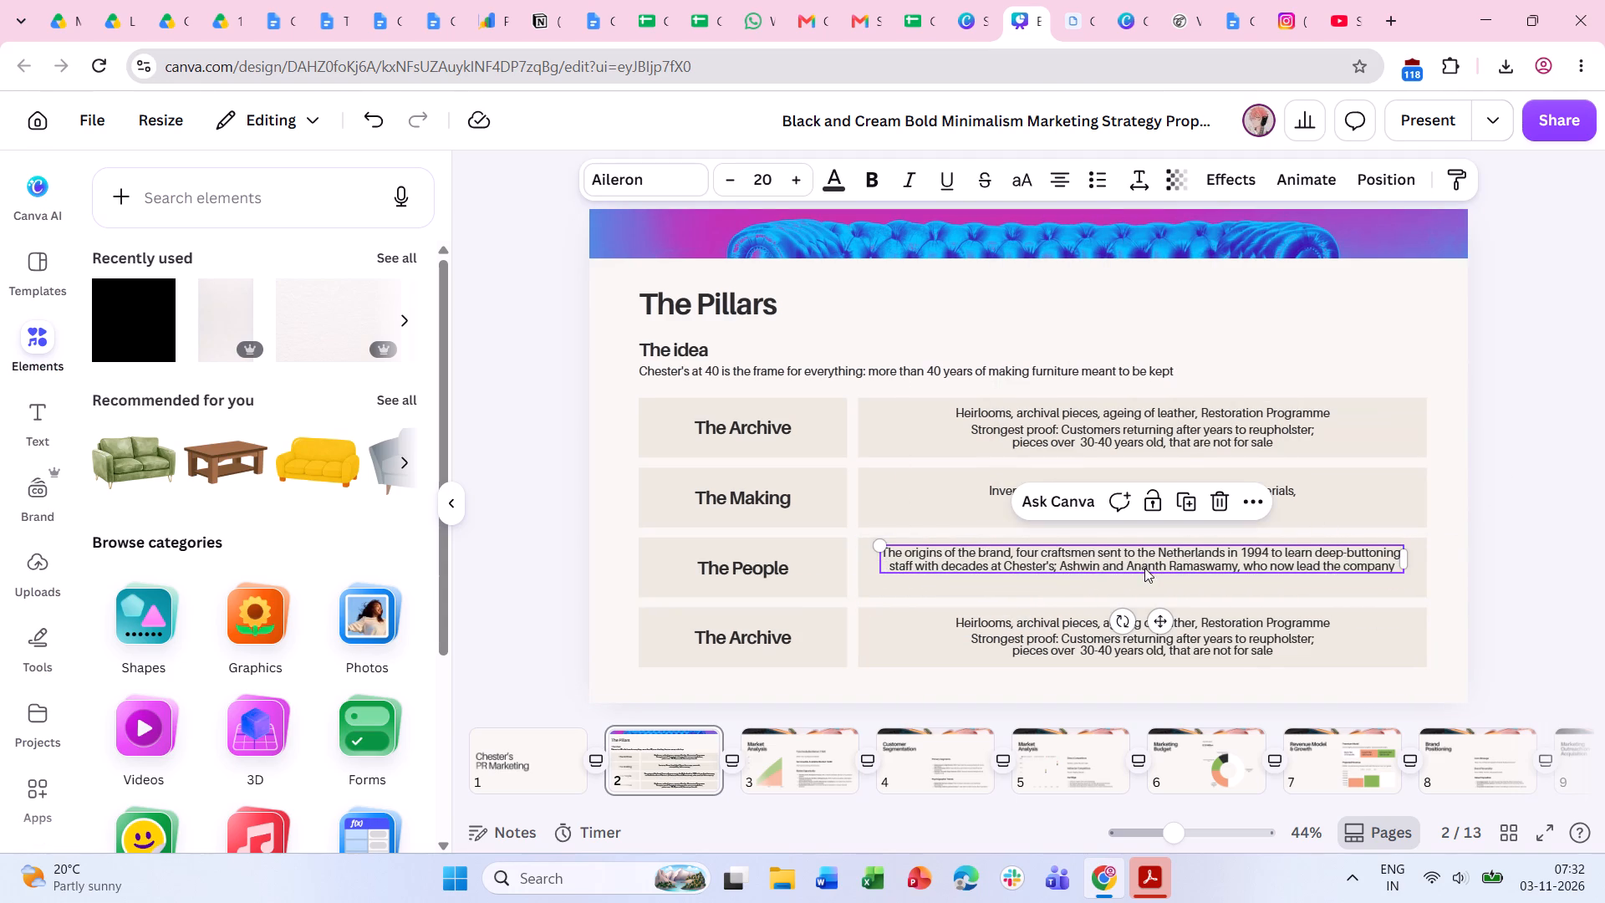
{"action": "left_click_drag", "start_coordinate": [1144, 568], "coordinate": [1145, 572]}
{"action": "left_click", "coordinate": [1516, 532]}
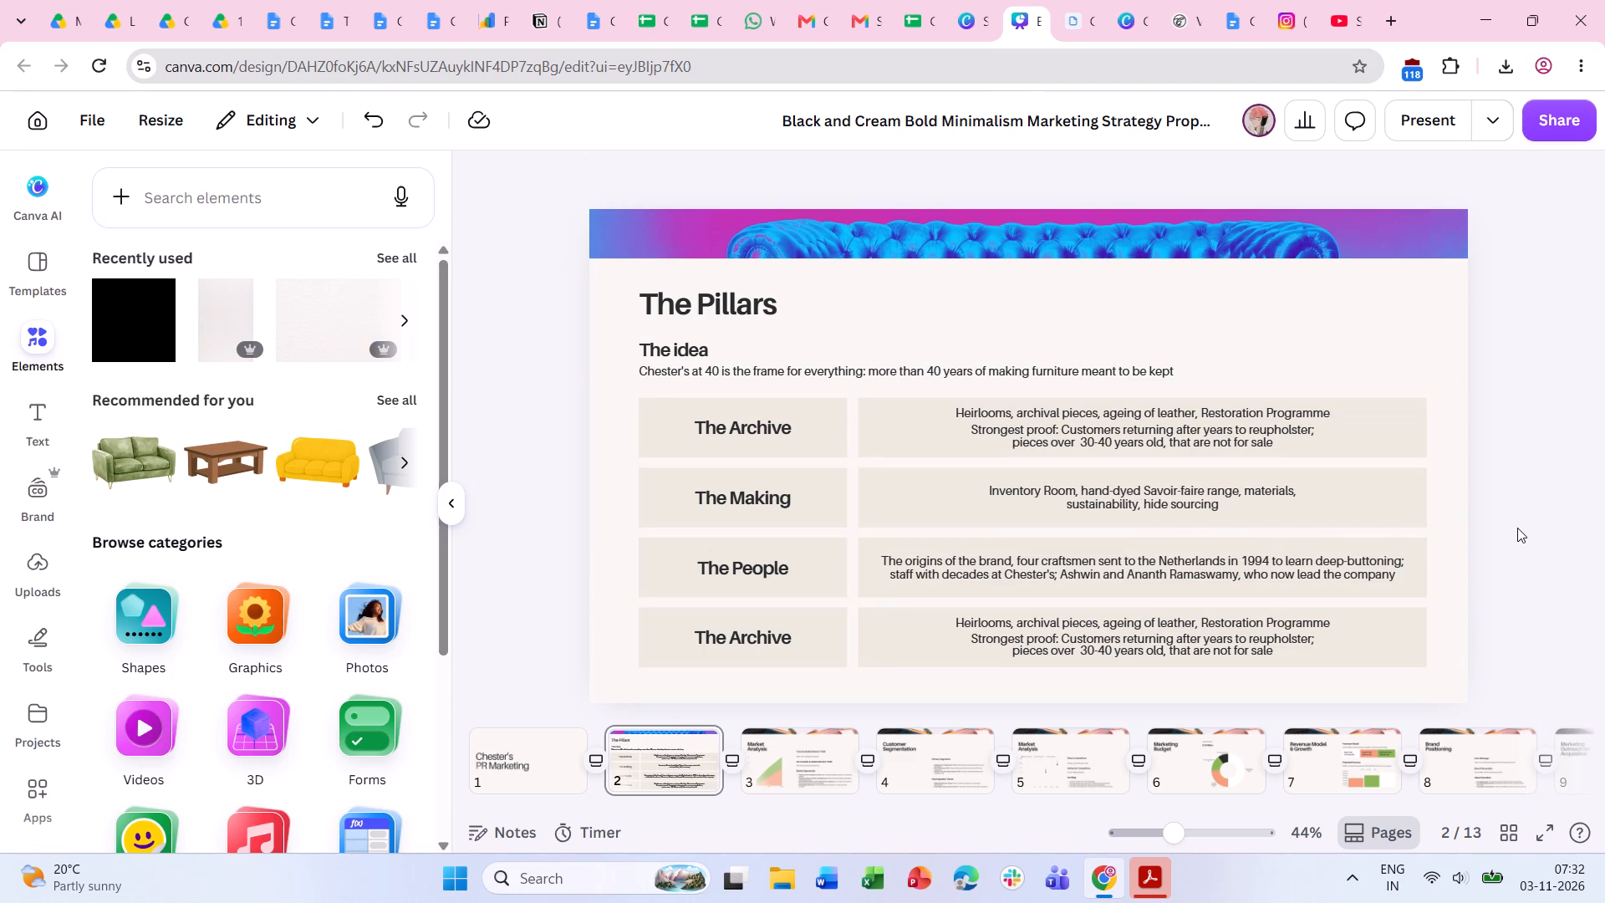
Replace "deep-buttoning" in The People row's text with "the upholstery technique".
{"action": "double_click", "coordinate": [1400, 561]}
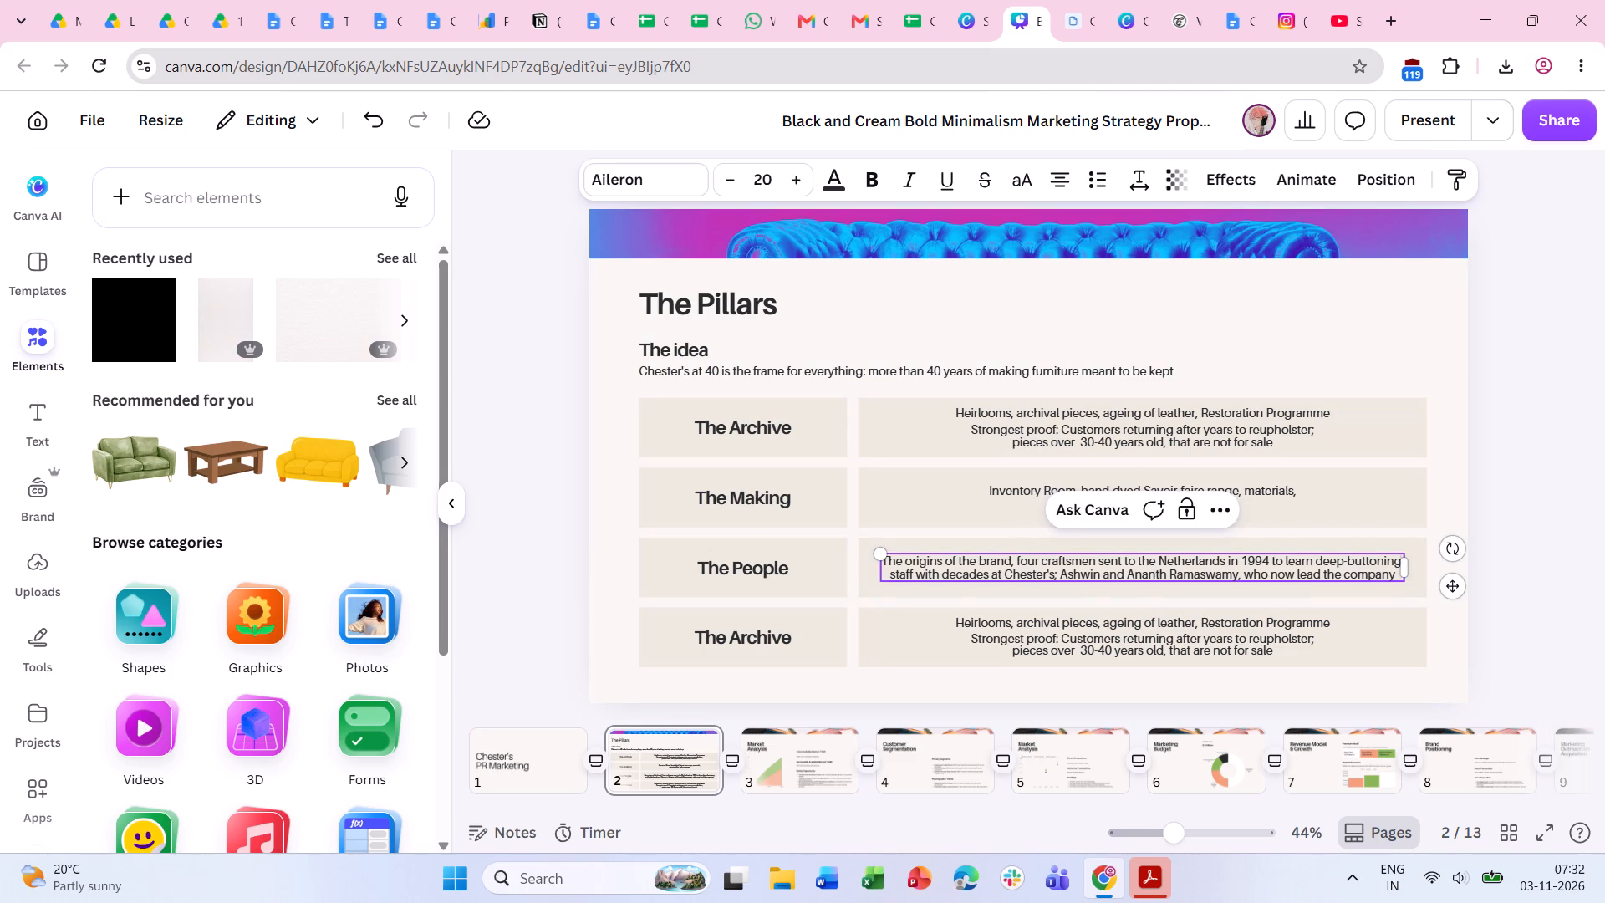
{"action": "key", "text": "BackSpace"}
{"action": "key", "text": "BackSpace"}
{"action": "key", "text": "BackSpace"}
{"action": "key", "text": "BackSpace"}
{"action": "key", "text": "BackSpace"}
{"action": "key", "text": "BackSpace"}
{"action": "key", "text": "BackSpace"}
{"action": "key", "text": "BackSpace"}
{"action": "key", "text": "BackSpace"}
{"action": "key", "text": "BackSpace"}
{"action": "key", "text": "BackSpace"}
{"action": "key", "text": "BackSpace"}
{"action": "key", "text": "BackSpace"}
{"action": "key", "text": "BackSpace"}
{"action": "key", "text": "BackSpace"}
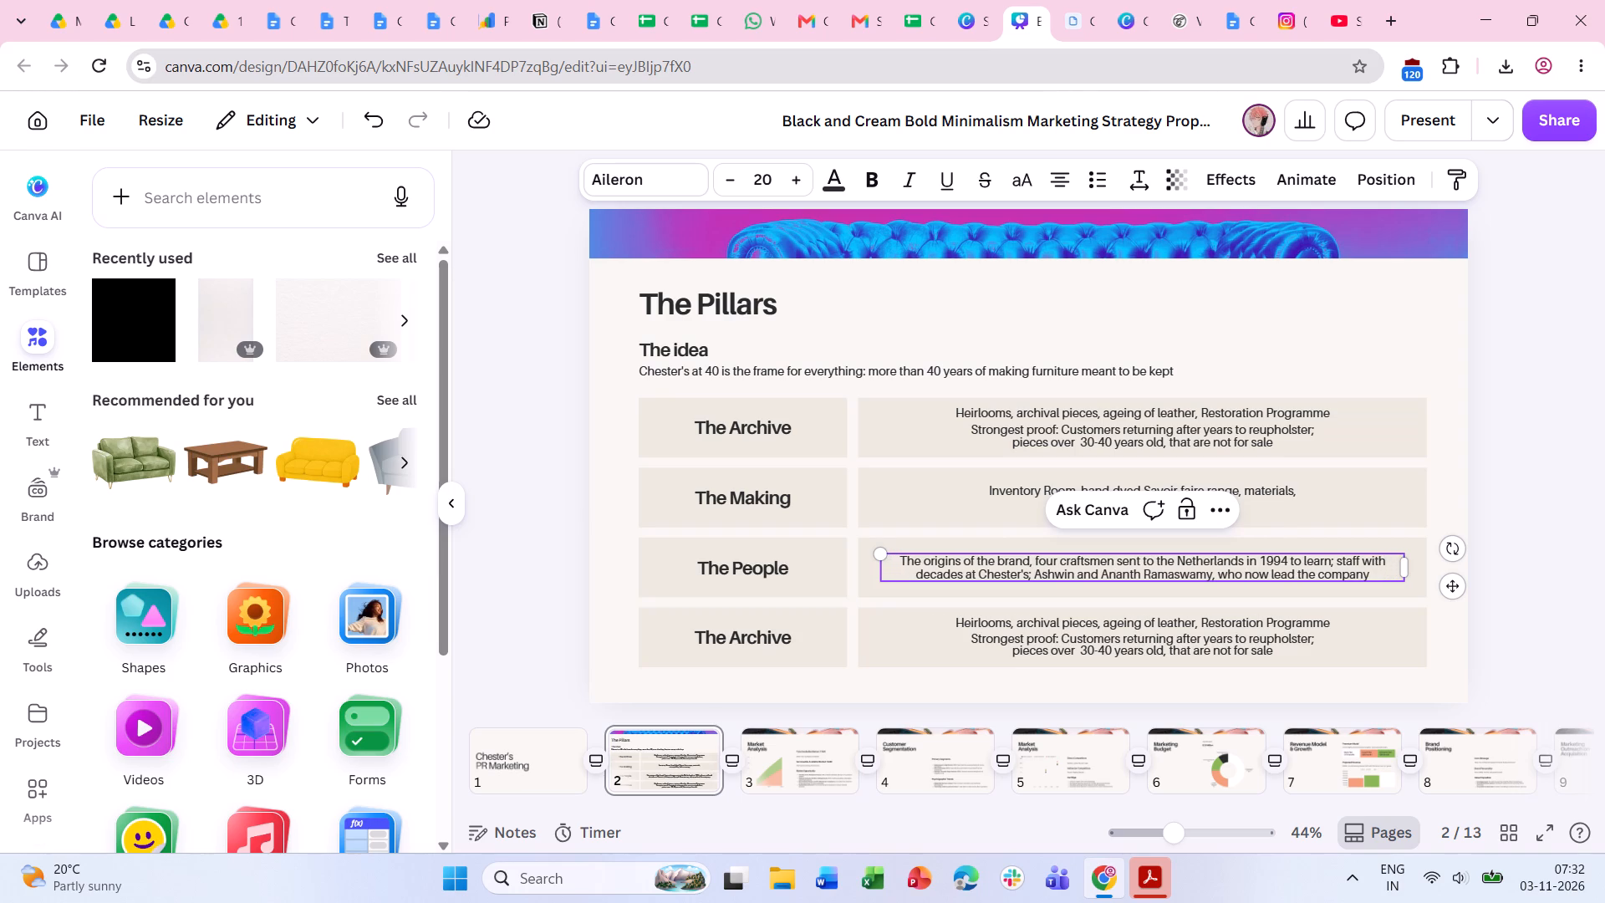
{"action": "key", "text": "space"}
{"action": "type", "text": "th"}
{"action": "key", "text": "space"}
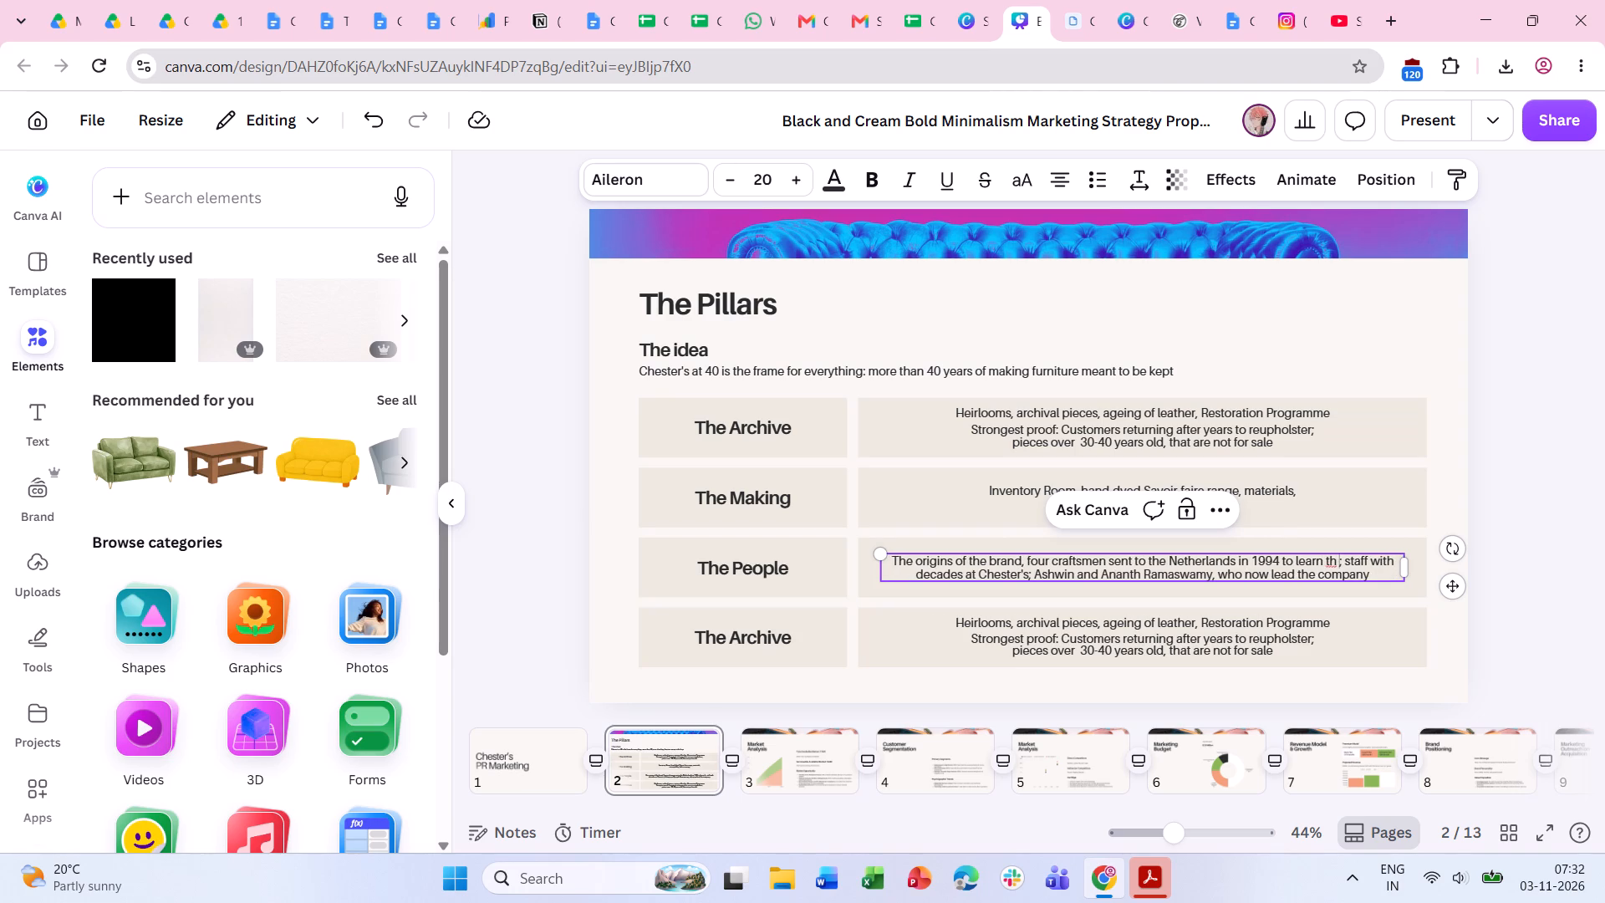
{"action": "key", "text": "BackSpace"}
{"action": "type", "text": "e upholstery tech"}
{"action": "type", "text": "nique"}
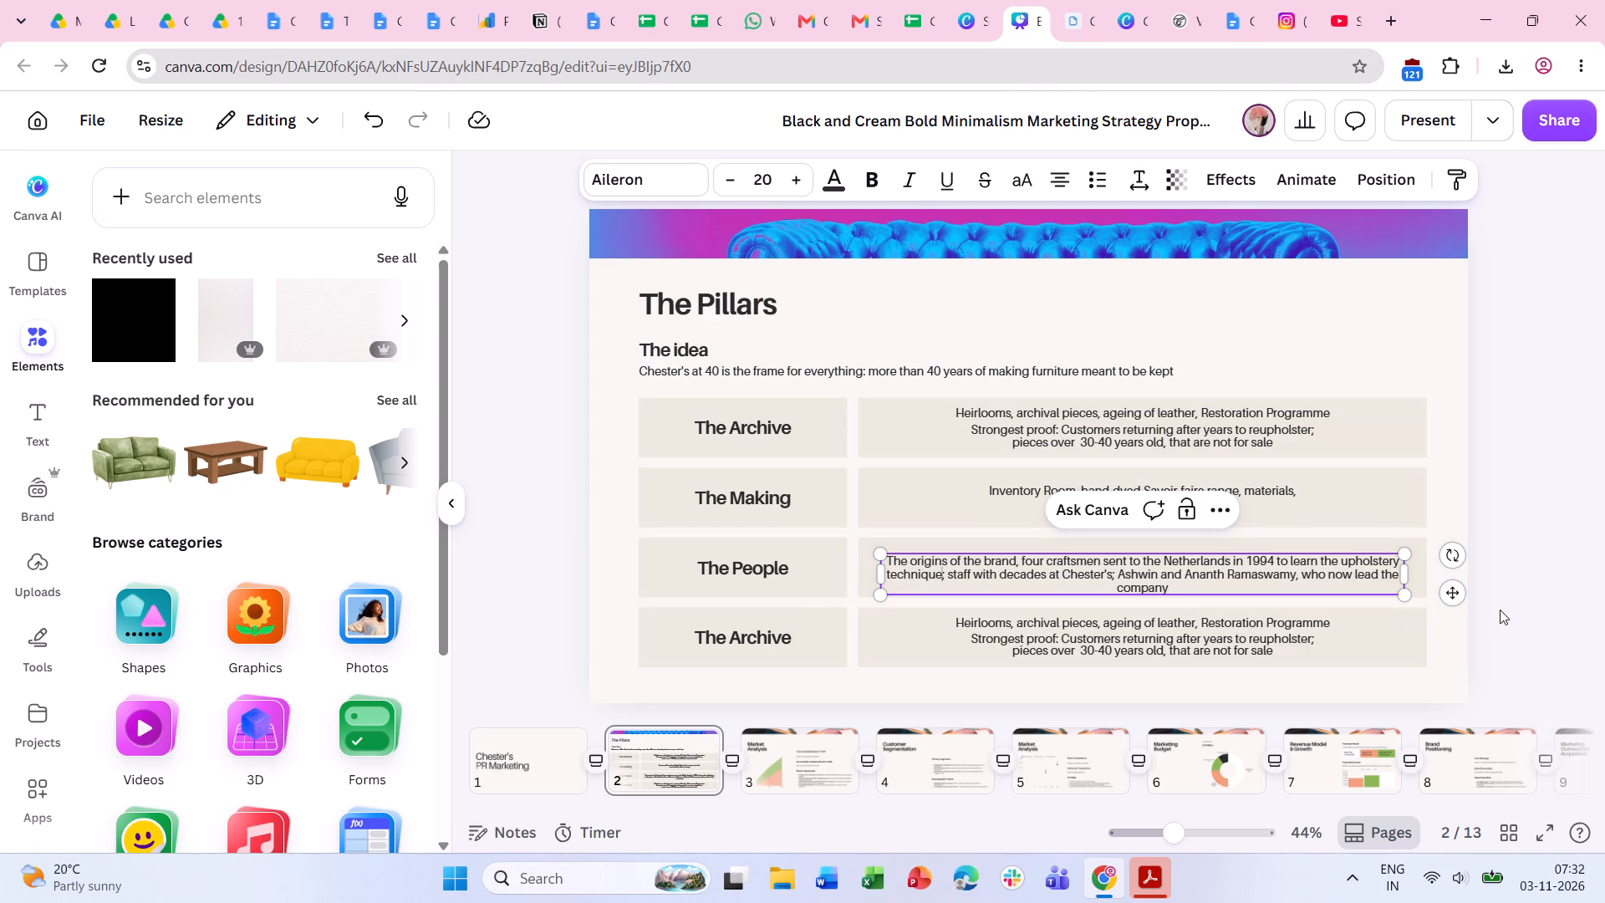
Replace the semicolons after "technique" and "Chester's" in The People row's text with commas.
{"action": "key", "text": "Right"}
{"action": "key", "text": "BackSpace"}
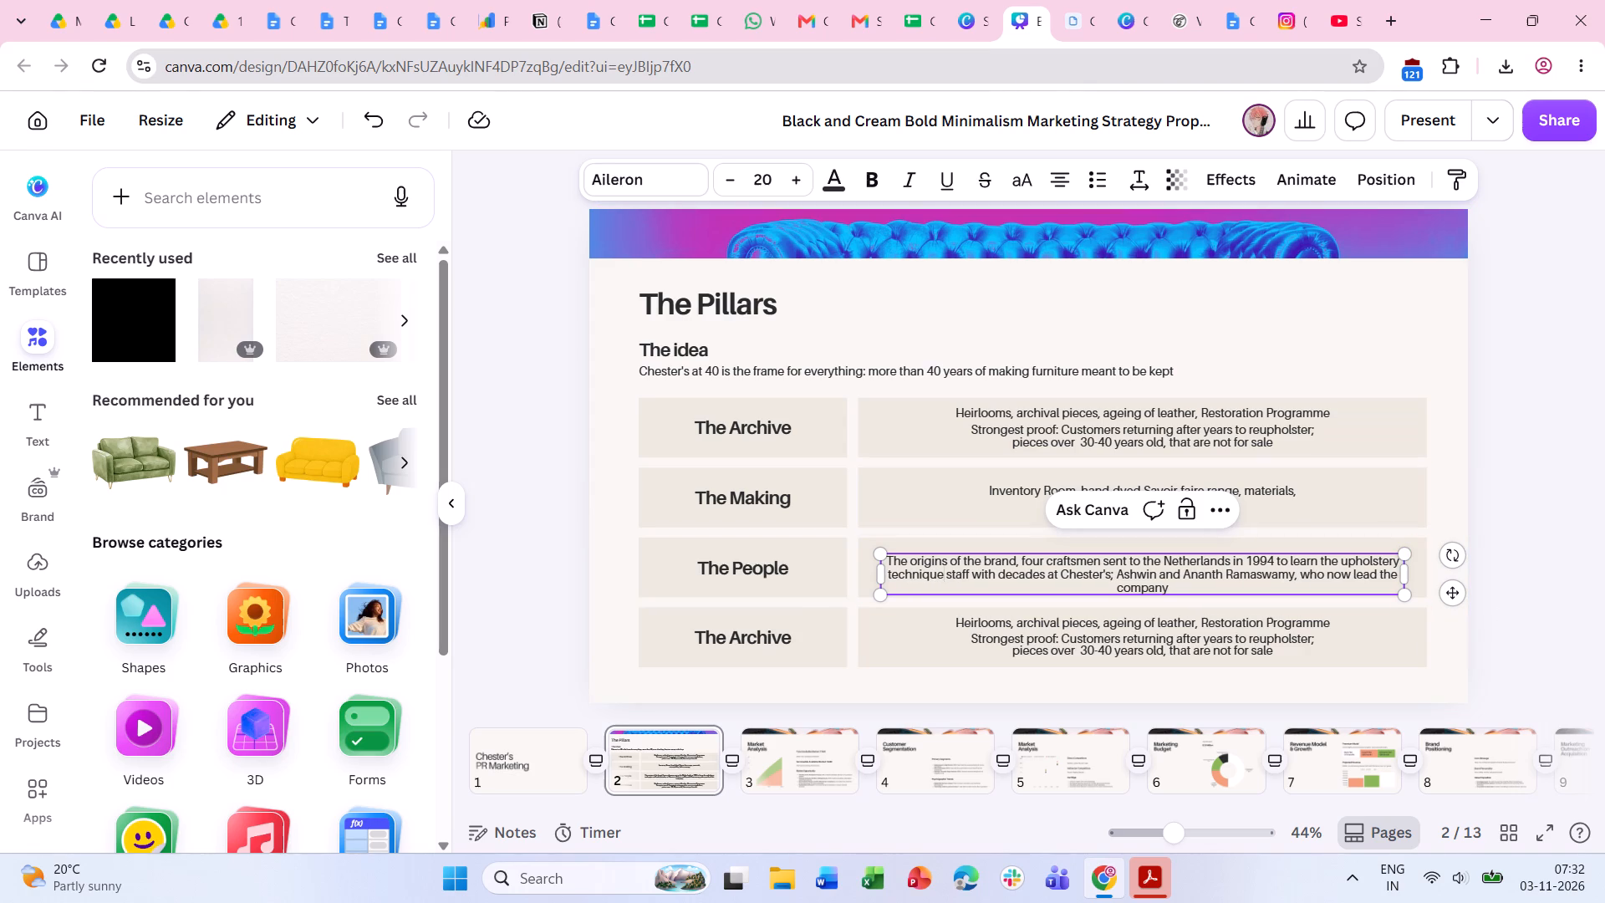
{"action": "key", "text": "comma"}
{"action": "left_click", "coordinate": [1113, 574]}
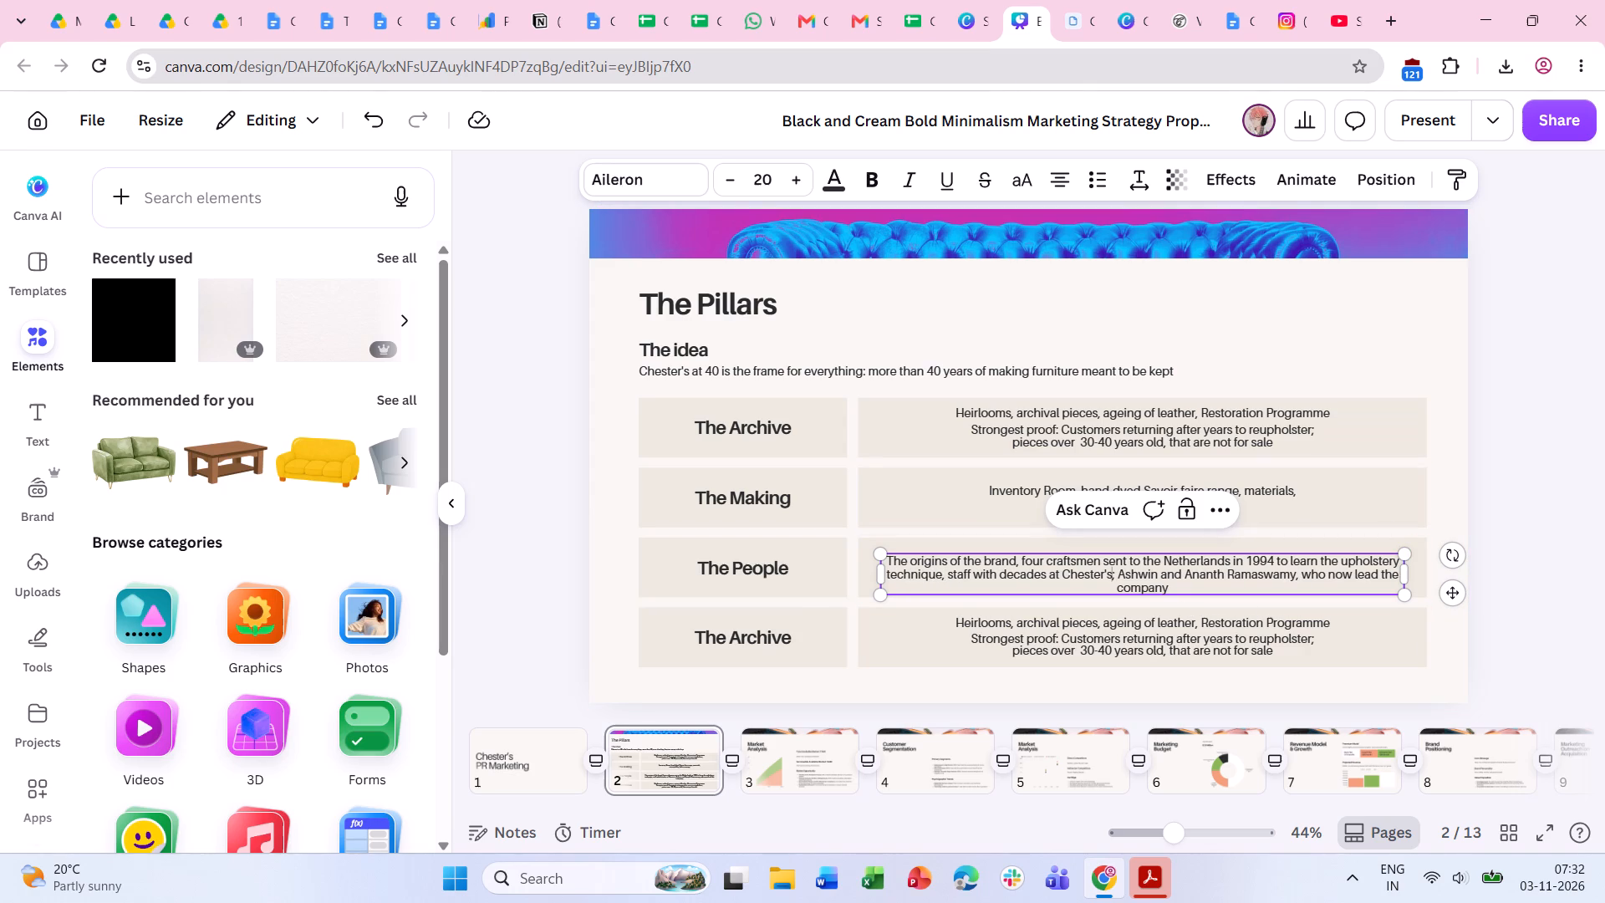
{"action": "key", "text": "Right"}
{"action": "key", "text": "BackSpace"}
{"action": "key", "text": "comma"}
{"action": "left_click", "coordinate": [1502, 618]}
Resize The People row's text box to about 1,030 wide, starting at the bar's left edge, so the text wraps onto three lines.
{"action": "left_click", "coordinate": [1279, 584]}
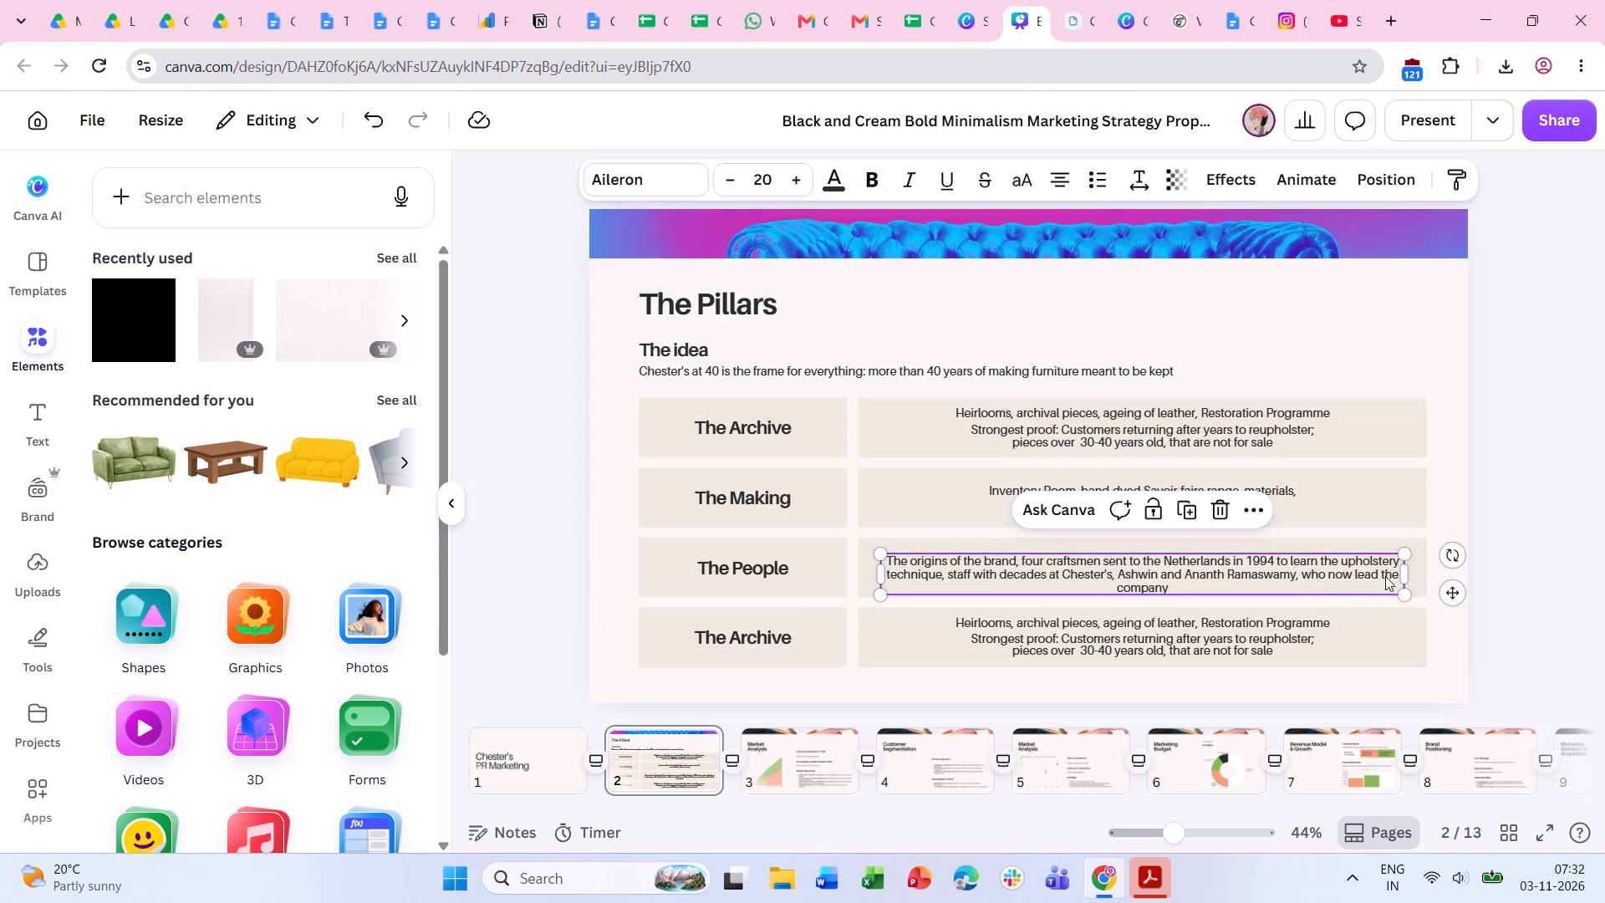
{"action": "left_click_drag", "start_coordinate": [1409, 573], "coordinate": [1450, 577]}
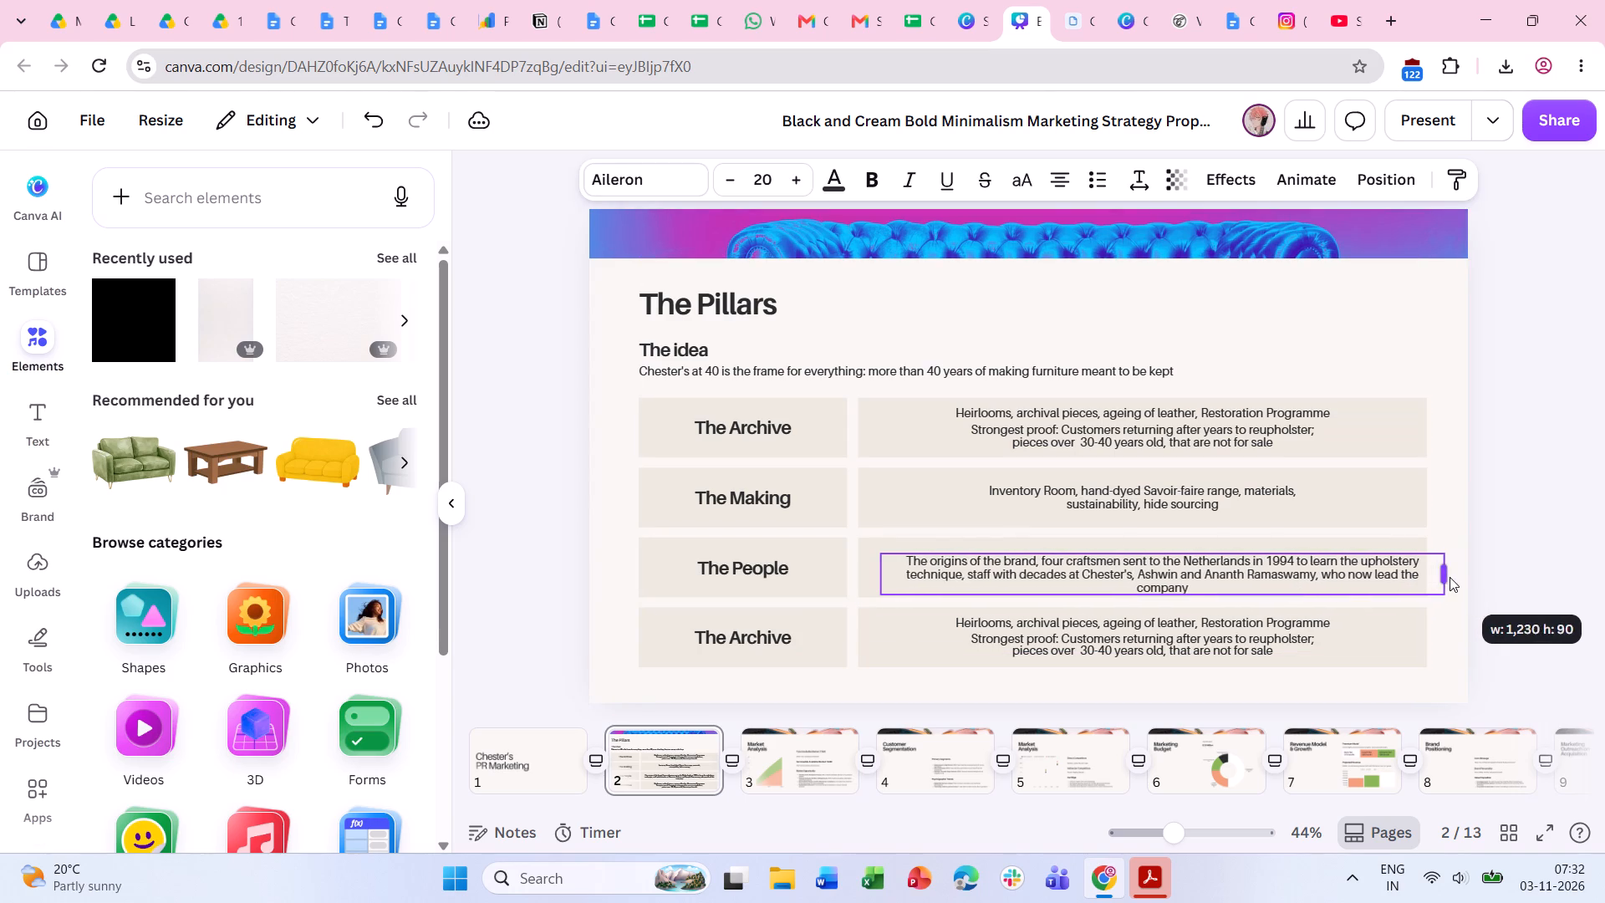
{"action": "left_click_drag", "start_coordinate": [1450, 577], "coordinate": [1457, 579]}
{"action": "left_click_drag", "start_coordinate": [1380, 574], "coordinate": [1361, 574]}
{"action": "left_click_drag", "start_coordinate": [1436, 569], "coordinate": [1341, 569]}
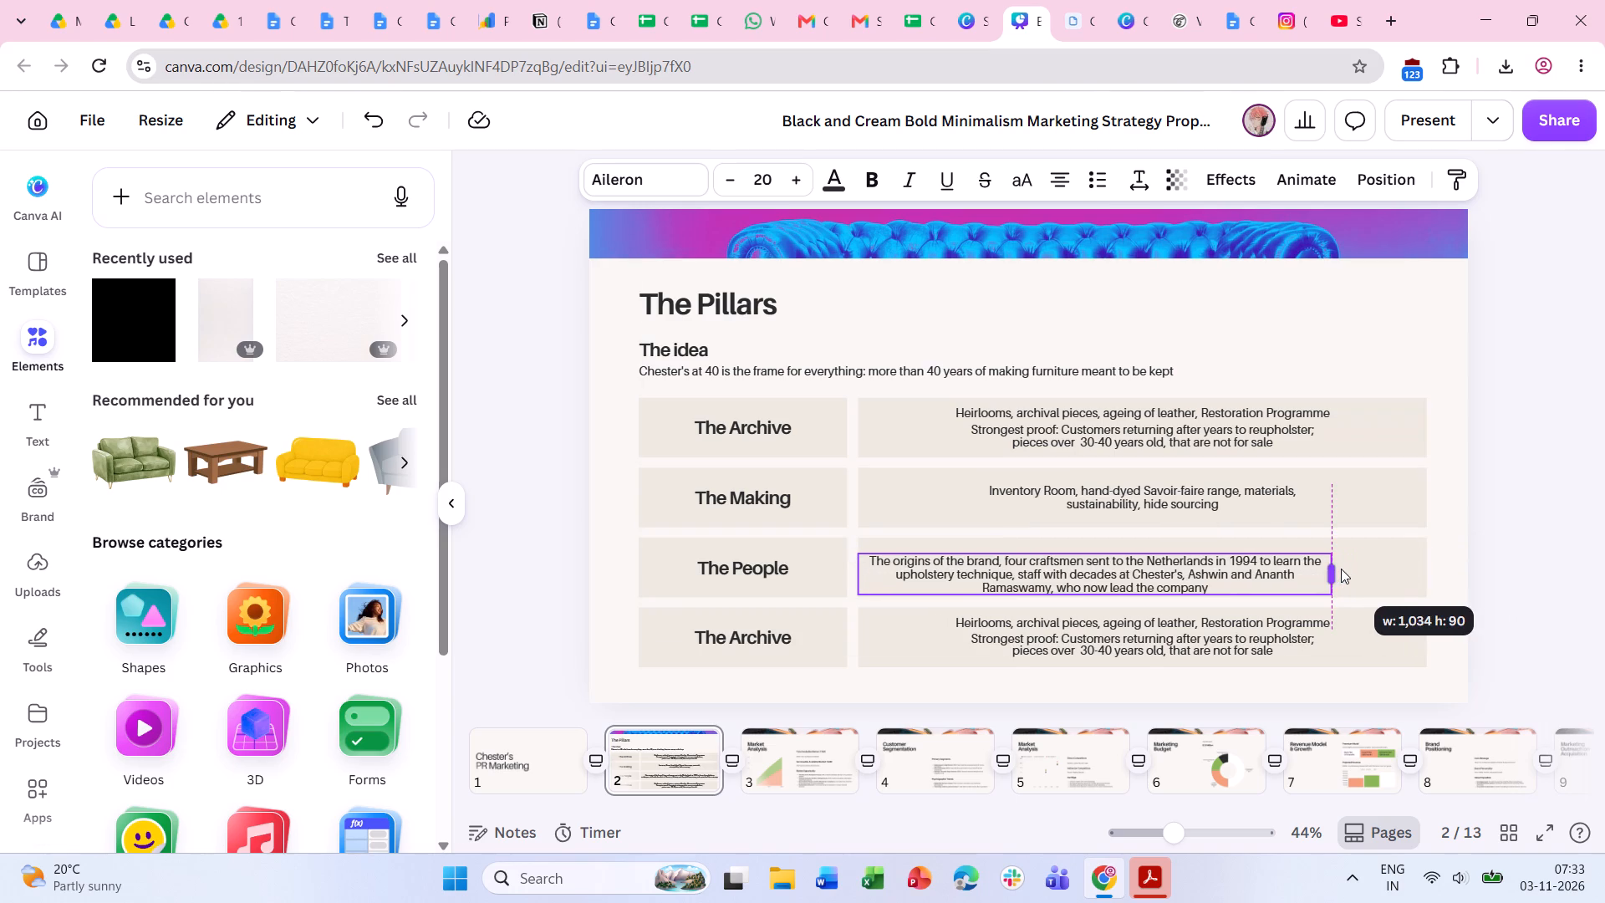
{"action": "left_click_drag", "start_coordinate": [1341, 569], "coordinate": [1334, 569]}
Break The People row's text into new lines after "Chester's," and before "learn the upholstery technique".
{"action": "left_click", "coordinate": [1189, 570]}
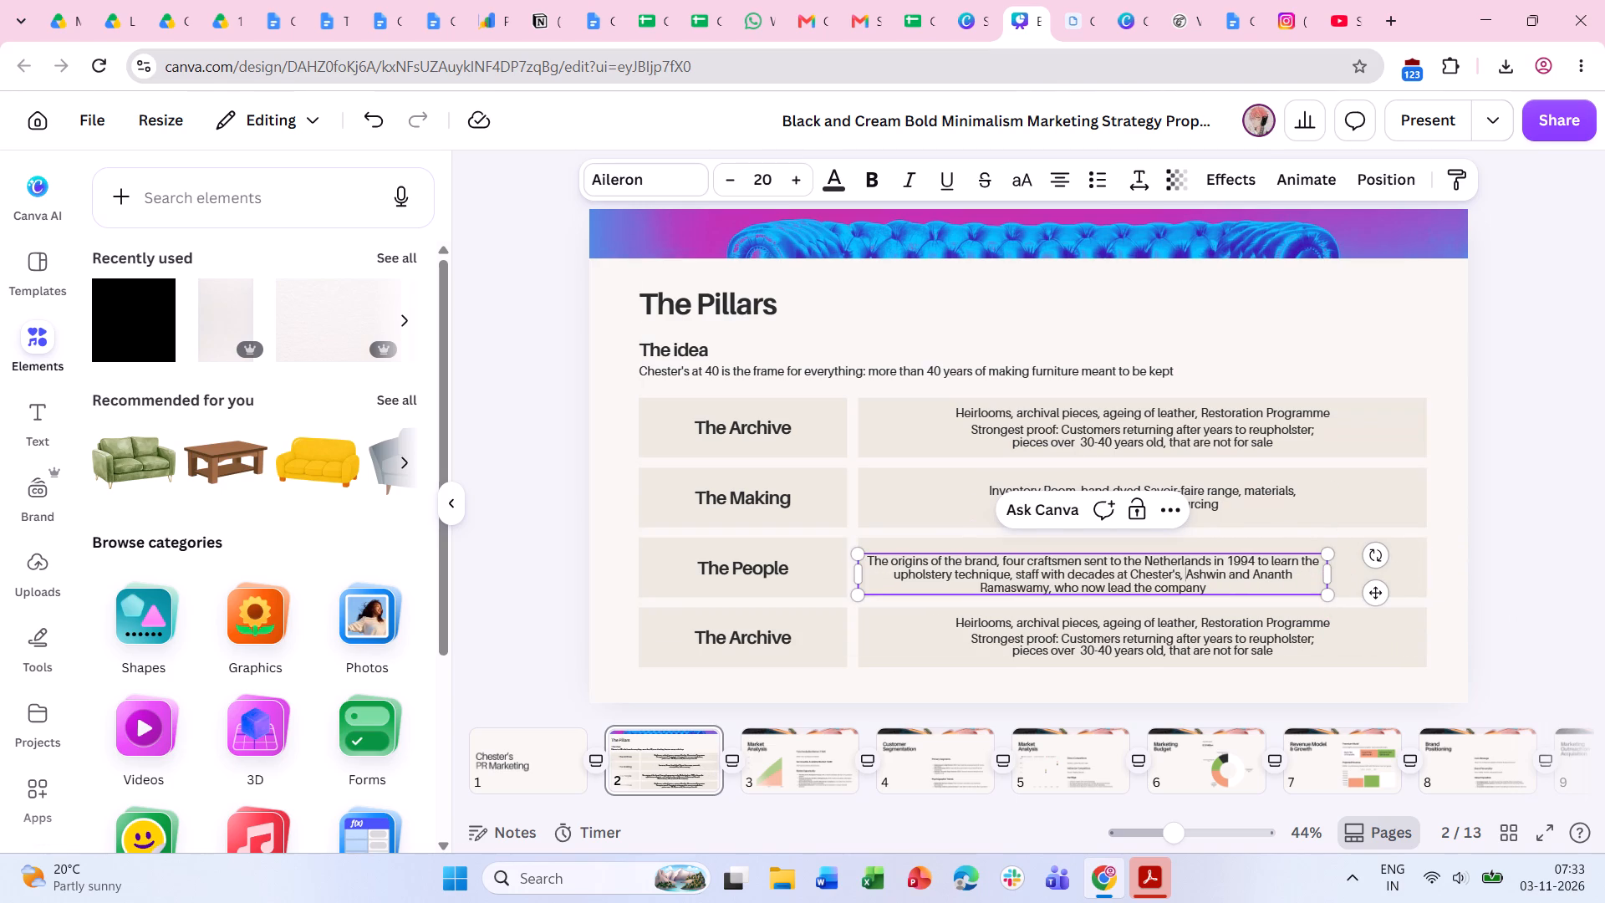
{"action": "key", "text": "BackSpace"}
{"action": "key", "text": "Return"}
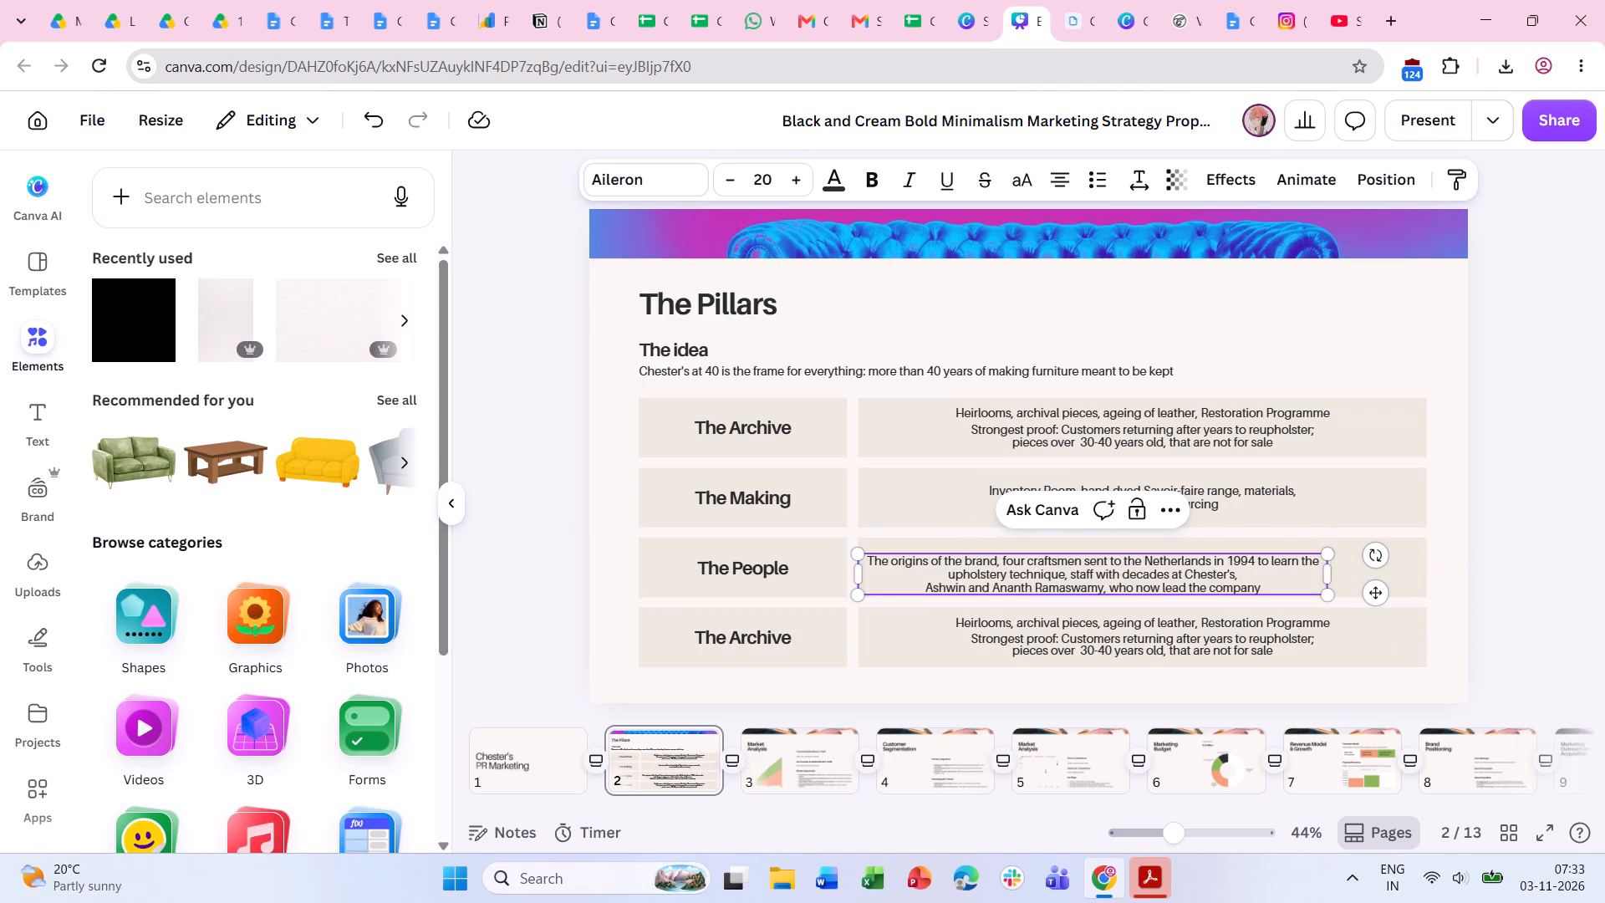
{"action": "left_click", "coordinate": [1268, 559]}
{"action": "key", "text": "Right"}
{"action": "key", "text": "BackSpace"}
{"action": "key", "text": "Return"}
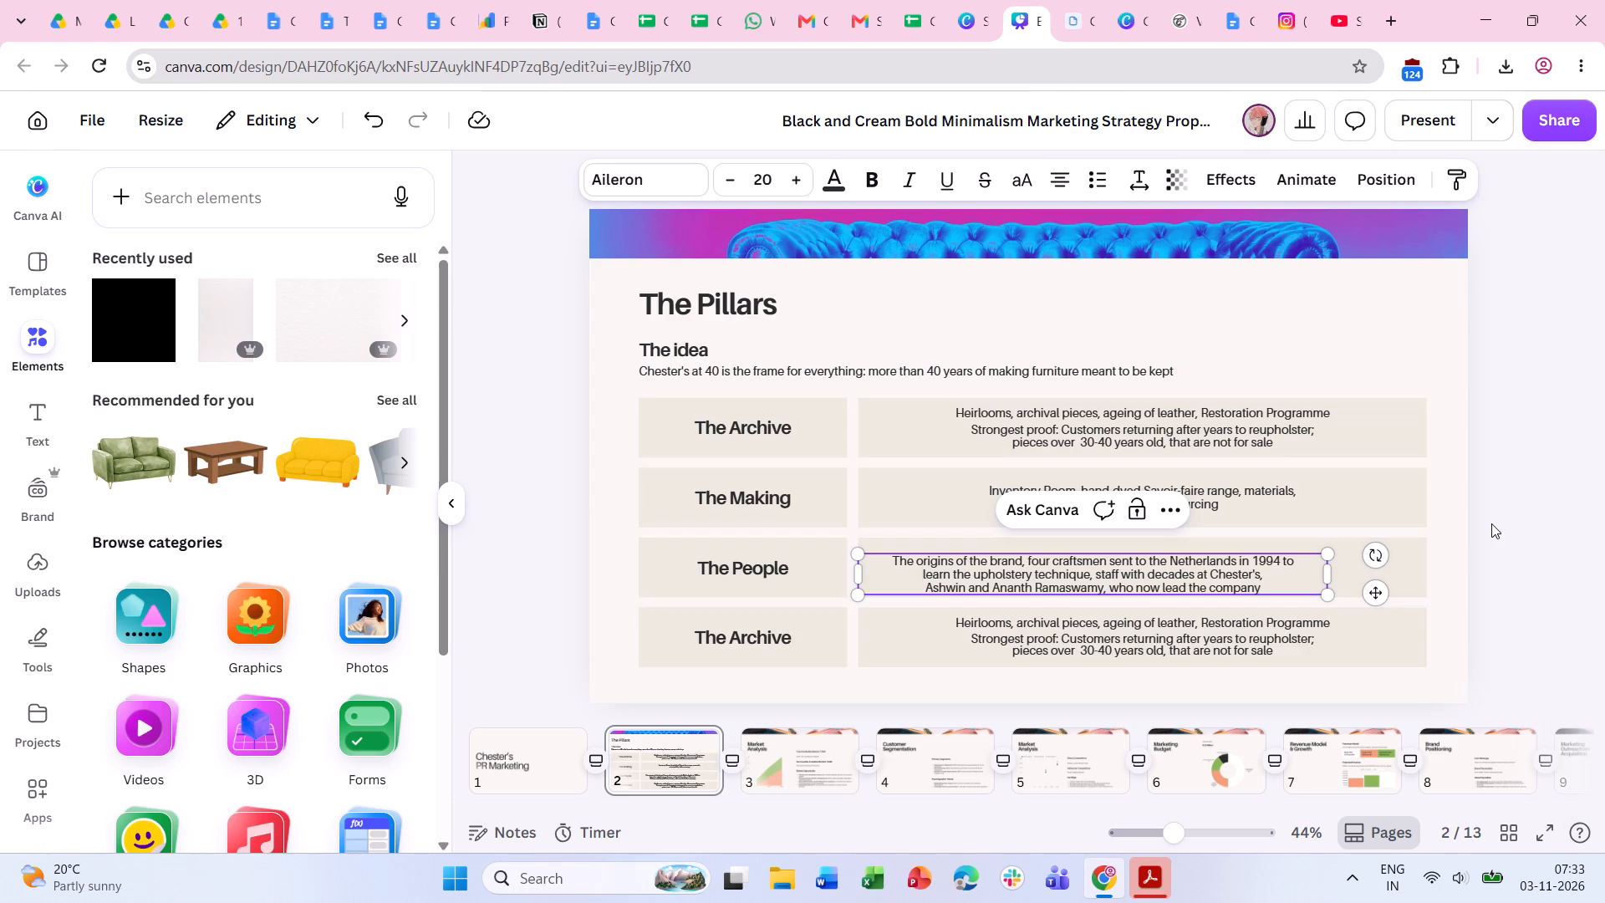
{"action": "left_click", "coordinate": [1493, 522]}
Move The People row's text so it sits centred horizontally and vertically within its bar.
{"action": "left_click_drag", "start_coordinate": [1047, 584], "coordinate": [1088, 578]}
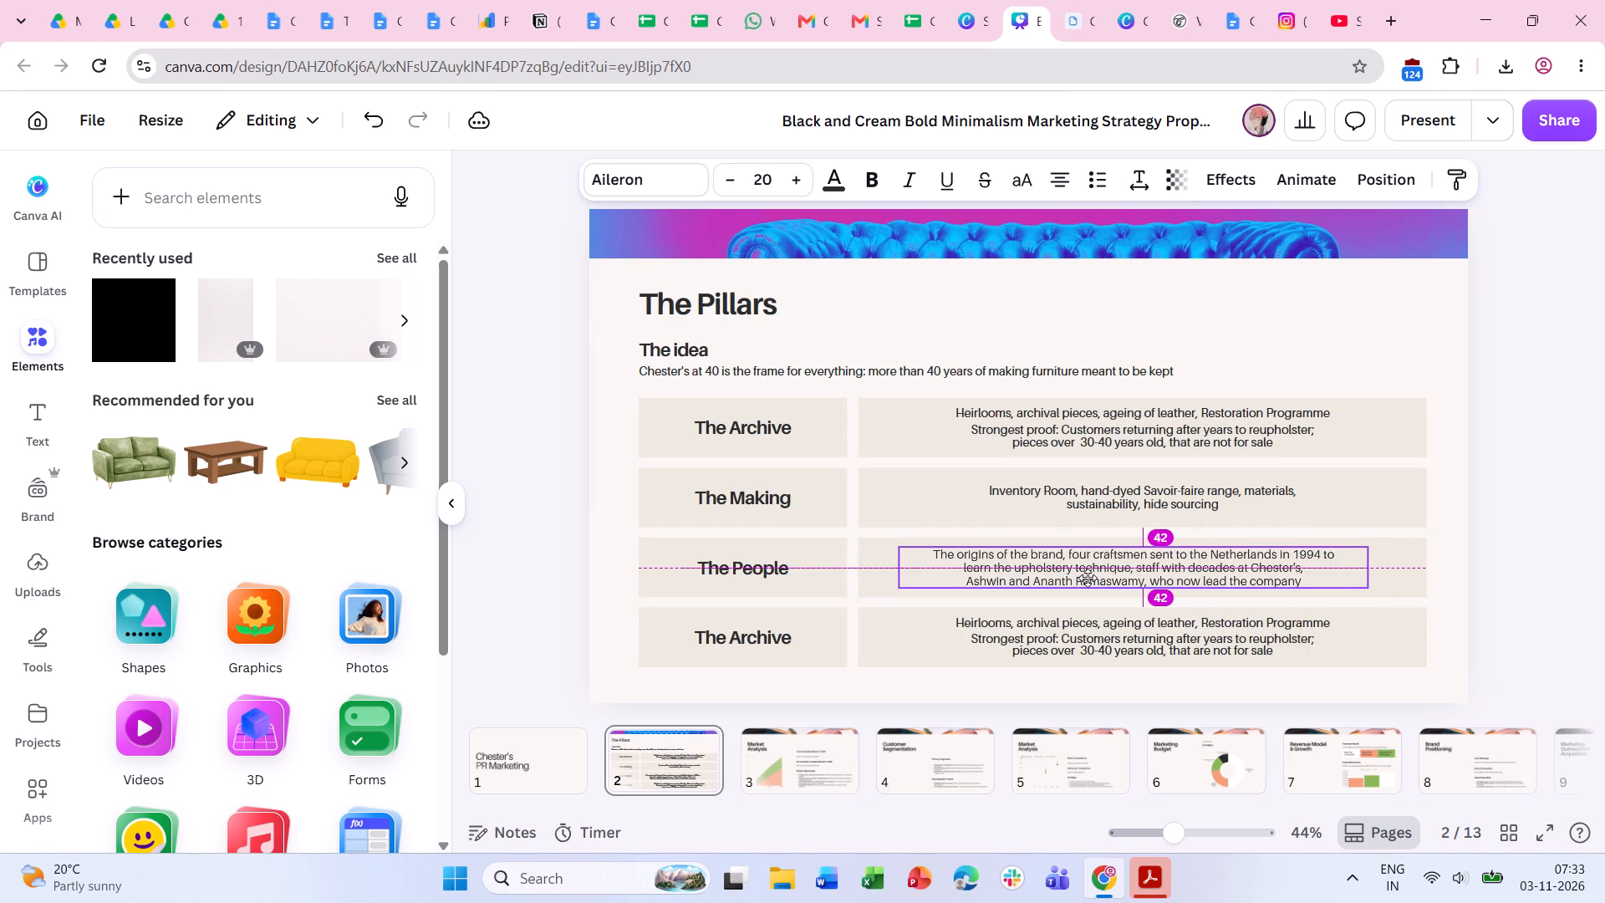
{"action": "left_click_drag", "start_coordinate": [1088, 578], "coordinate": [1093, 579]}
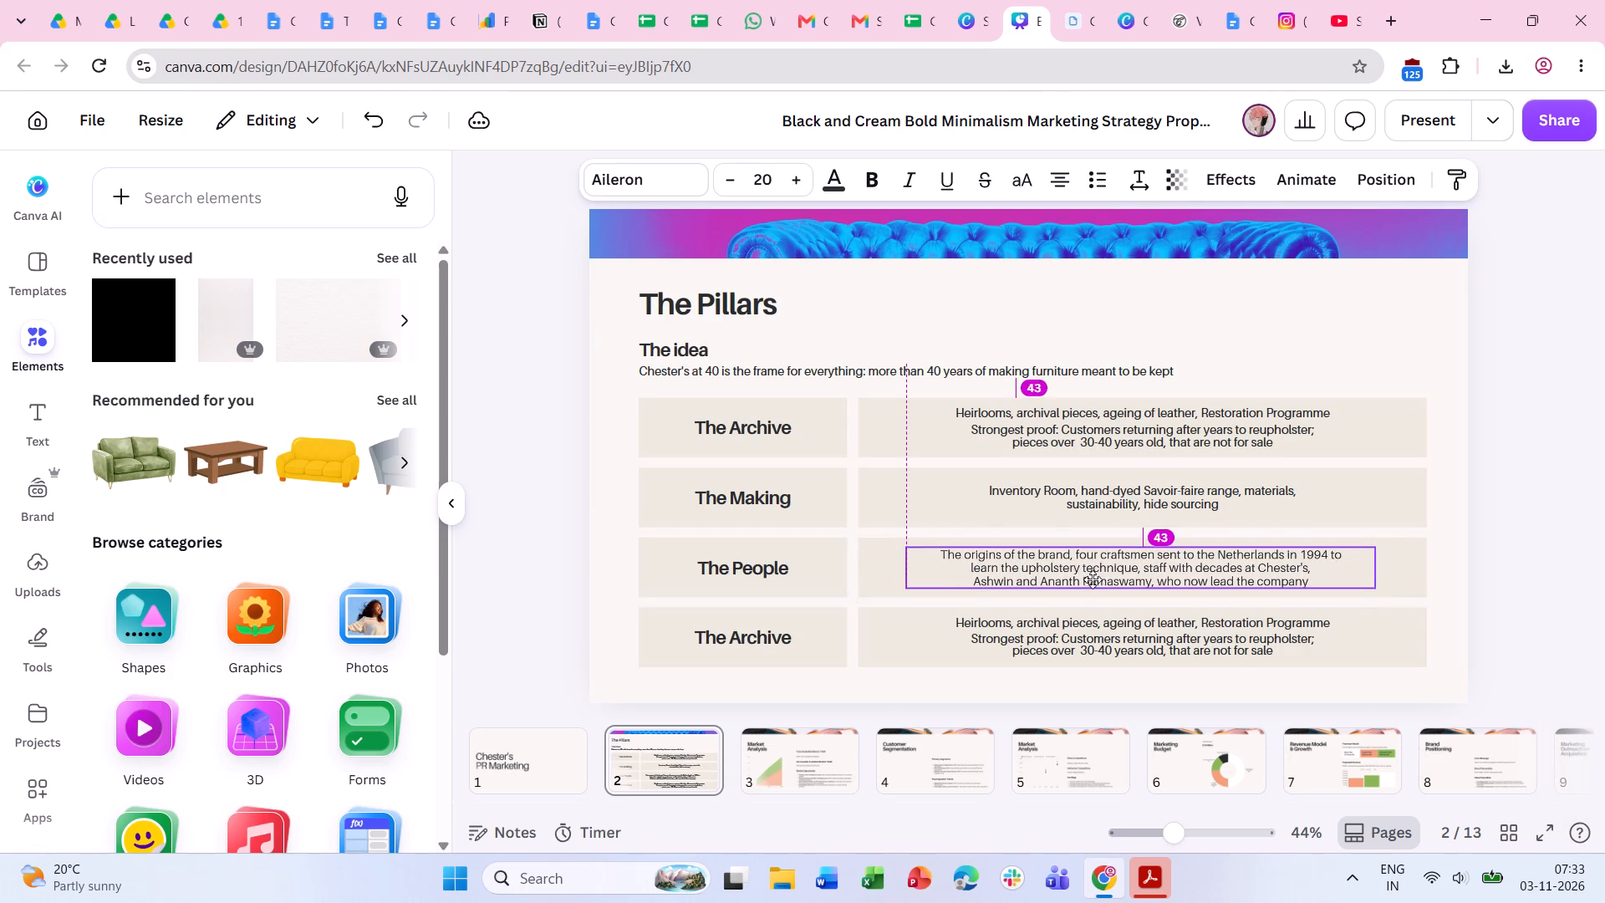
{"action": "left_click_drag", "start_coordinate": [1093, 579], "coordinate": [1094, 577]}
{"action": "left_click", "coordinate": [1539, 527]}
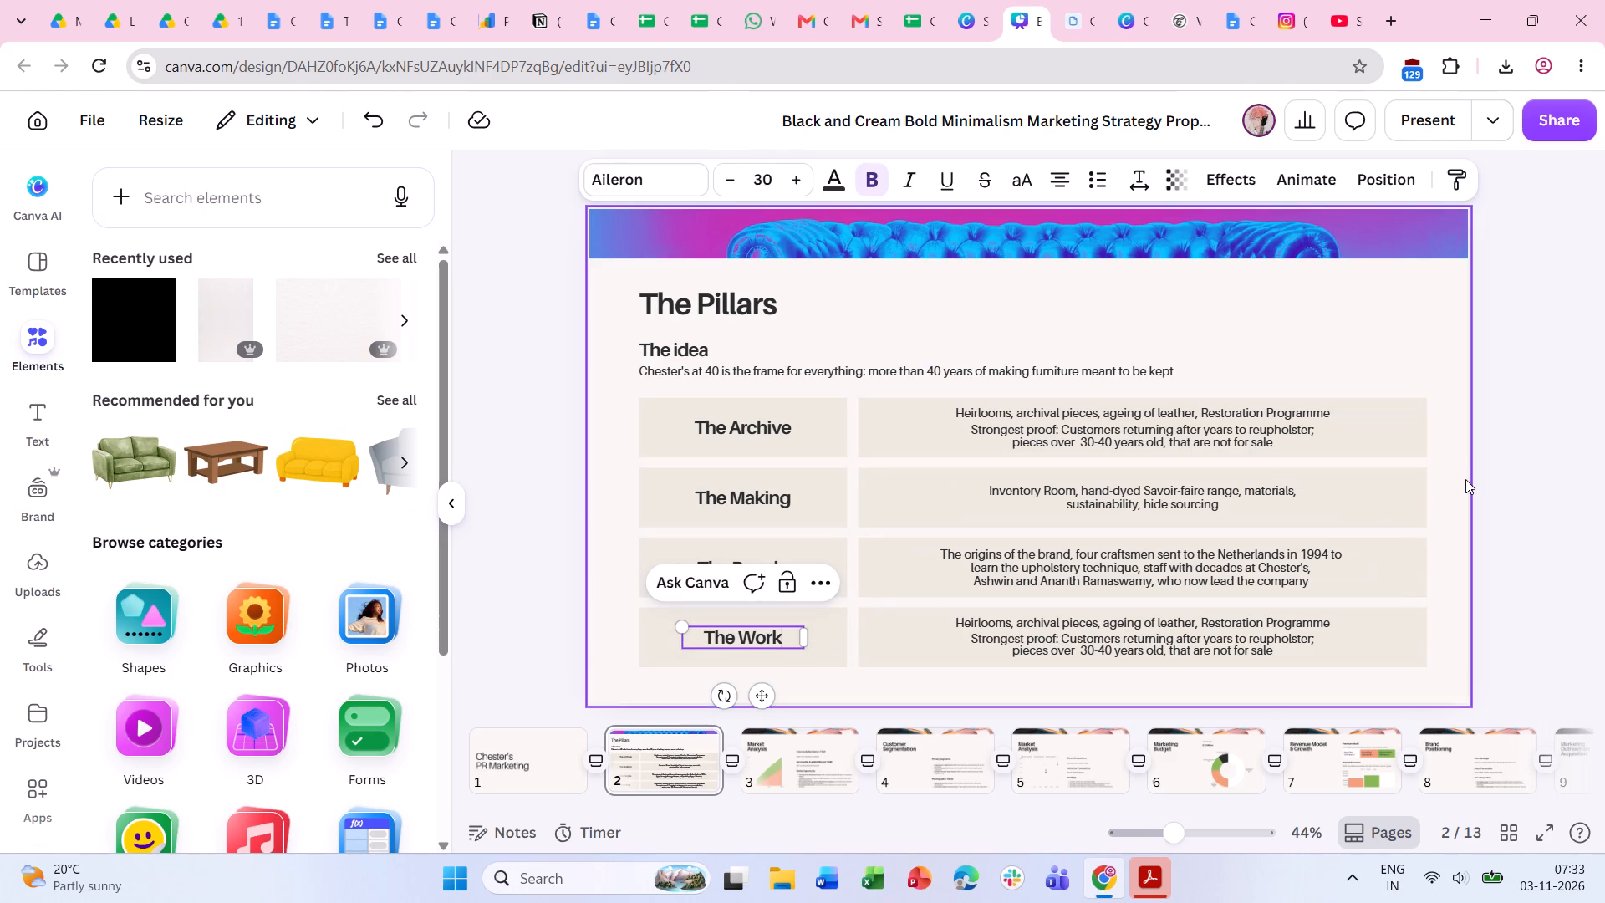
{"action": "left_click", "coordinate": [1466, 479]}
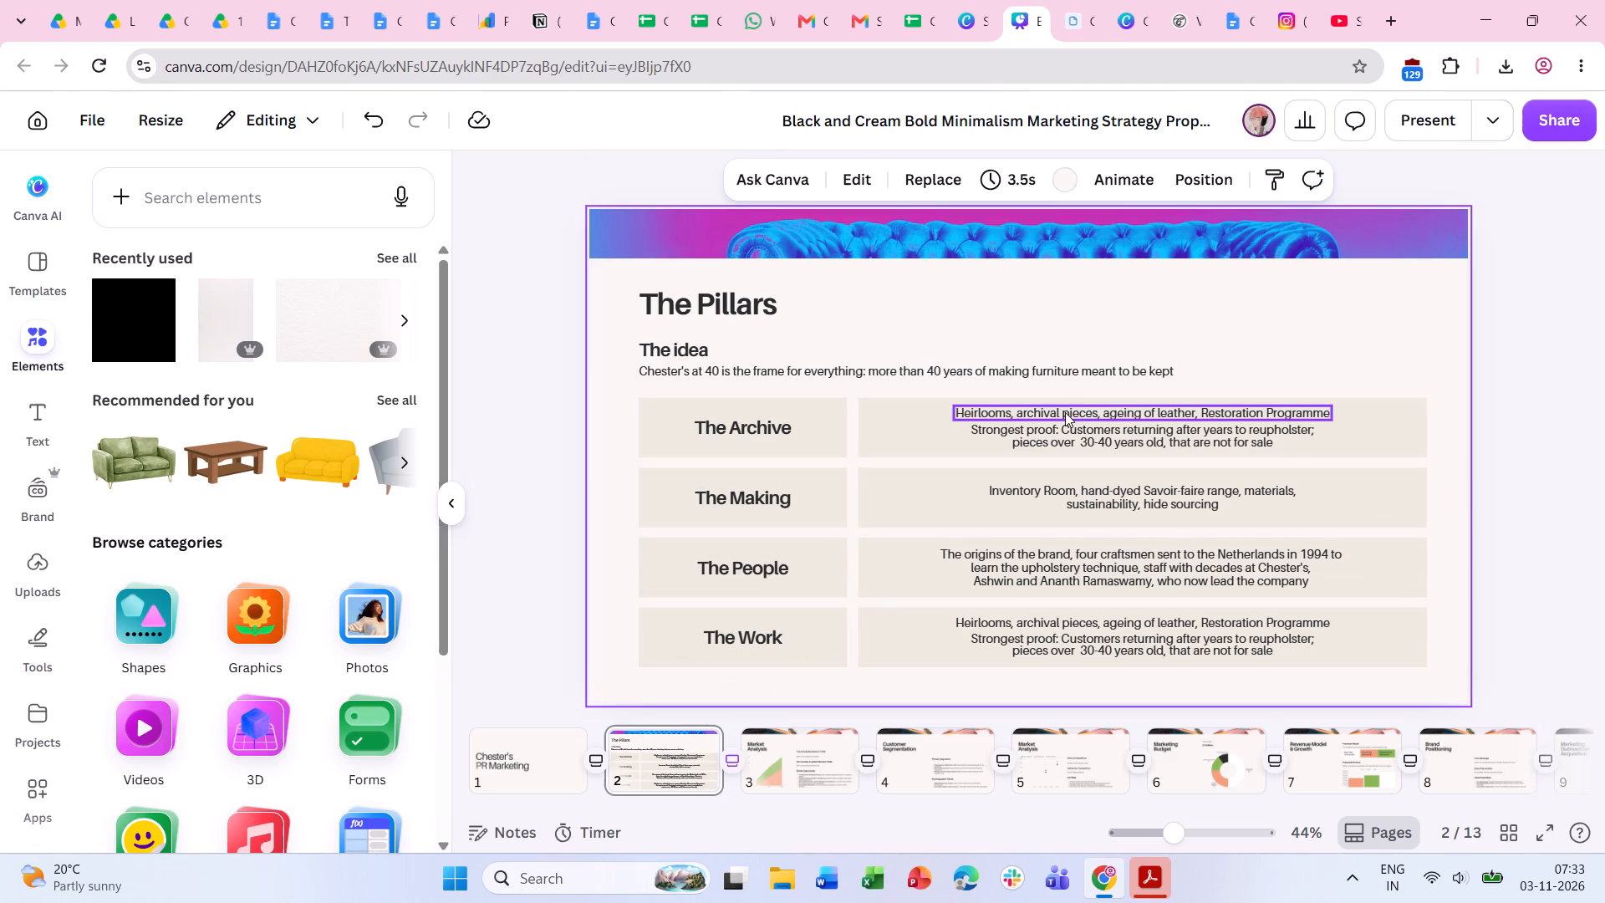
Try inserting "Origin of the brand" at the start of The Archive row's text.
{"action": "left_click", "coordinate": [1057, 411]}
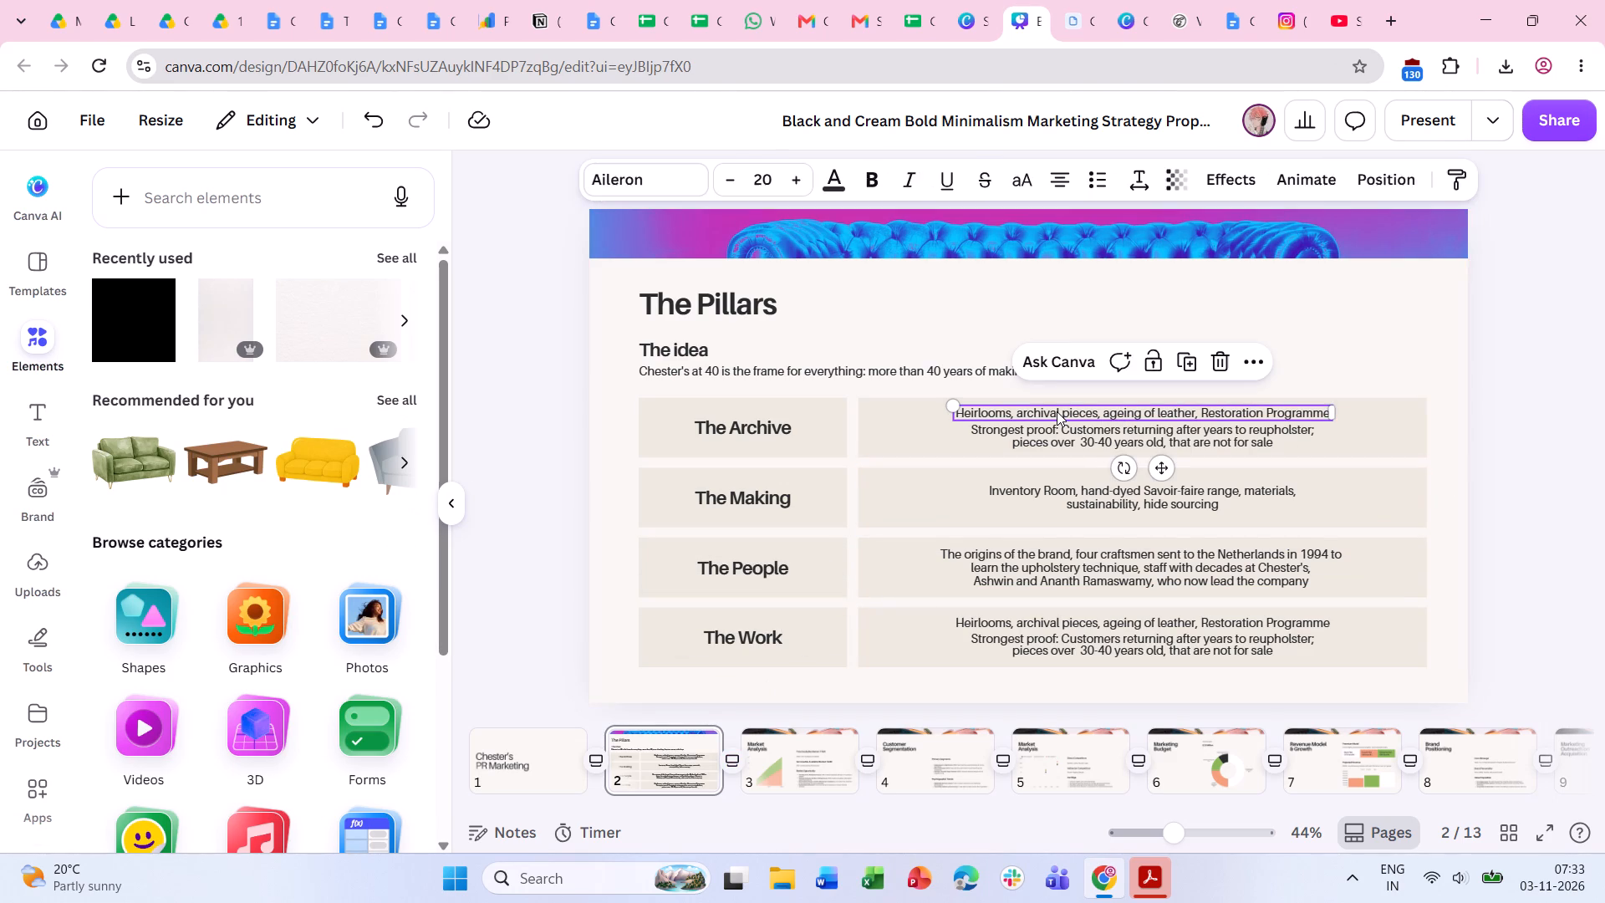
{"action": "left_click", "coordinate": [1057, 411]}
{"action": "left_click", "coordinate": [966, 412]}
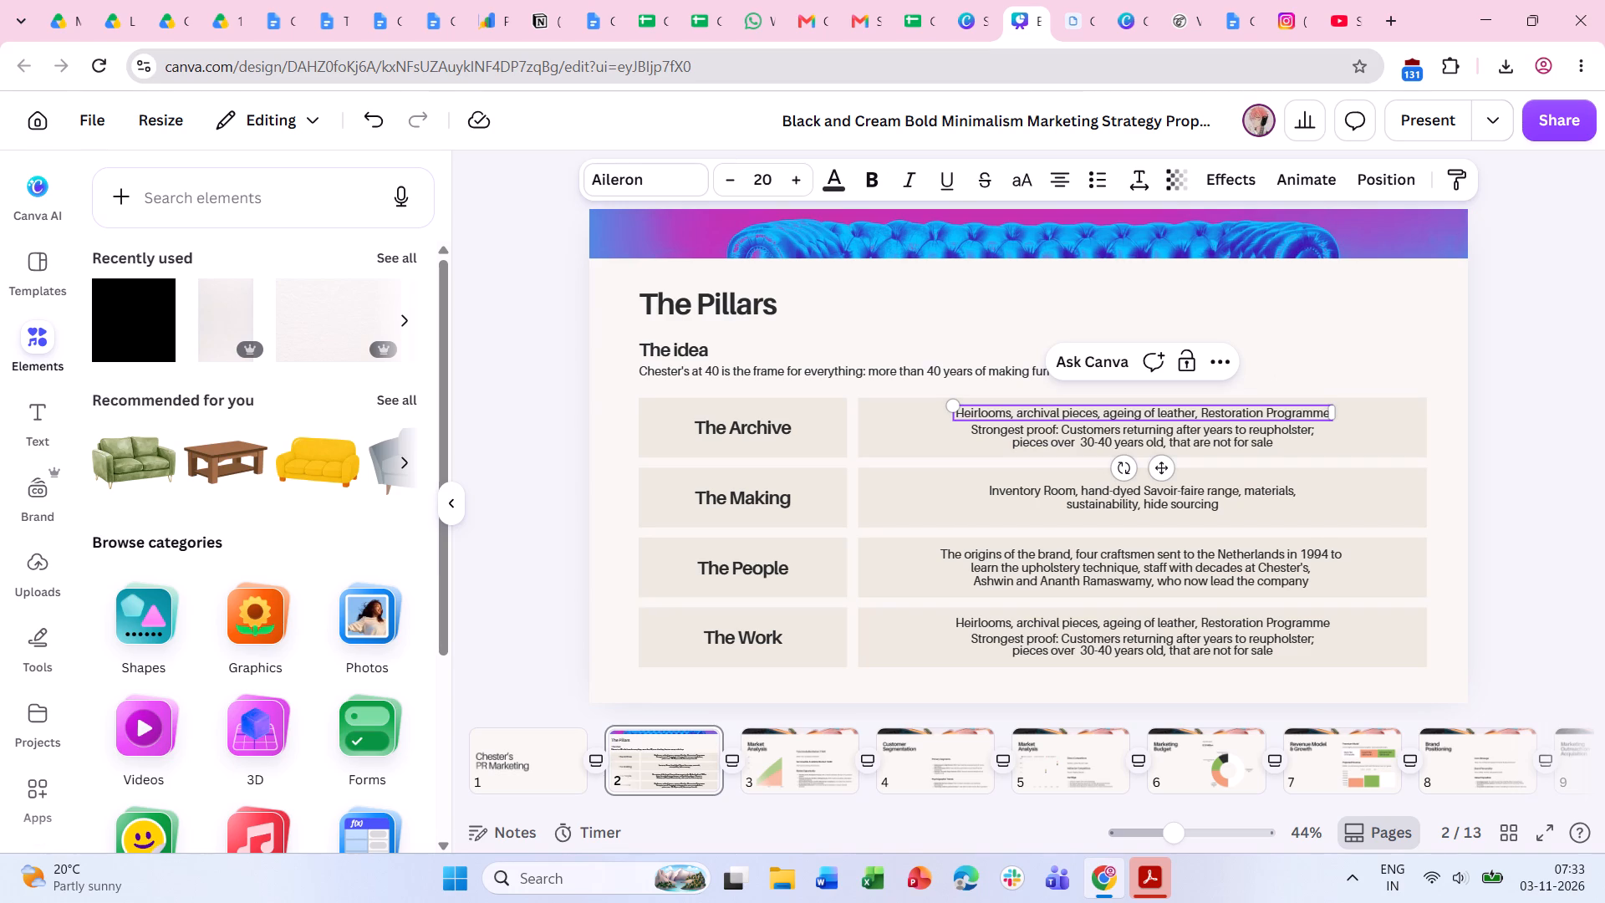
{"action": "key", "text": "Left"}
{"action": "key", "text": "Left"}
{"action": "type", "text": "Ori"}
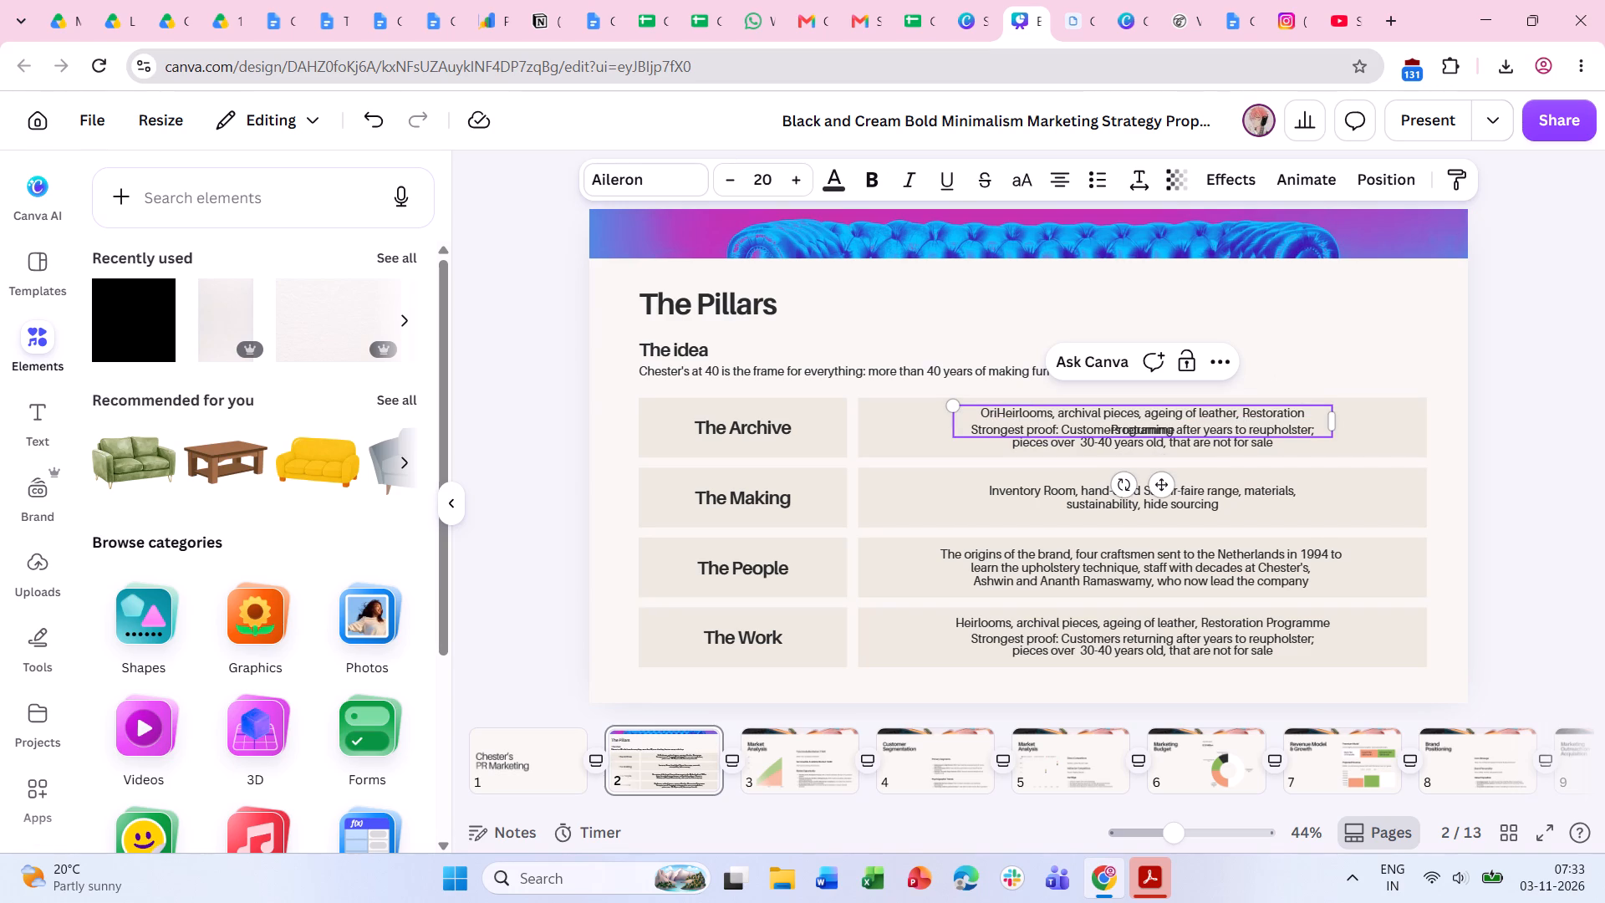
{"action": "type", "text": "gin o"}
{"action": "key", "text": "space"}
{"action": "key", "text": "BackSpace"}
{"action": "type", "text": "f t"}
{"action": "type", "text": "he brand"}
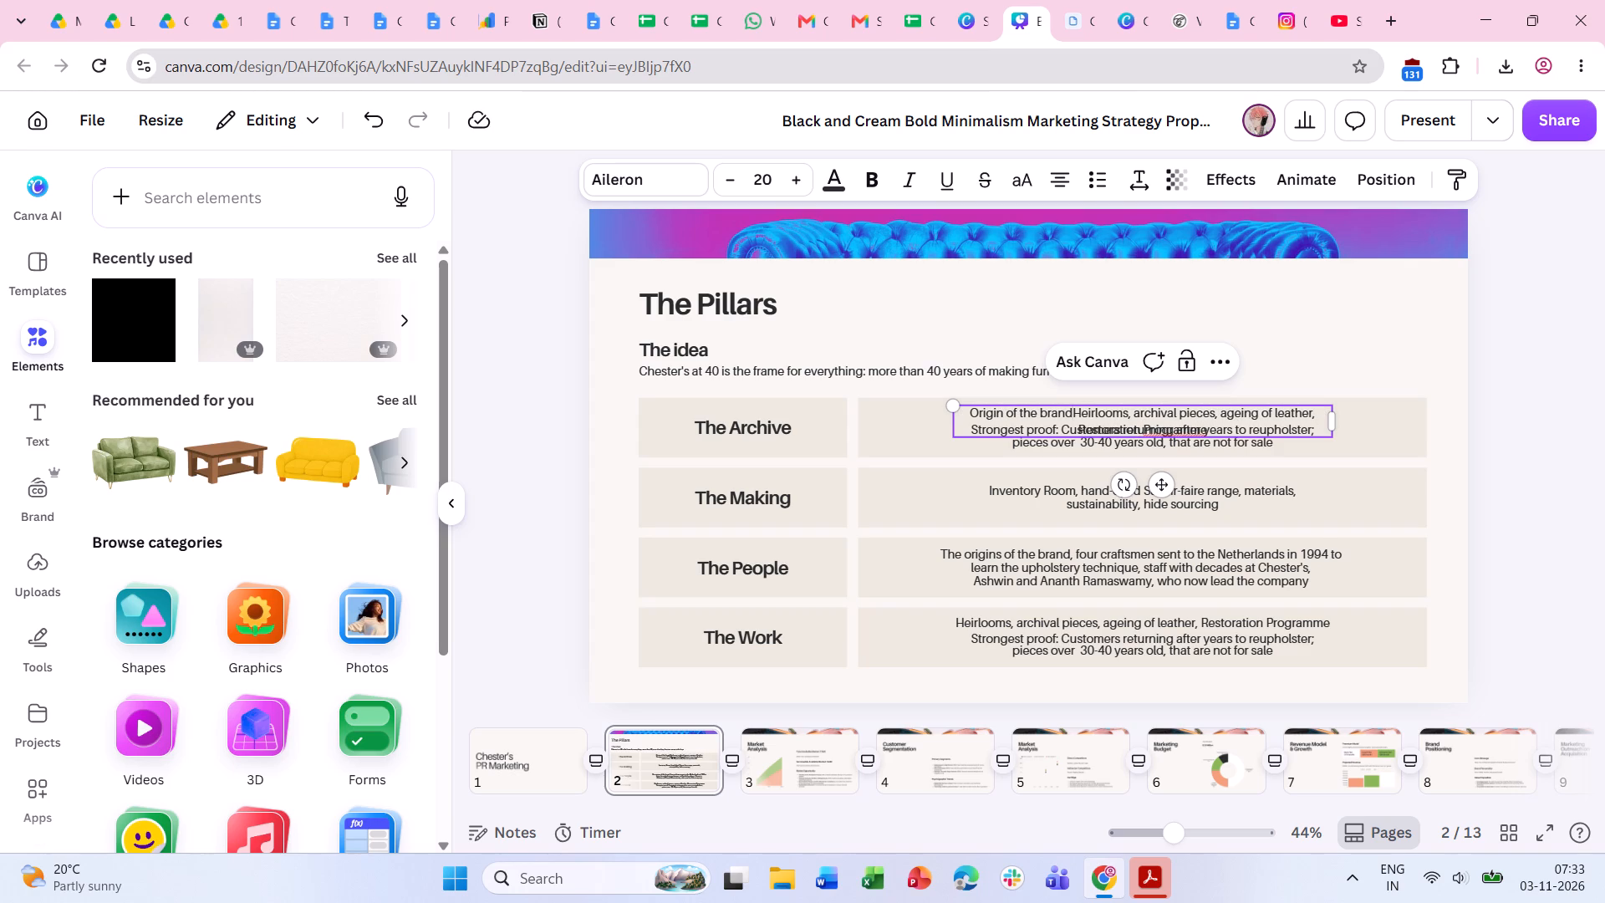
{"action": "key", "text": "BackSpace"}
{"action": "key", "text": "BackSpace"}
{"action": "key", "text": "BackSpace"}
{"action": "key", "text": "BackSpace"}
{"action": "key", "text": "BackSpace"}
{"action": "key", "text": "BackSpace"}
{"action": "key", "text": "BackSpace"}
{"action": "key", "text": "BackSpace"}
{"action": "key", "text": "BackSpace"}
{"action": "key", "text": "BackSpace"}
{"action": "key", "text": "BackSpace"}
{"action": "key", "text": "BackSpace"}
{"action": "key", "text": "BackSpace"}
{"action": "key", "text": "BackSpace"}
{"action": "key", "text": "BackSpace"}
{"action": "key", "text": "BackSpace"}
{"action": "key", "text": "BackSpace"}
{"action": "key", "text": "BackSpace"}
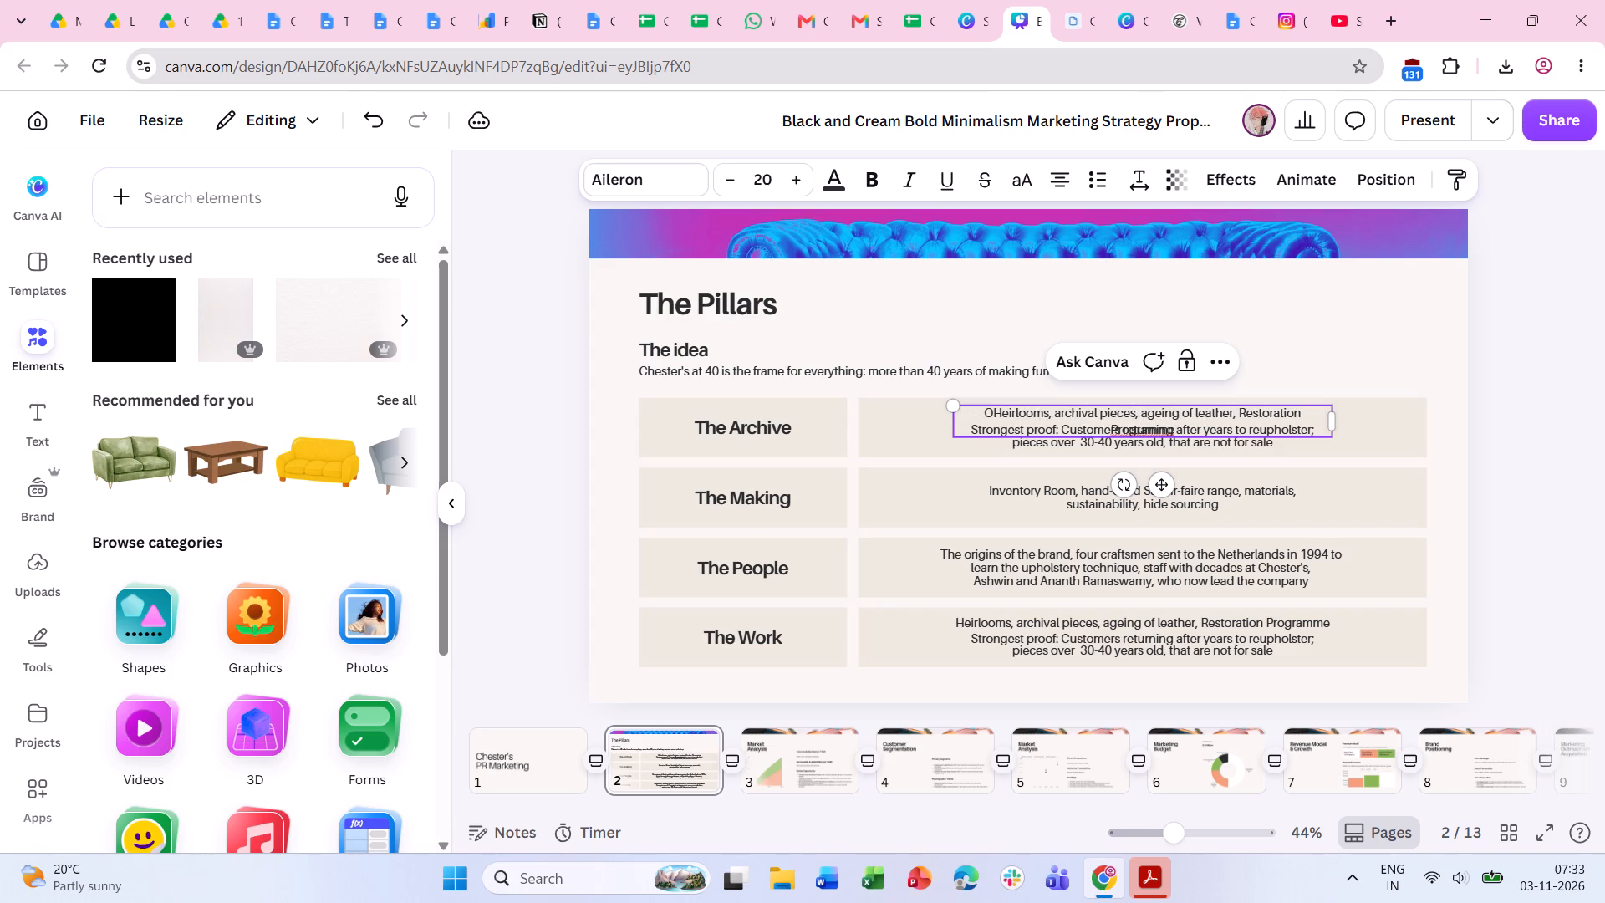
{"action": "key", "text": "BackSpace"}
Insert "How did the brand emerge," before "Heirlooms" in The Archive row's text.
{"action": "type", "text": "How did the brand emer"}
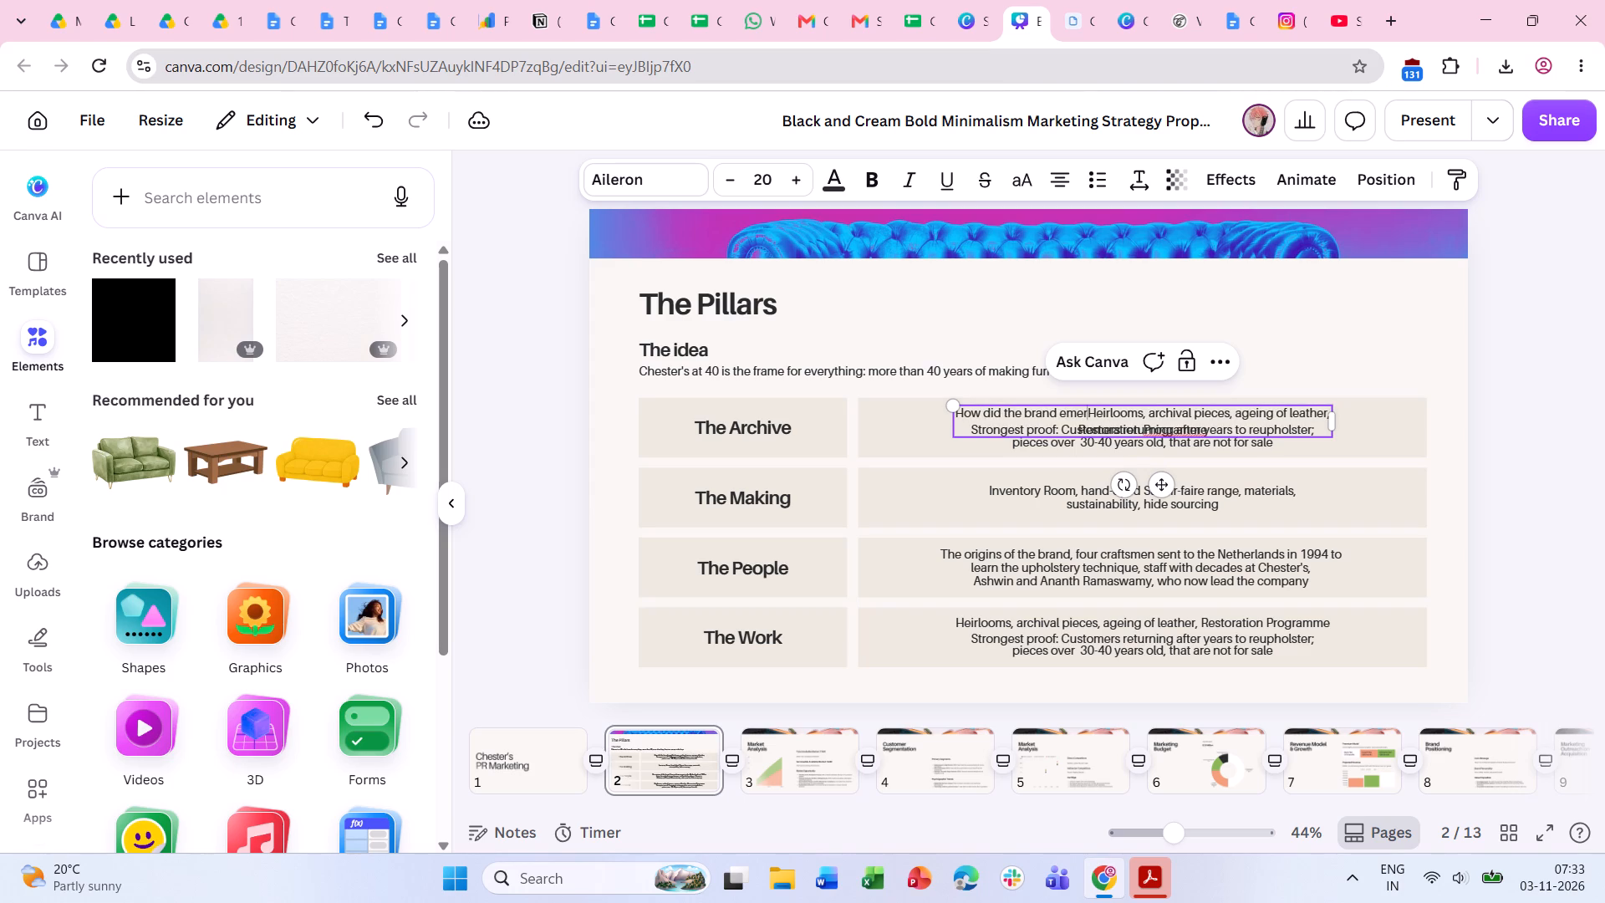
{"action": "type", "text": "ge,"}
{"action": "key", "text": "space"}
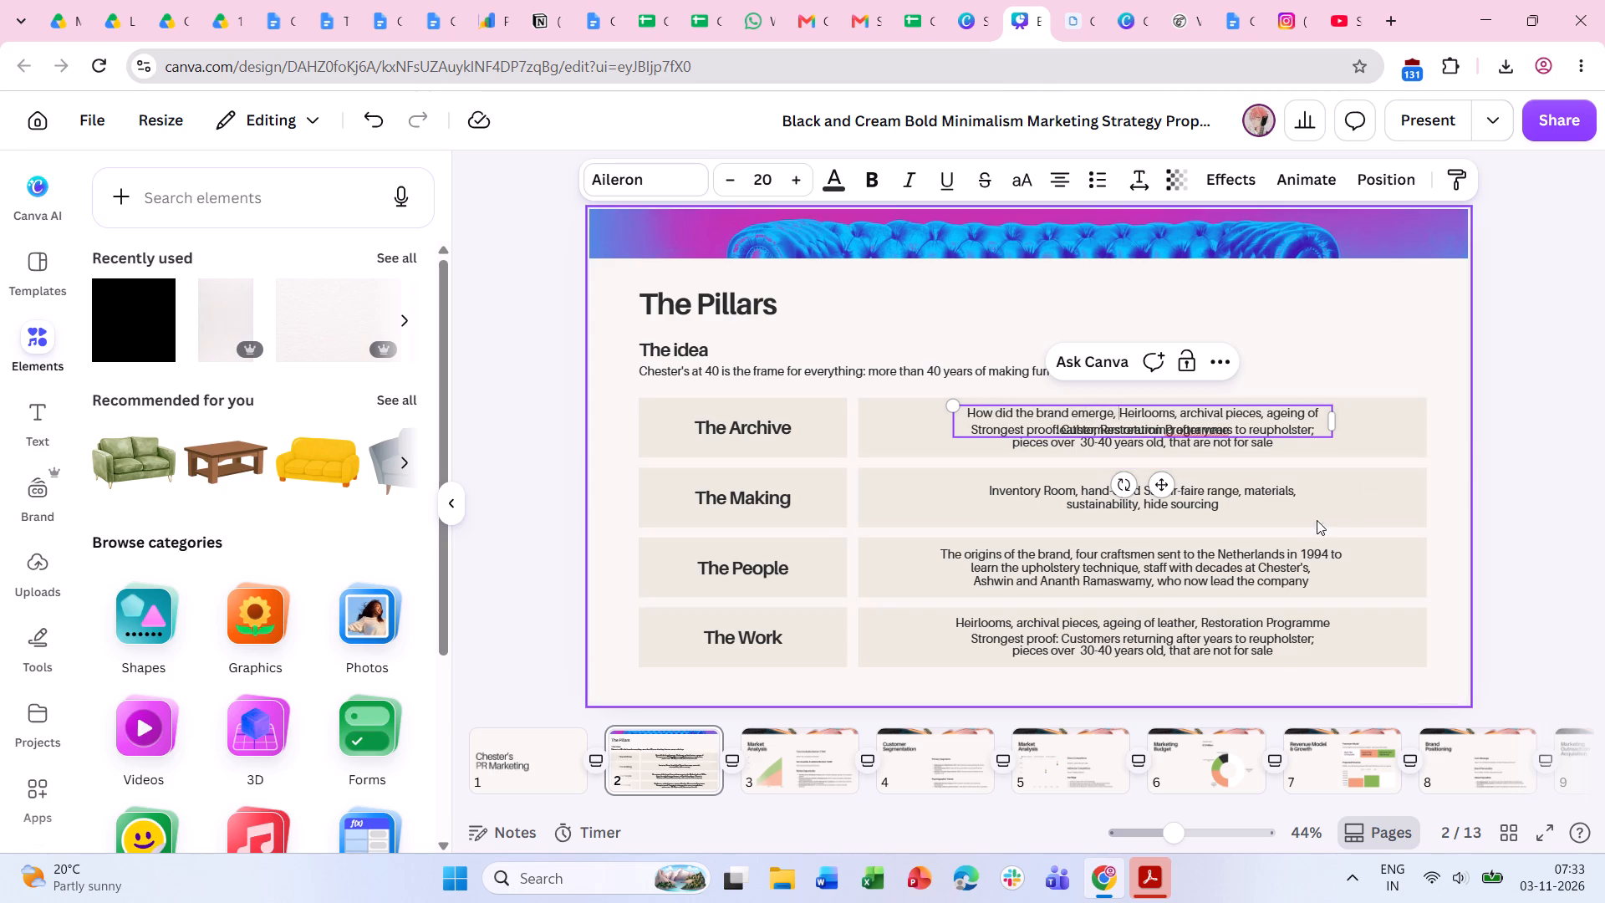
{"action": "left_click", "coordinate": [1491, 471]}
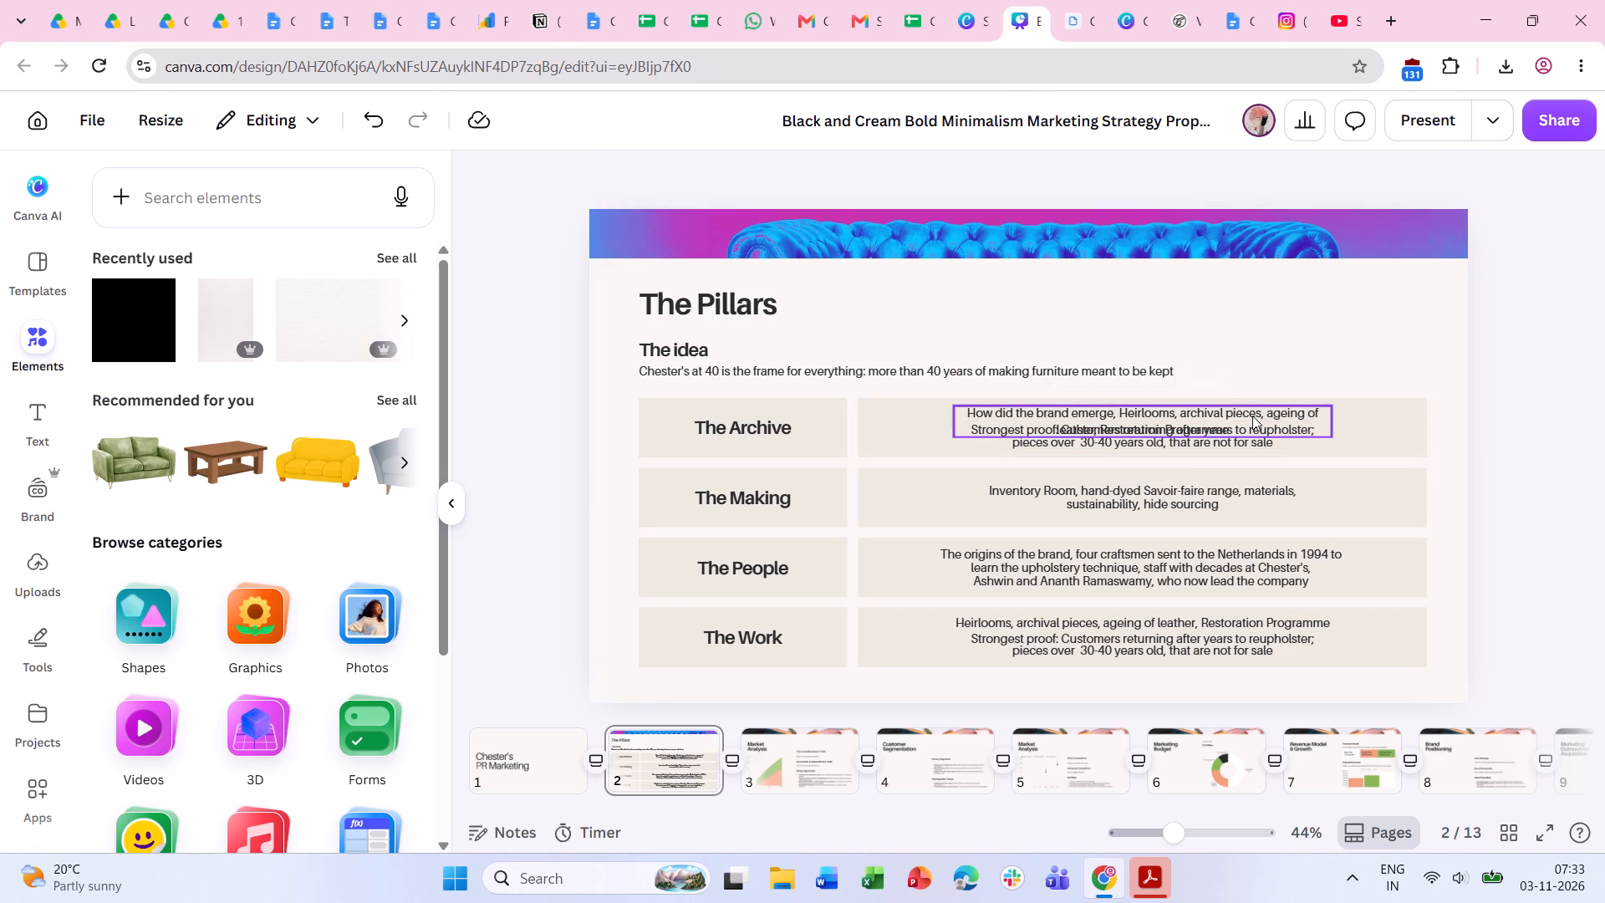
Widen The Archive row's upper text box on both sides so its text fits on one line.
{"action": "left_click", "coordinate": [1252, 416]}
{"action": "left_click_drag", "start_coordinate": [1339, 419], "coordinate": [1410, 423]}
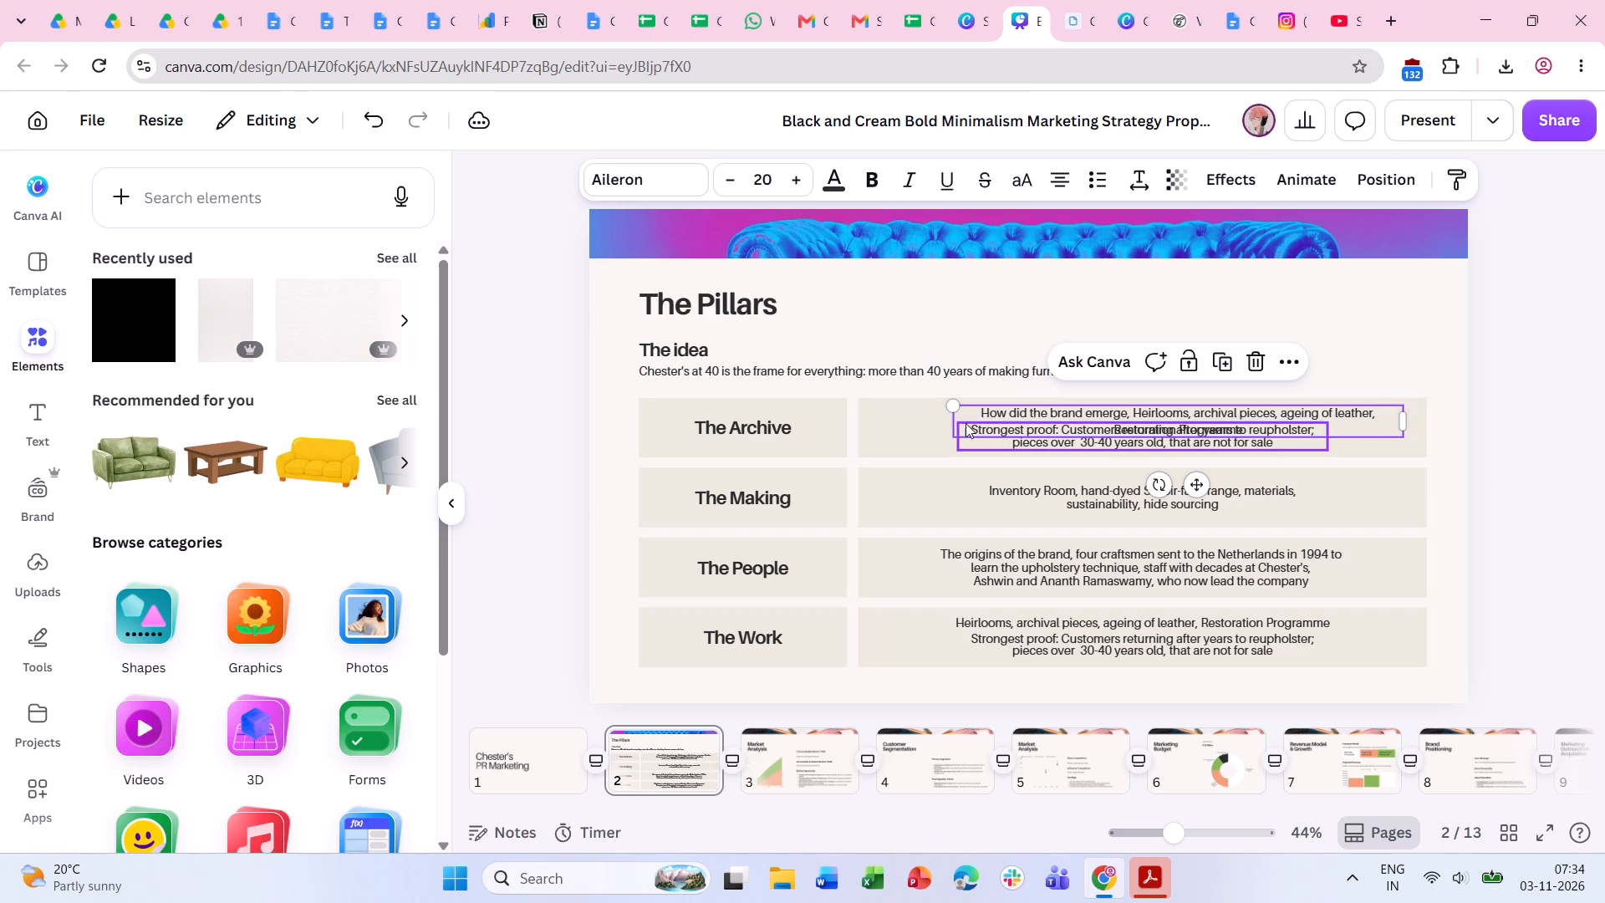
{"action": "left_click_drag", "start_coordinate": [950, 422], "coordinate": [867, 417]}
Copy The Archive row's "Strongest proof" text and delete its separate text box.
{"action": "double_click", "coordinate": [1242, 436]}
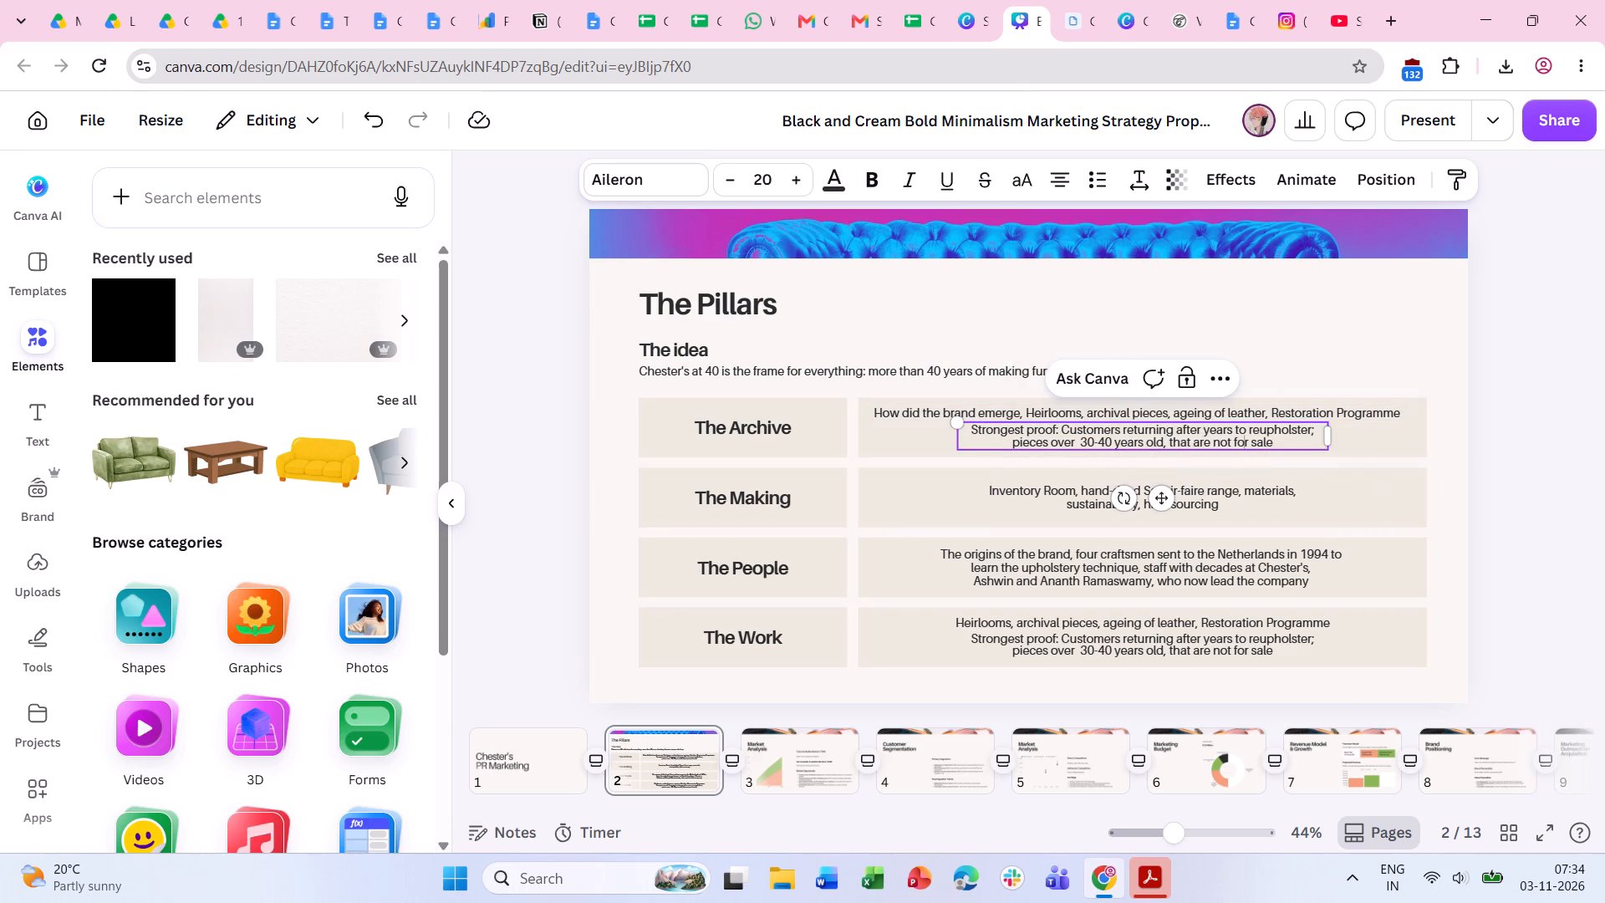
{"action": "left_click_drag", "start_coordinate": [1279, 445], "coordinate": [964, 429]}
{"action": "key", "text": "ctrl+c"}
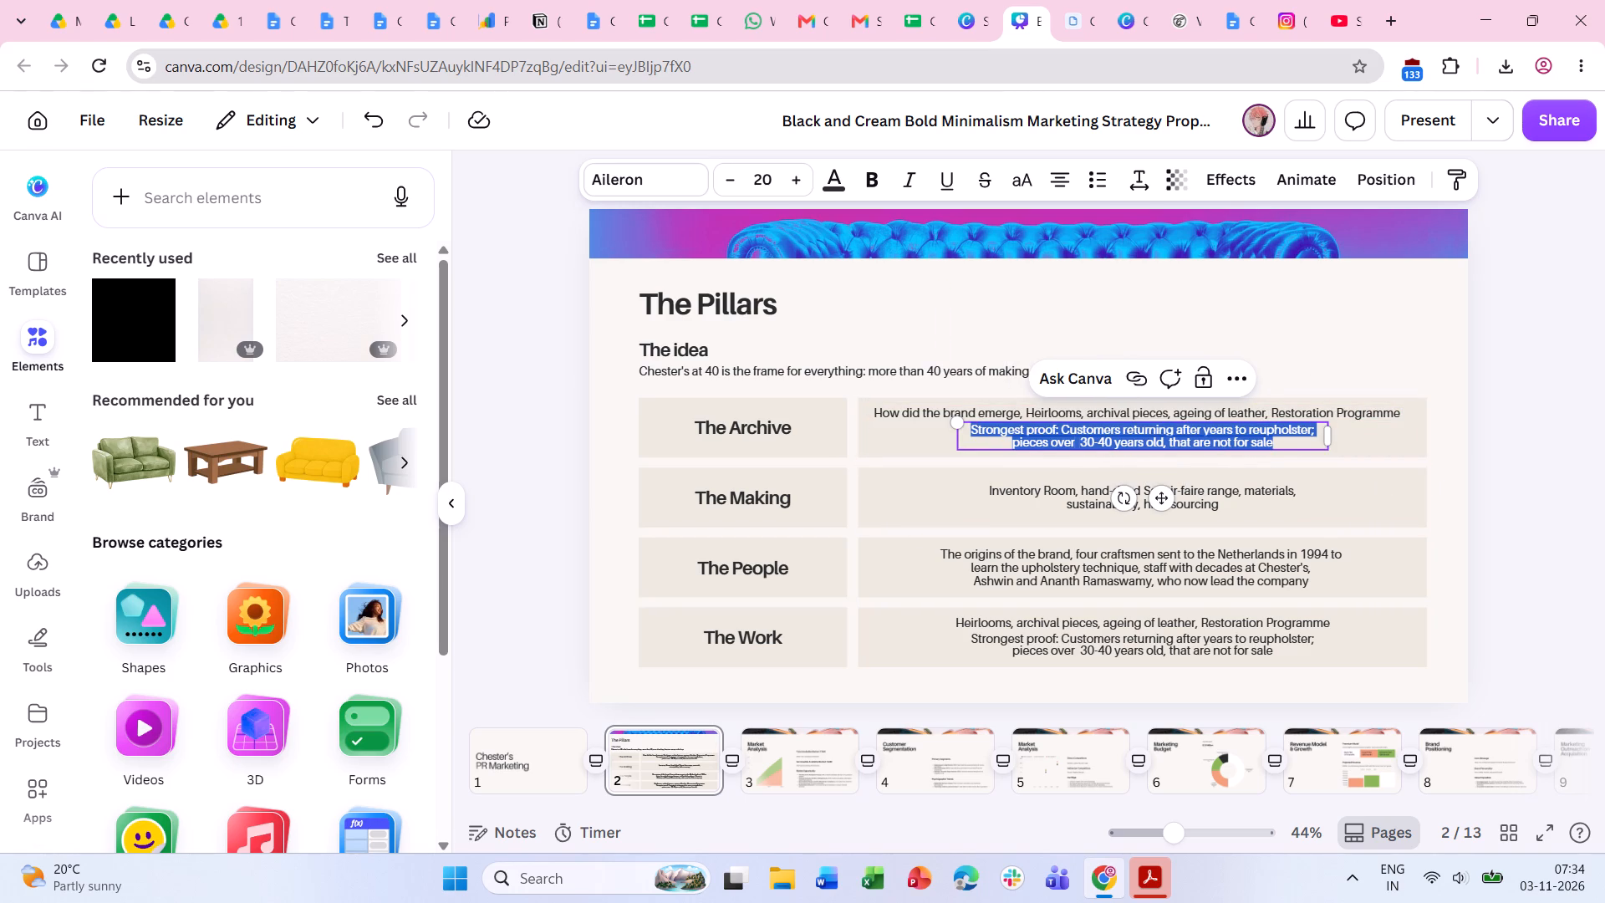
{"action": "left_click", "coordinate": [1475, 463]}
{"action": "left_click", "coordinate": [1241, 444]}
{"action": "key", "text": "BackSpace"}
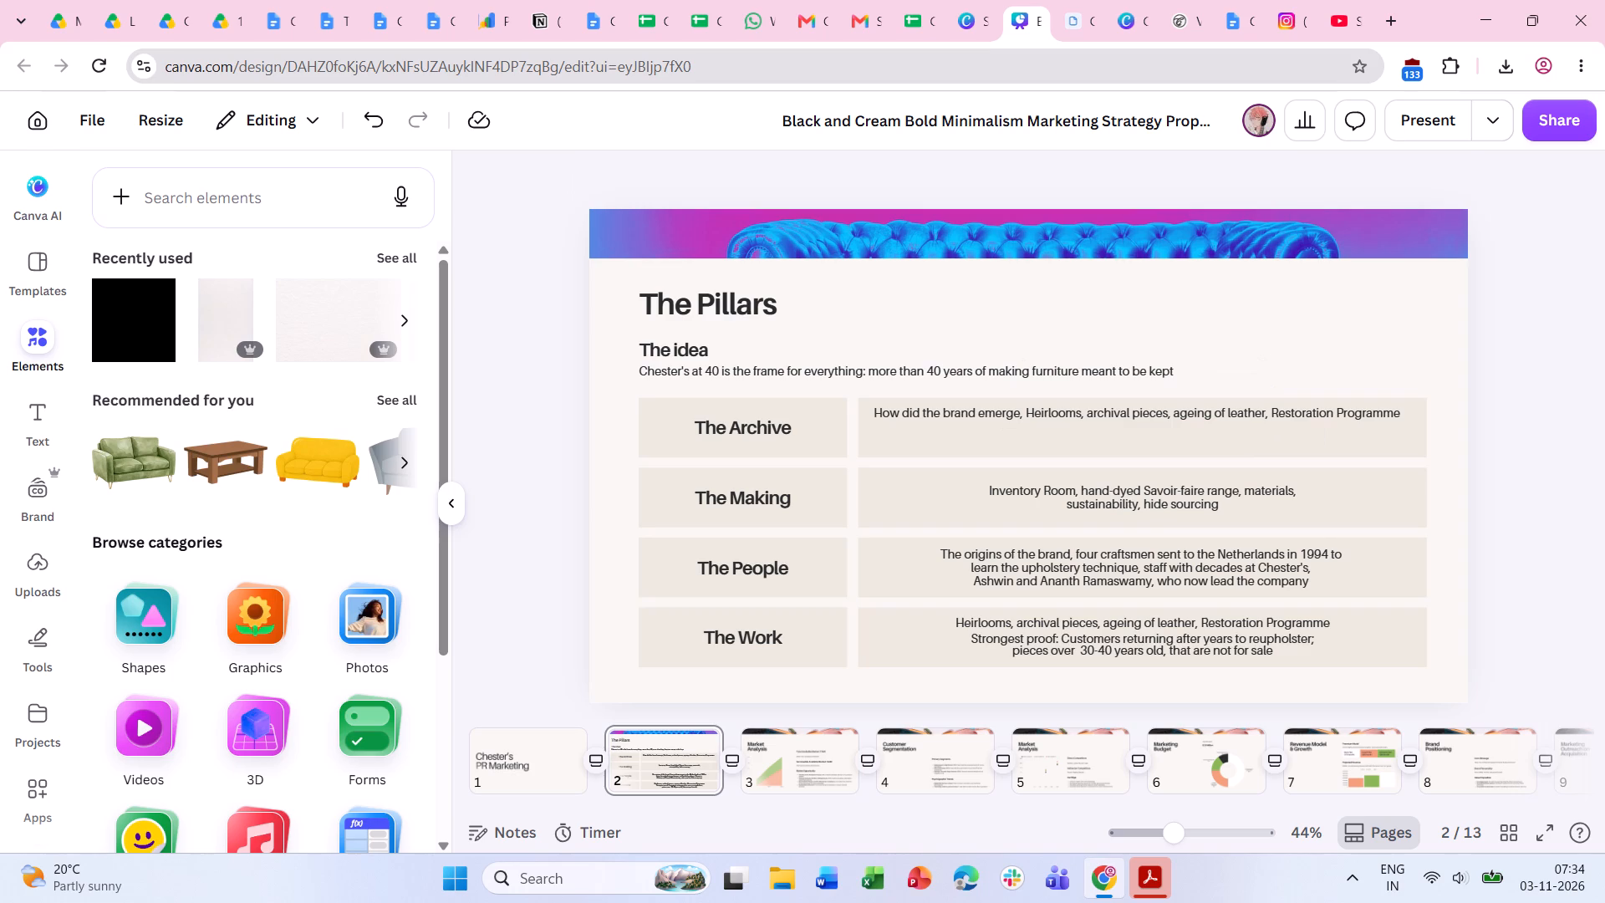
Append a period and the copied "Strongest proof" text after "Restoration Programme" in The Archive row's text.
{"action": "double_click", "coordinate": [1383, 408]}
{"action": "left_click", "coordinate": [1394, 412]}
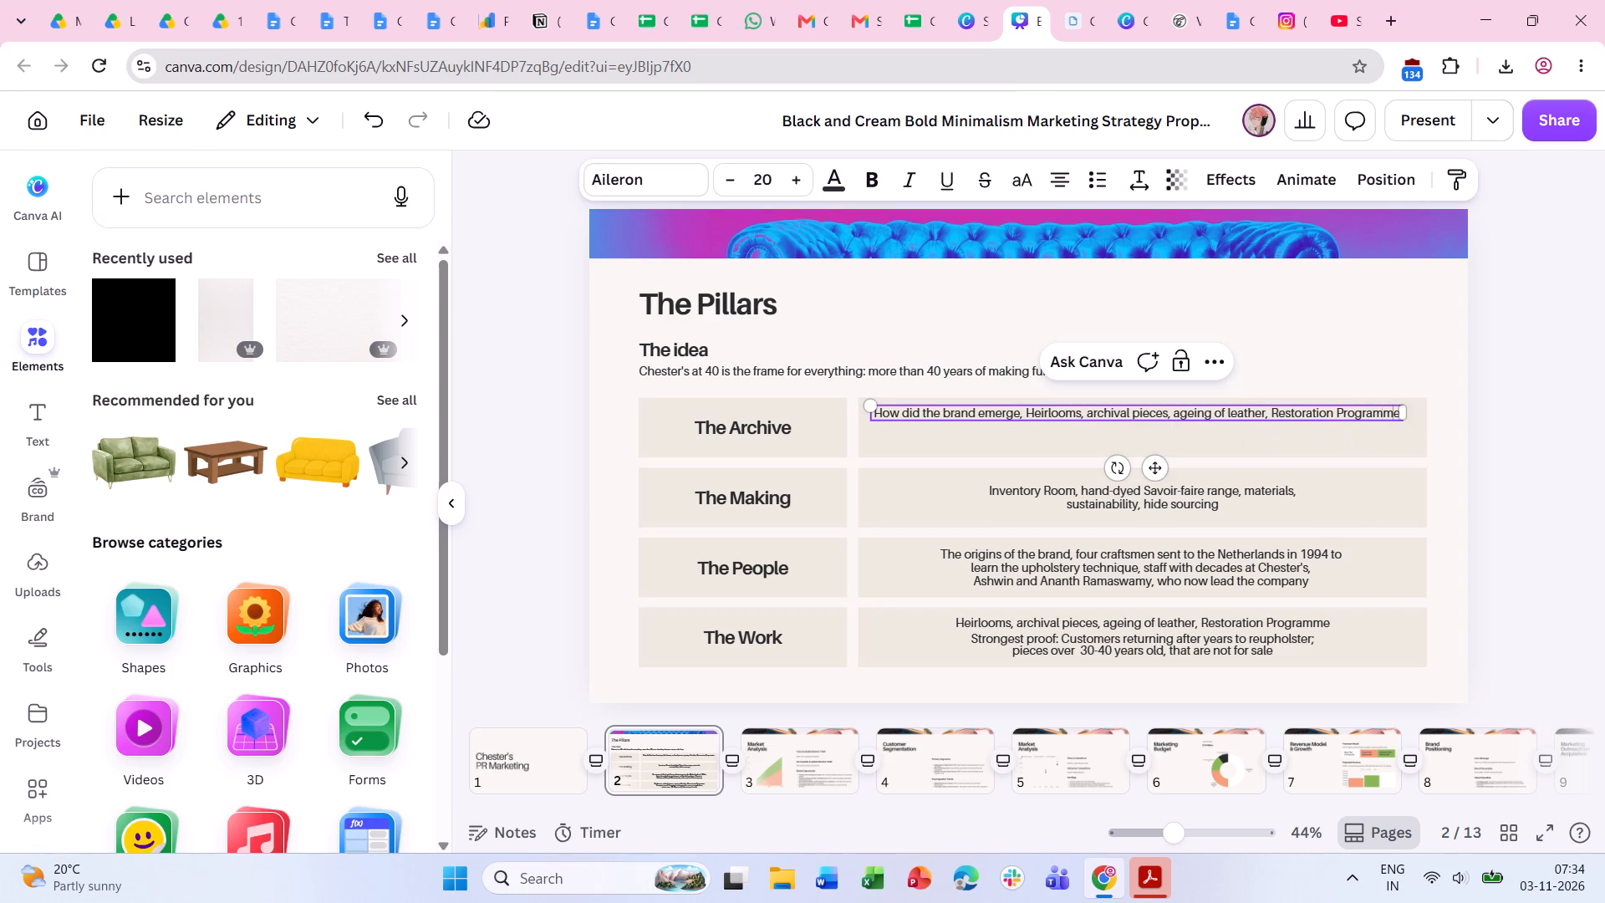
{"action": "key", "text": "Right"}
{"action": "key", "text": "Right"}
{"action": "type", "text": "."}
{"action": "key", "text": "space"}
{"action": "key", "text": "ctrl+v"}
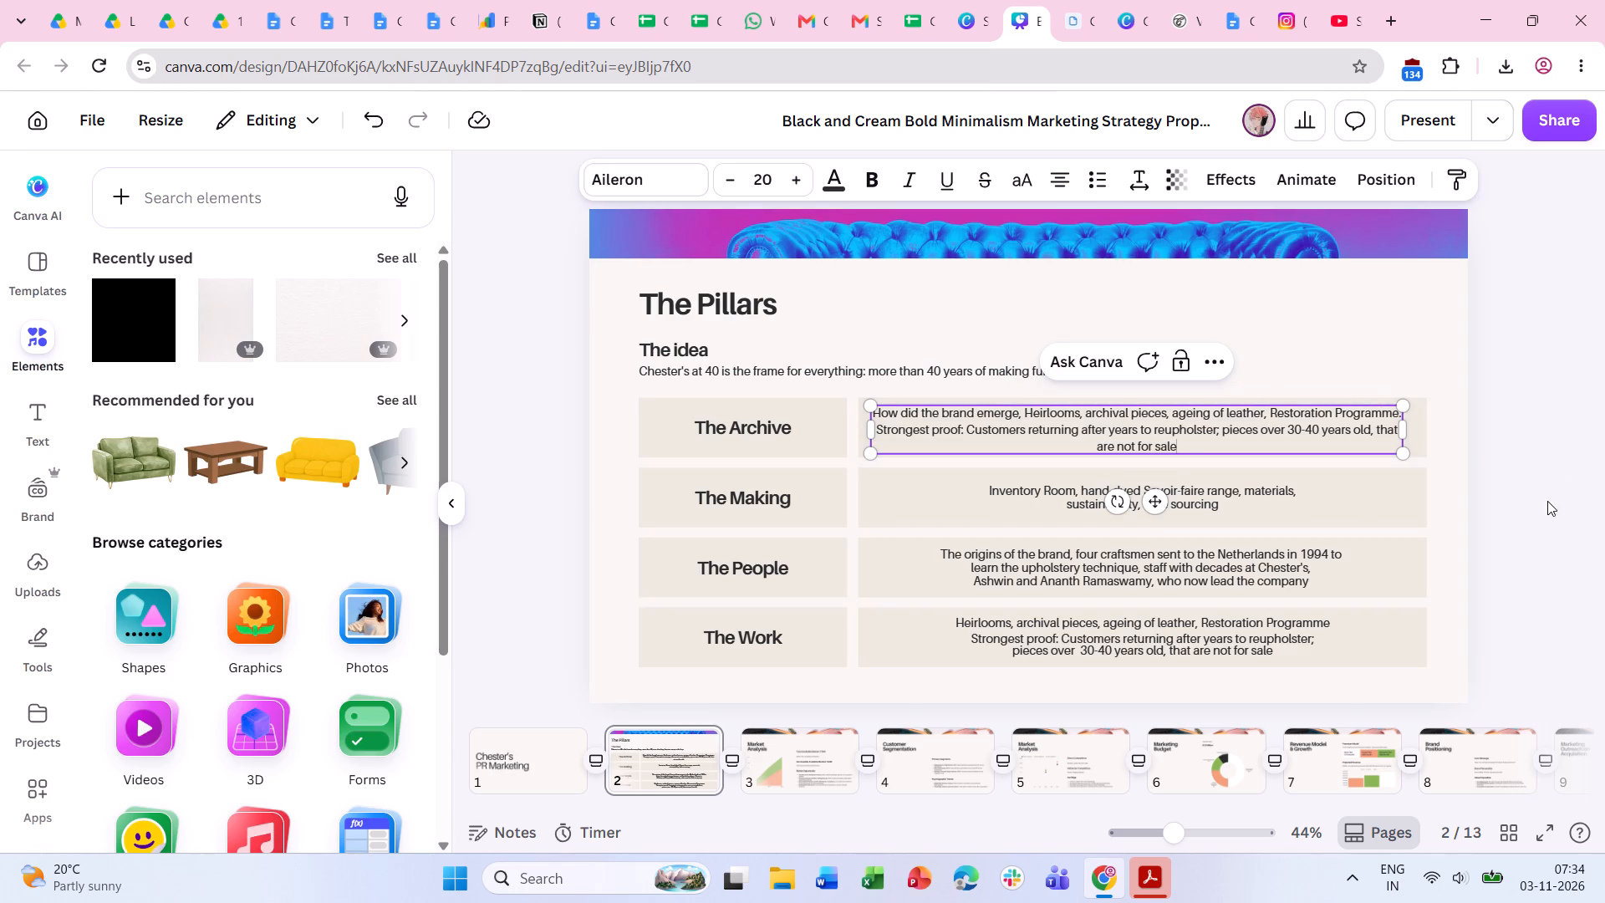
{"action": "left_click", "coordinate": [1538, 486]}
Set the line spacing of The Archive row's text to 1.1.
{"action": "left_click", "coordinate": [1274, 427]}
{"action": "left_click", "coordinate": [1144, 181]}
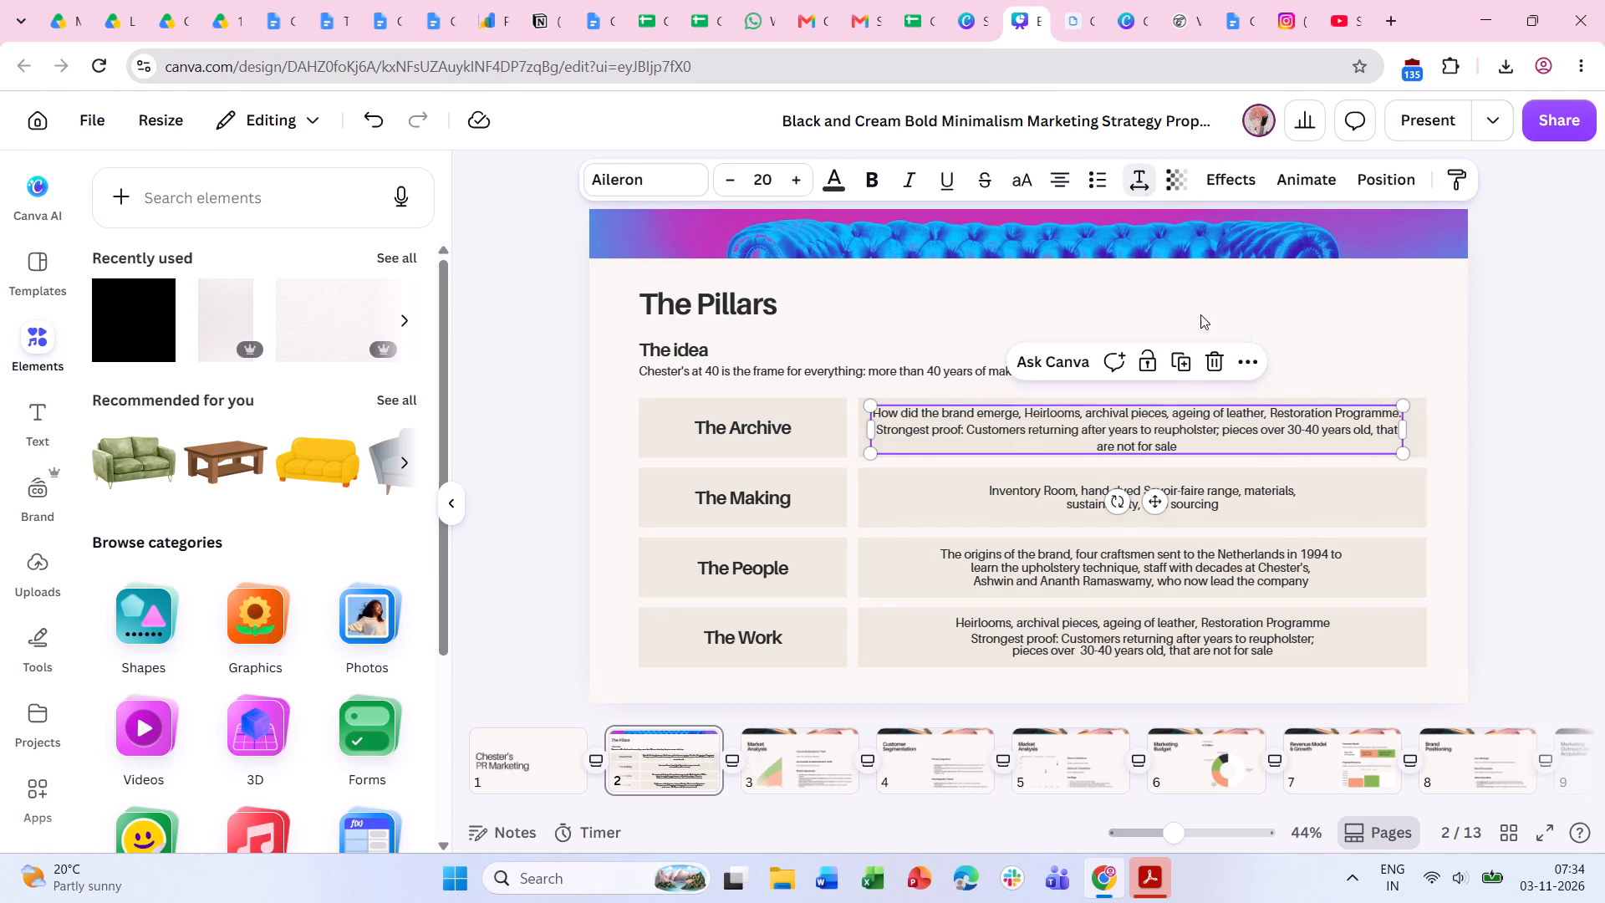
{"action": "left_click", "coordinate": [1230, 346]}
{"action": "type", "text": "1.1"}
{"action": "key", "text": "Return"}
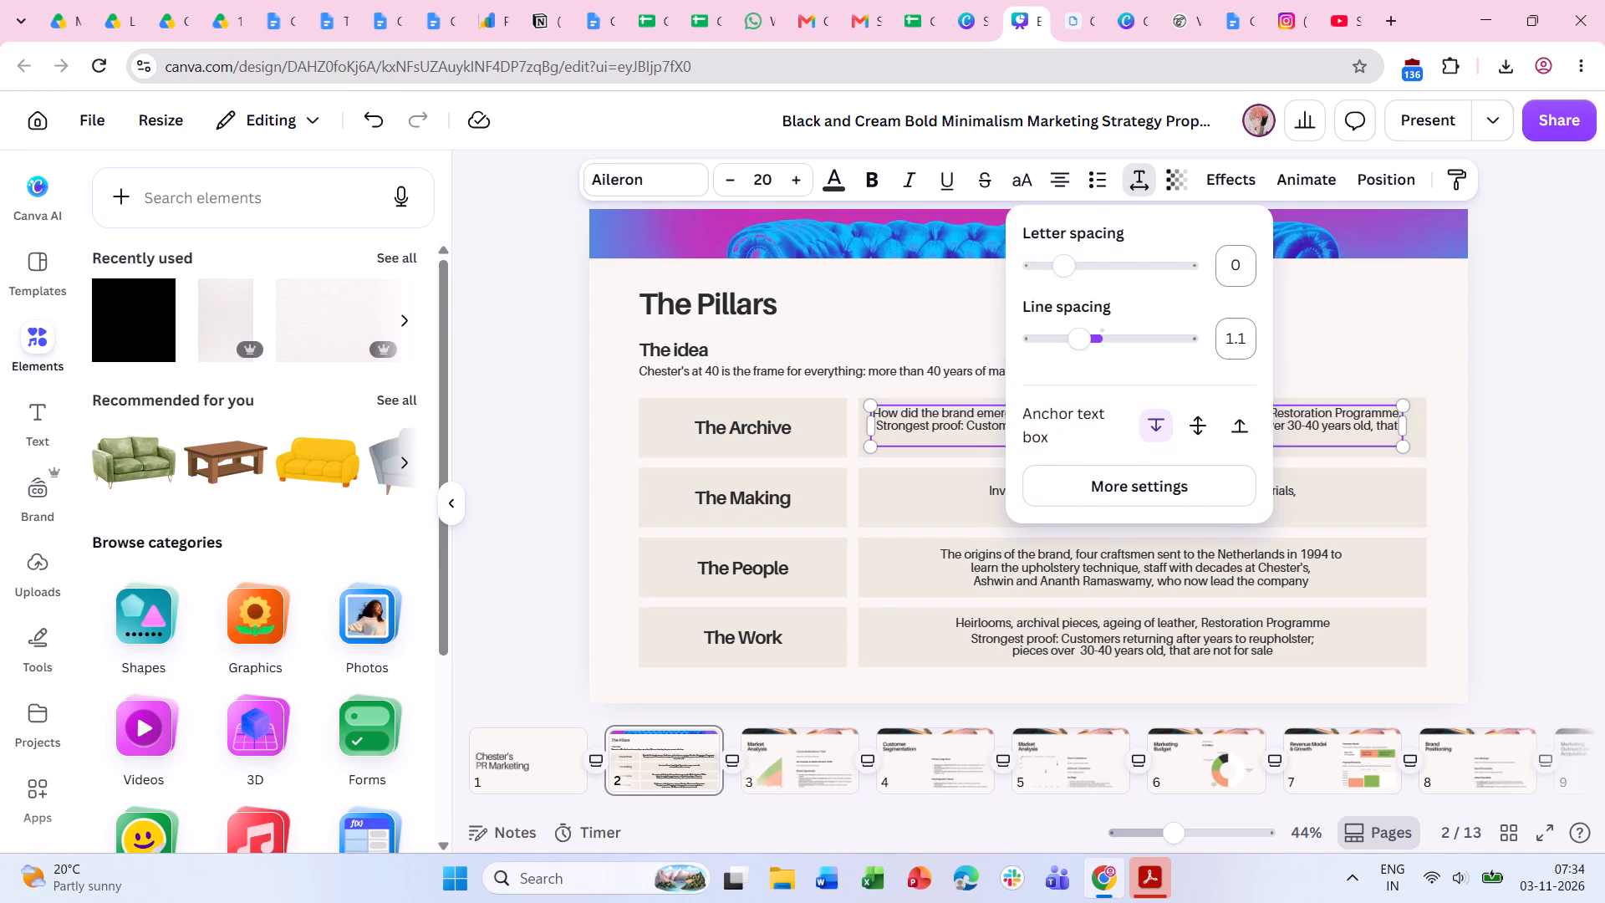
{"action": "double_click", "coordinate": [1516, 455]}
Narrow The Archive row's text box so its text wraps onto three lines, and centre it in the row's beige box.
{"action": "left_click", "coordinate": [1263, 432]}
{"action": "left_click_drag", "start_coordinate": [1413, 431], "coordinate": [1385, 431]}
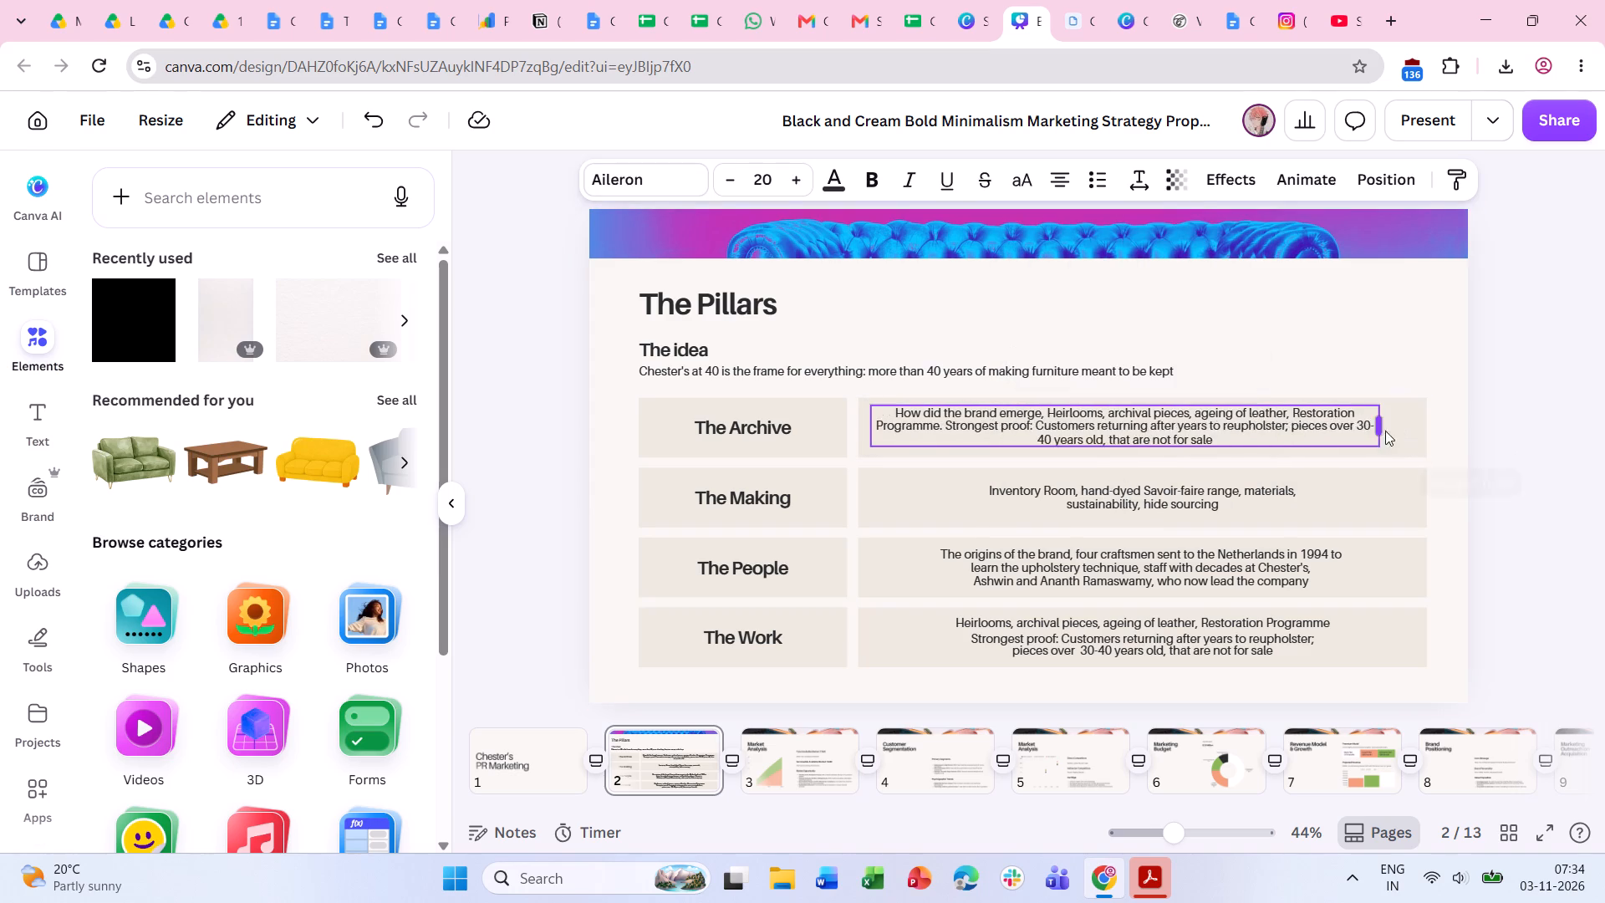
{"action": "left_click_drag", "start_coordinate": [1385, 431], "coordinate": [1324, 431]}
{"action": "left_click_drag", "start_coordinate": [1133, 435], "coordinate": [1180, 437]}
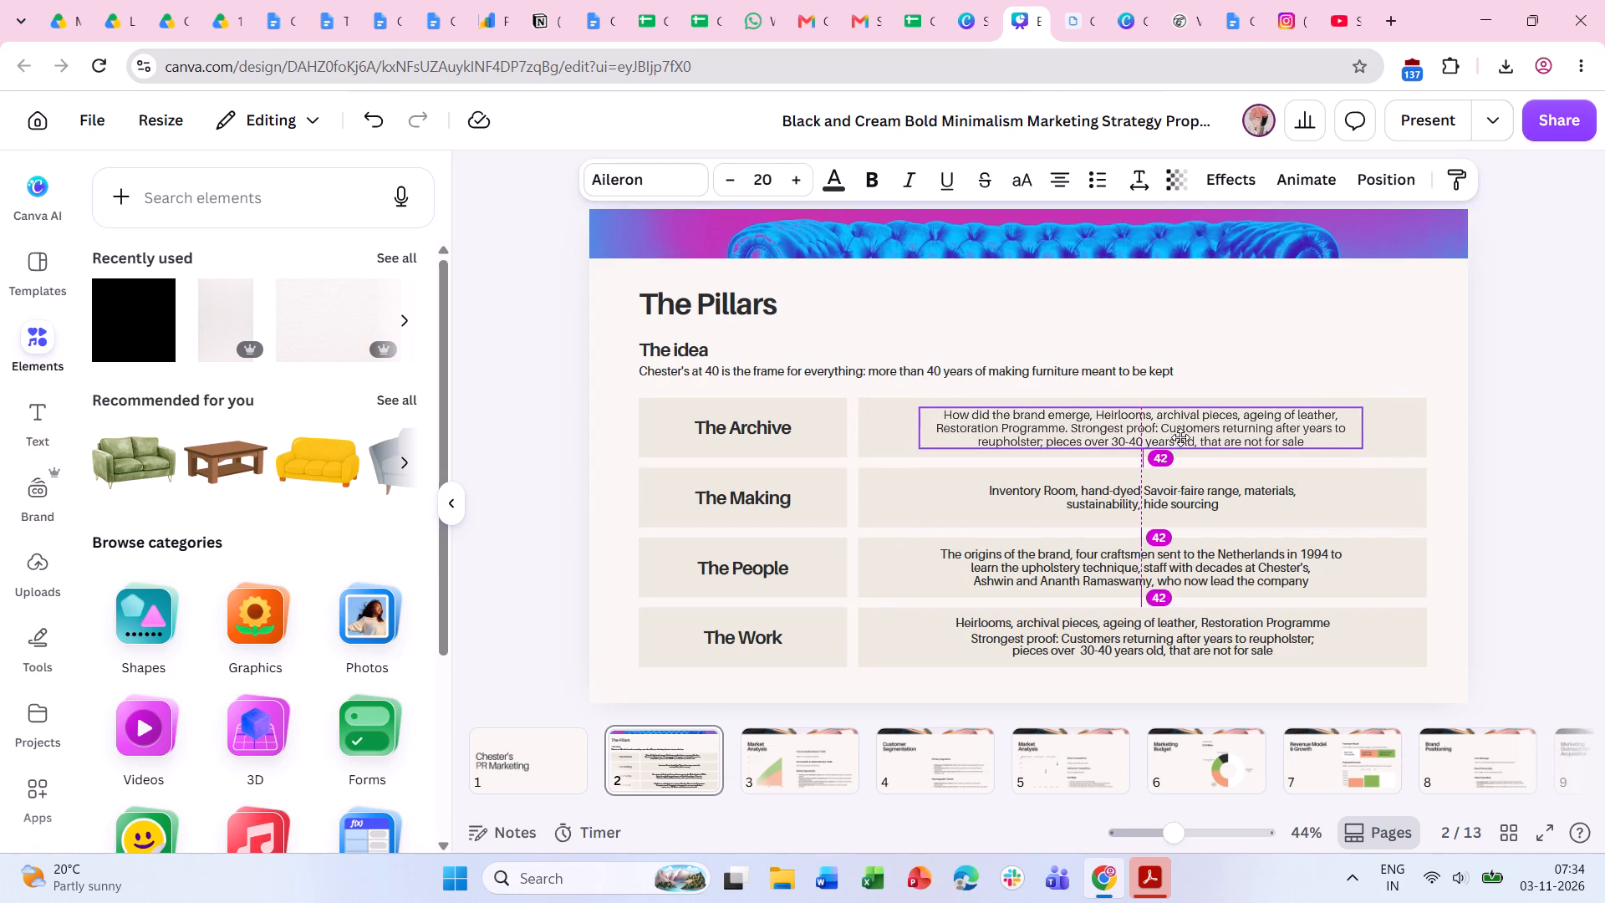
{"action": "left_click_drag", "start_coordinate": [1180, 437], "coordinate": [1186, 435]}
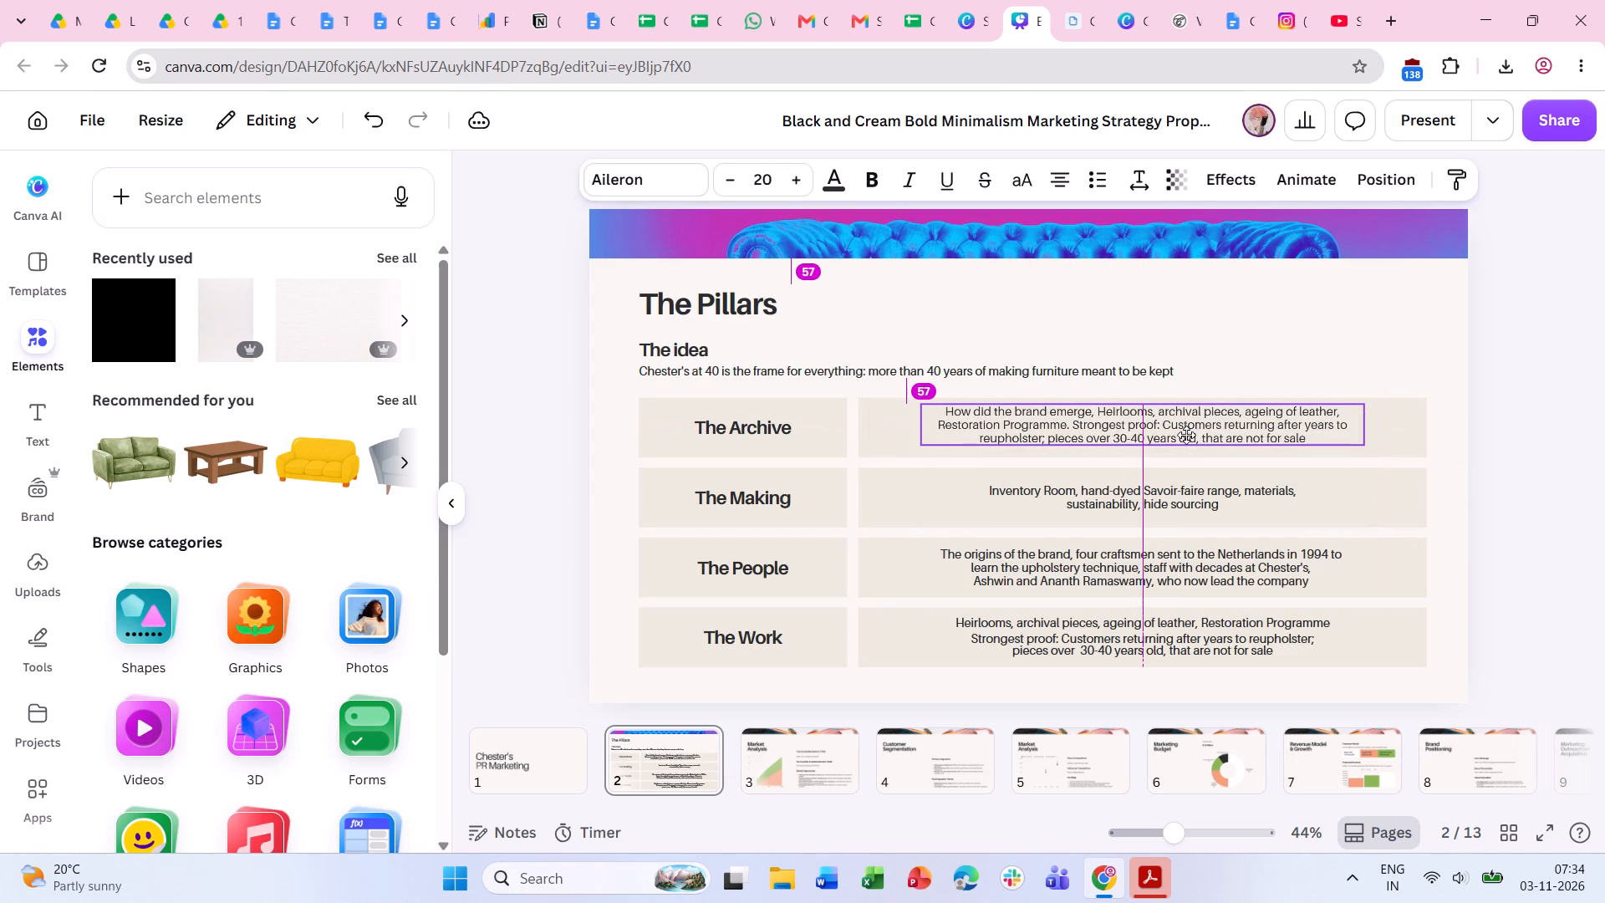
{"action": "left_click_drag", "start_coordinate": [1186, 435], "coordinate": [1185, 436]}
{"action": "left_click", "coordinate": [1541, 451]}
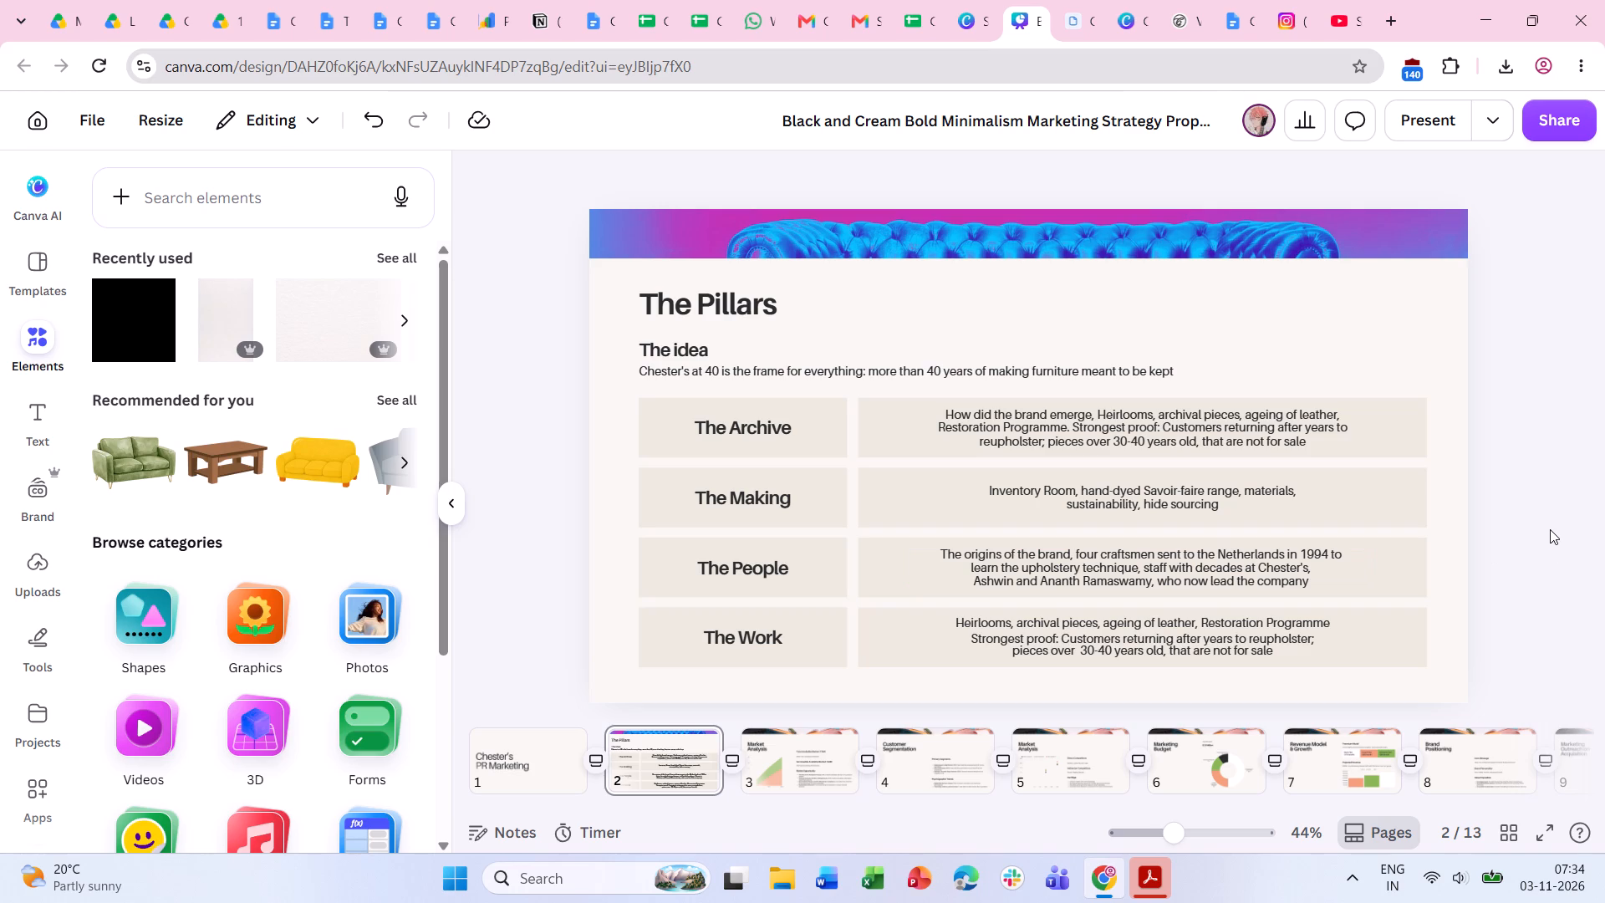
Delete the "Strongest proof" text box from The Work row.
{"action": "left_click", "coordinate": [1202, 644]}
{"action": "key", "text": "BackSpace"}
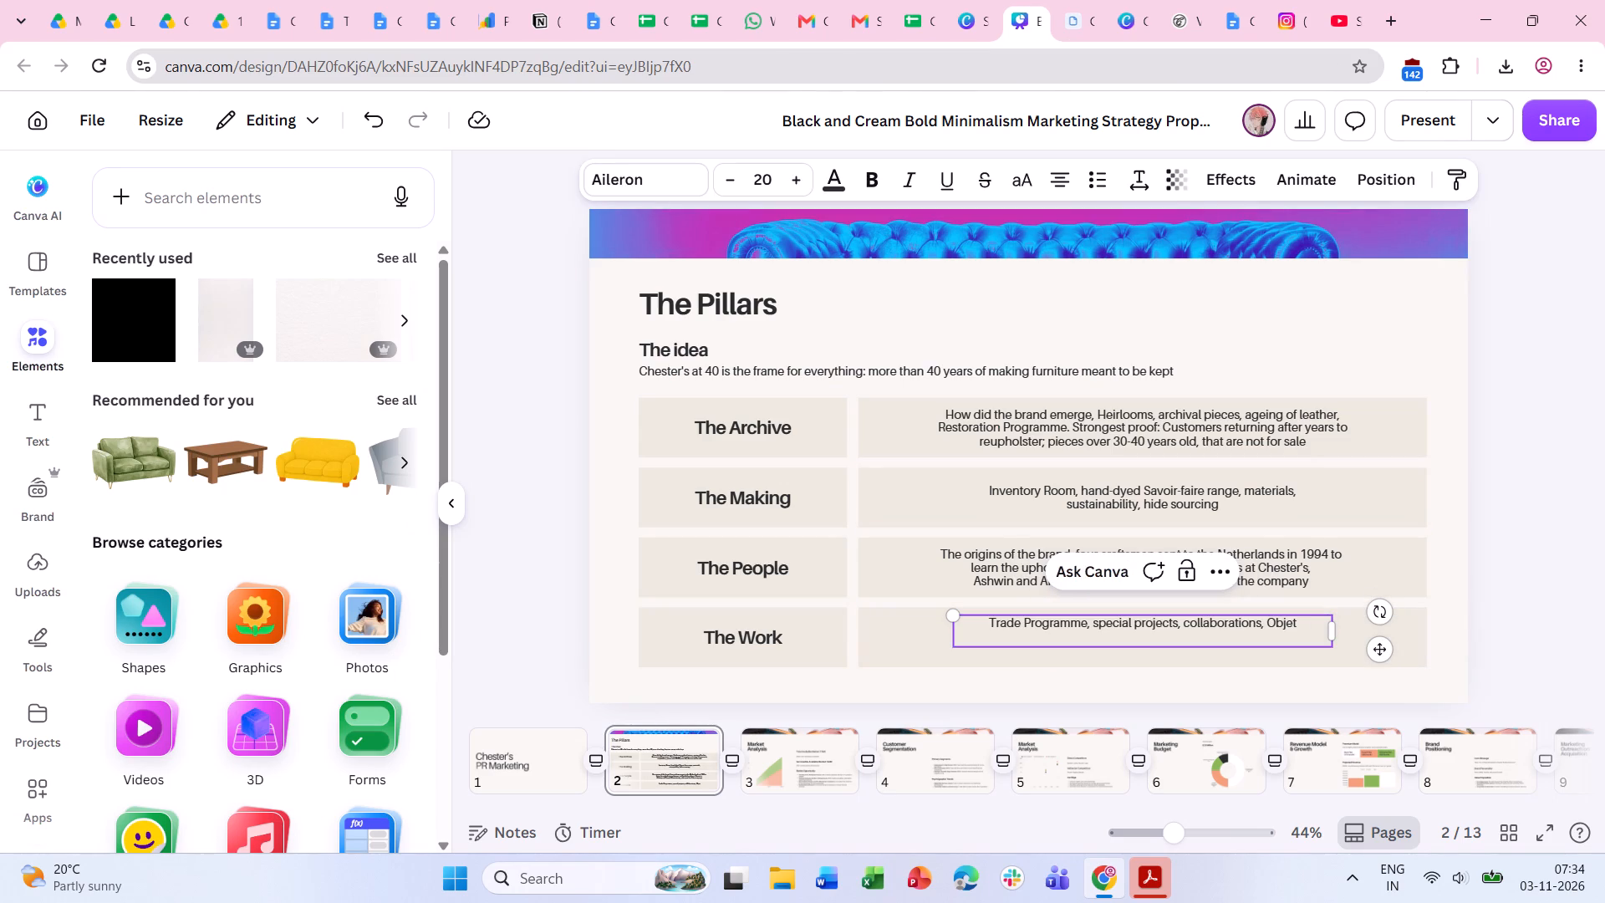
{"action": "key", "text": "BackSpace"}
Insert "with design studios and architects" after "collaborations" in The Work row's text.
{"action": "left_click", "coordinate": [1259, 623]}
{"action": "key", "text": "space"}
{"action": "type", "text": "with design studieos and"}
{"action": "key", "text": "space"}
{"action": "key", "text": "BackSpace"}
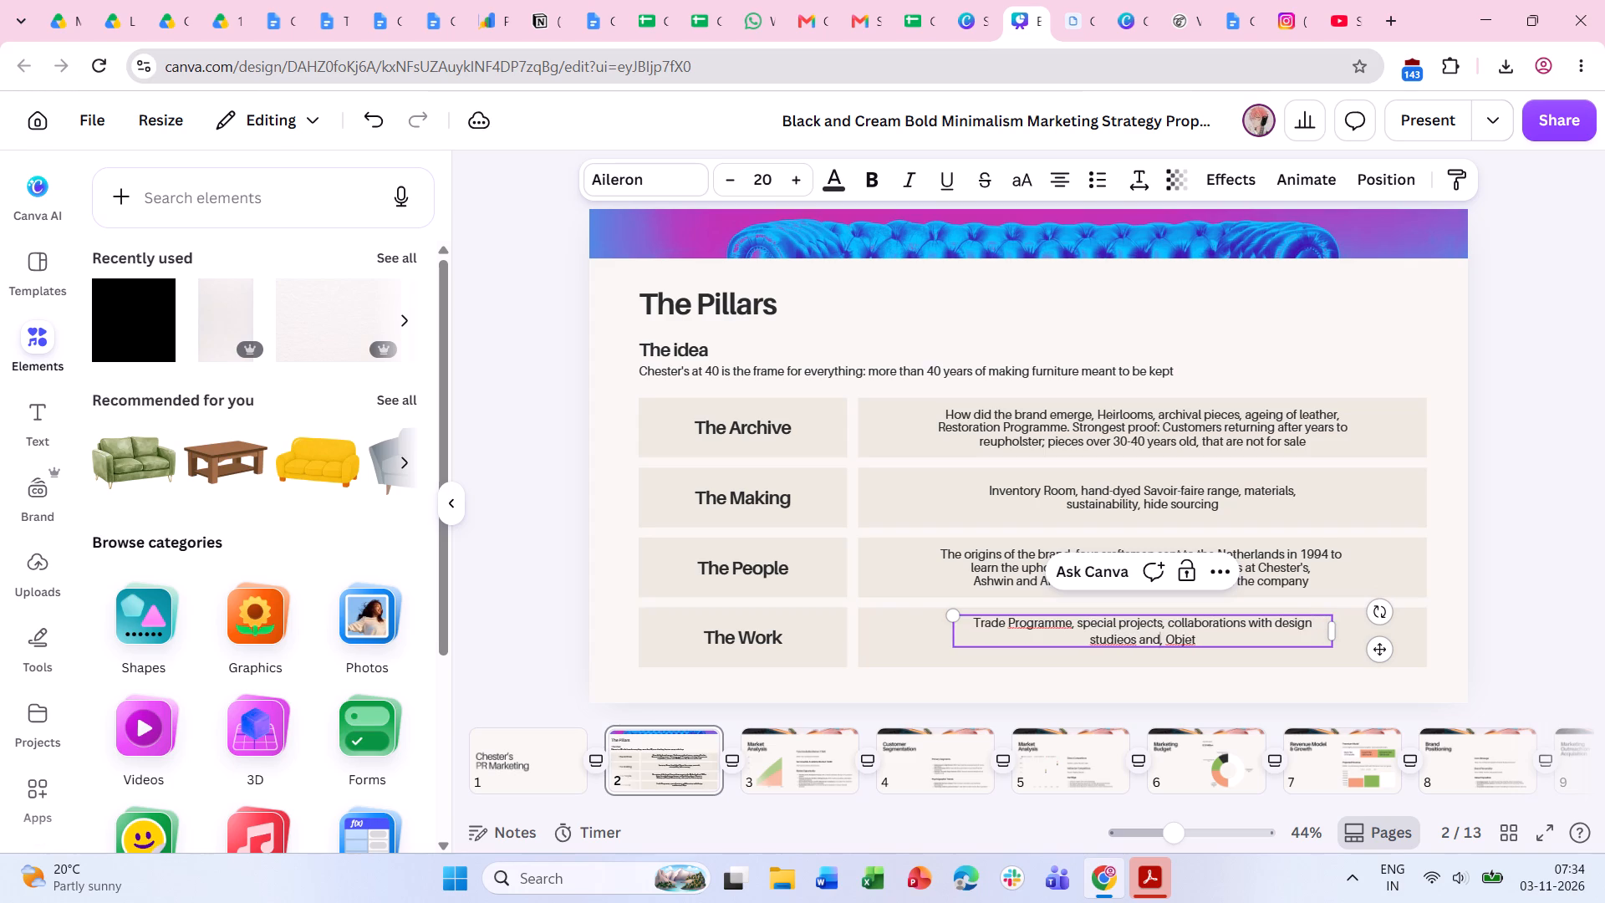
{"action": "key", "text": "BackSpace"}
{"action": "key", "text": "BackSpace"}
{"action": "key", "text": "BackSpace"}
{"action": "key", "text": "BackSpace"}
{"action": "key", "text": "BackSpace"}
{"action": "key", "text": "BackSpace"}
{"action": "key", "text": "BackSpace"}
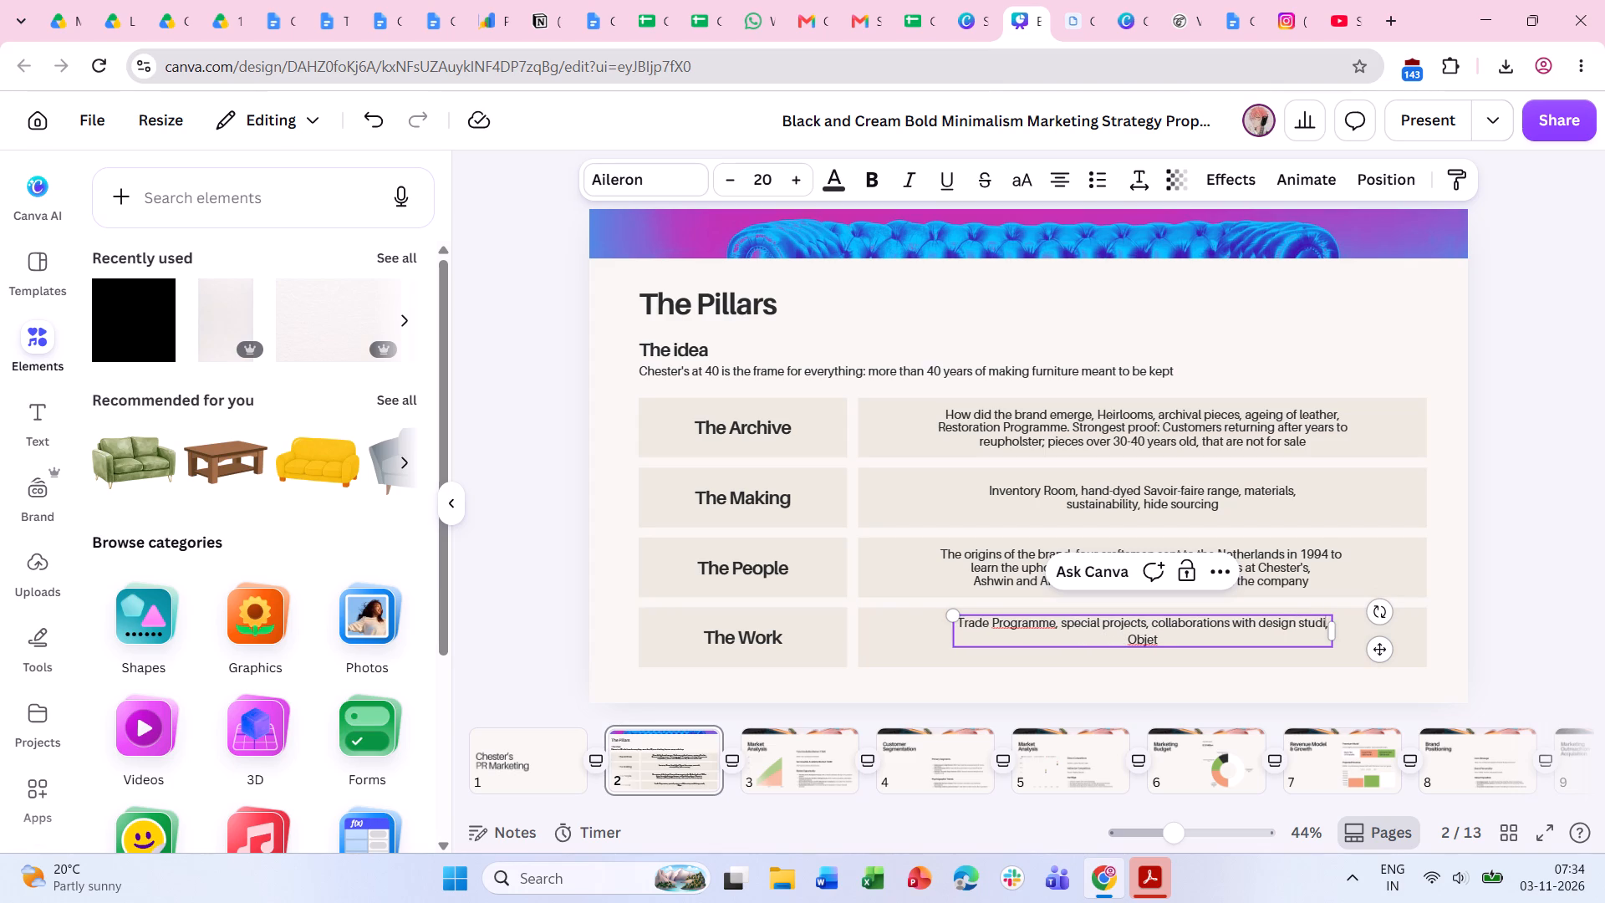
{"action": "key", "text": "s"}
{"action": "key", "text": "BackSpace"}
{"action": "type", "text": "os and architects"}
Insert "story behind the" before "Objet" in The Work row's text.
{"action": "key", "text": "Right"}
{"action": "key", "text": "Right"}
{"action": "type", "text": "stor"}
{"action": "key", "text": "space"}
{"action": "key", "text": "BackSpace"}
{"action": "type", "text": "y"}
{"action": "key", "text": "space"}
{"action": "type", "text": "bh"}
{"action": "key", "text": "BackSpace"}
{"action": "type", "text": "ehind the"}
{"action": "key", "text": "space"}
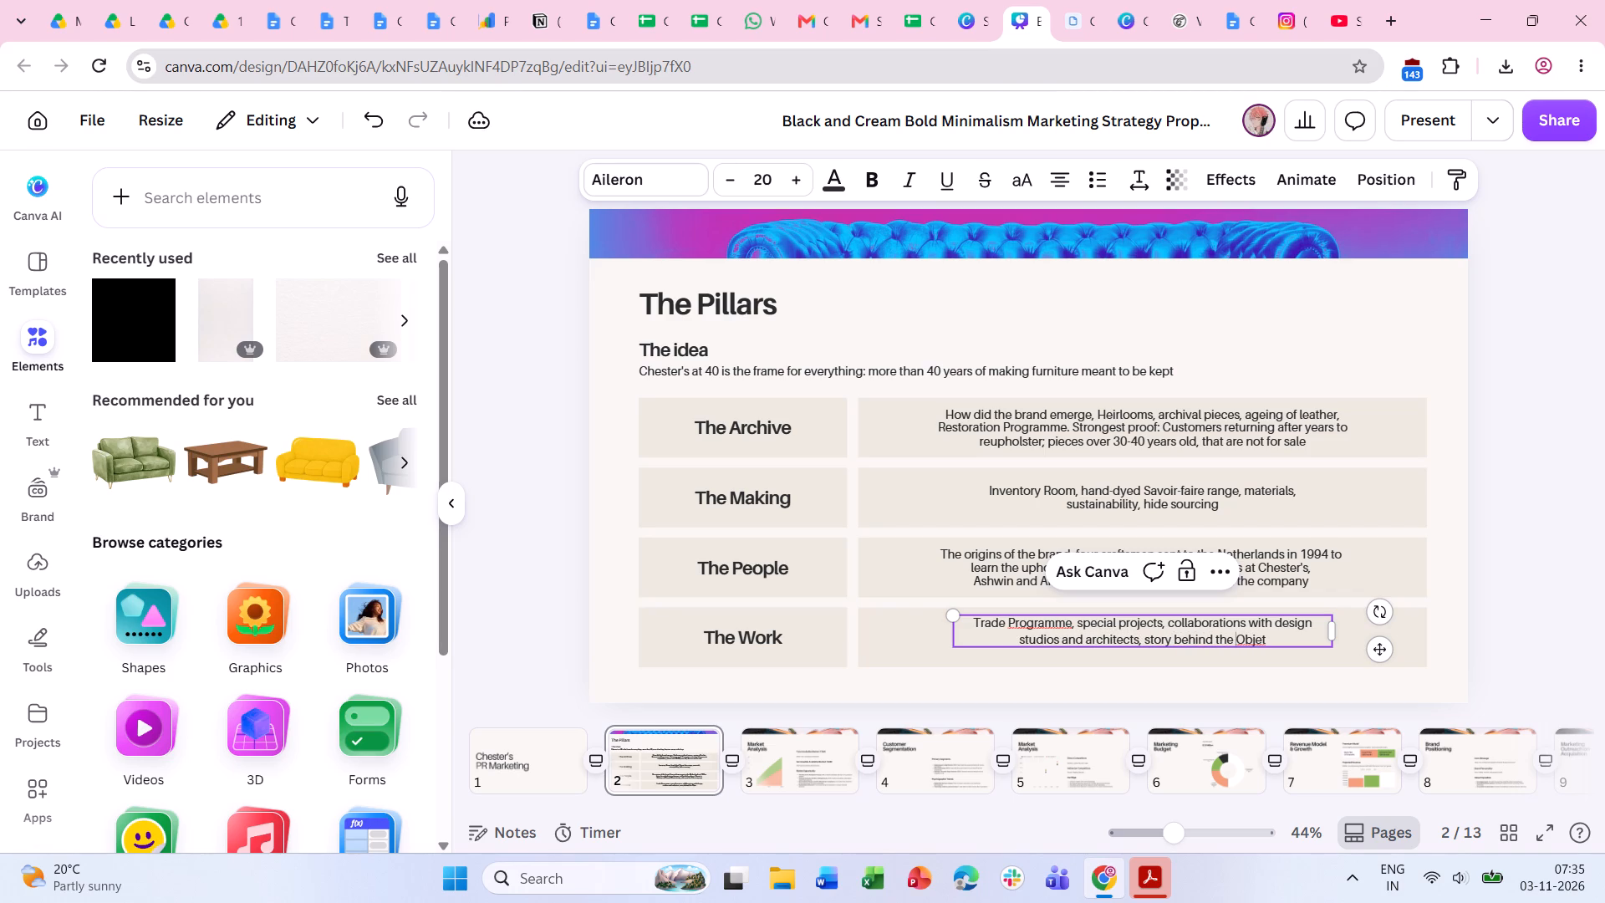
Append "collection, recent experimentations (the dining chairs" after "Objet" in The Work row's text.
{"action": "key", "text": "Right"}
{"action": "key", "text": "Right"}
{"action": "key", "text": "Right"}
{"action": "key", "text": "Right"}
{"action": "key", "text": "Right"}
{"action": "key", "text": "space"}
{"action": "type", "text": "colleci"}
{"action": "key", "text": "BackSpace"}
{"action": "type", "text": "tion, recent experi"}
{"action": "type", "text": "mentations (the"}
{"action": "key", "text": "space"}
{"action": "type", "text": "dining chairs"}
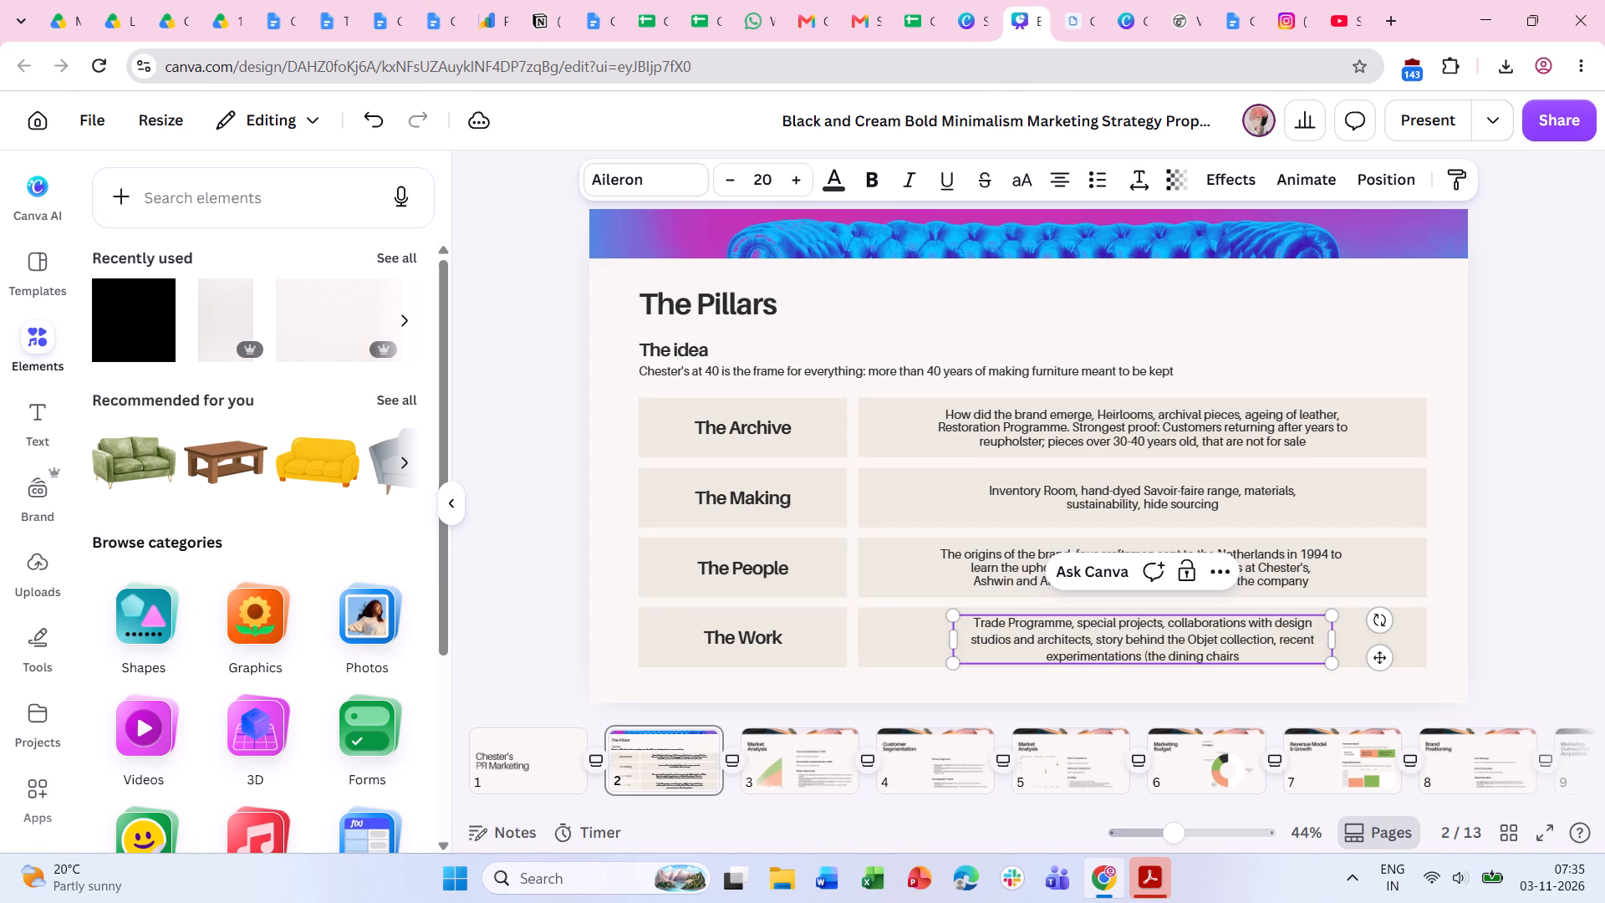
Insert "Reagan" before "dining chairs" and add the closing parenthesis at the end of The Work row's text.
{"action": "key", "text": "Left"}
{"action": "key", "text": "Left"}
{"action": "key", "text": "Left"}
{"action": "key", "text": "Left"}
{"action": "key", "text": "Left"}
{"action": "key", "text": "Left"}
{"action": "key", "text": "Left"}
{"action": "key", "text": "Left"}
{"action": "key", "text": "Left"}
{"action": "key", "text": "Left"}
{"action": "key", "text": "Left"}
{"action": "key", "text": "Left"}
{"action": "key", "text": "Left"}
{"action": "key", "text": "Left"}
{"action": "type", "text": "Reagan"}
{"action": "key", "text": "space"}
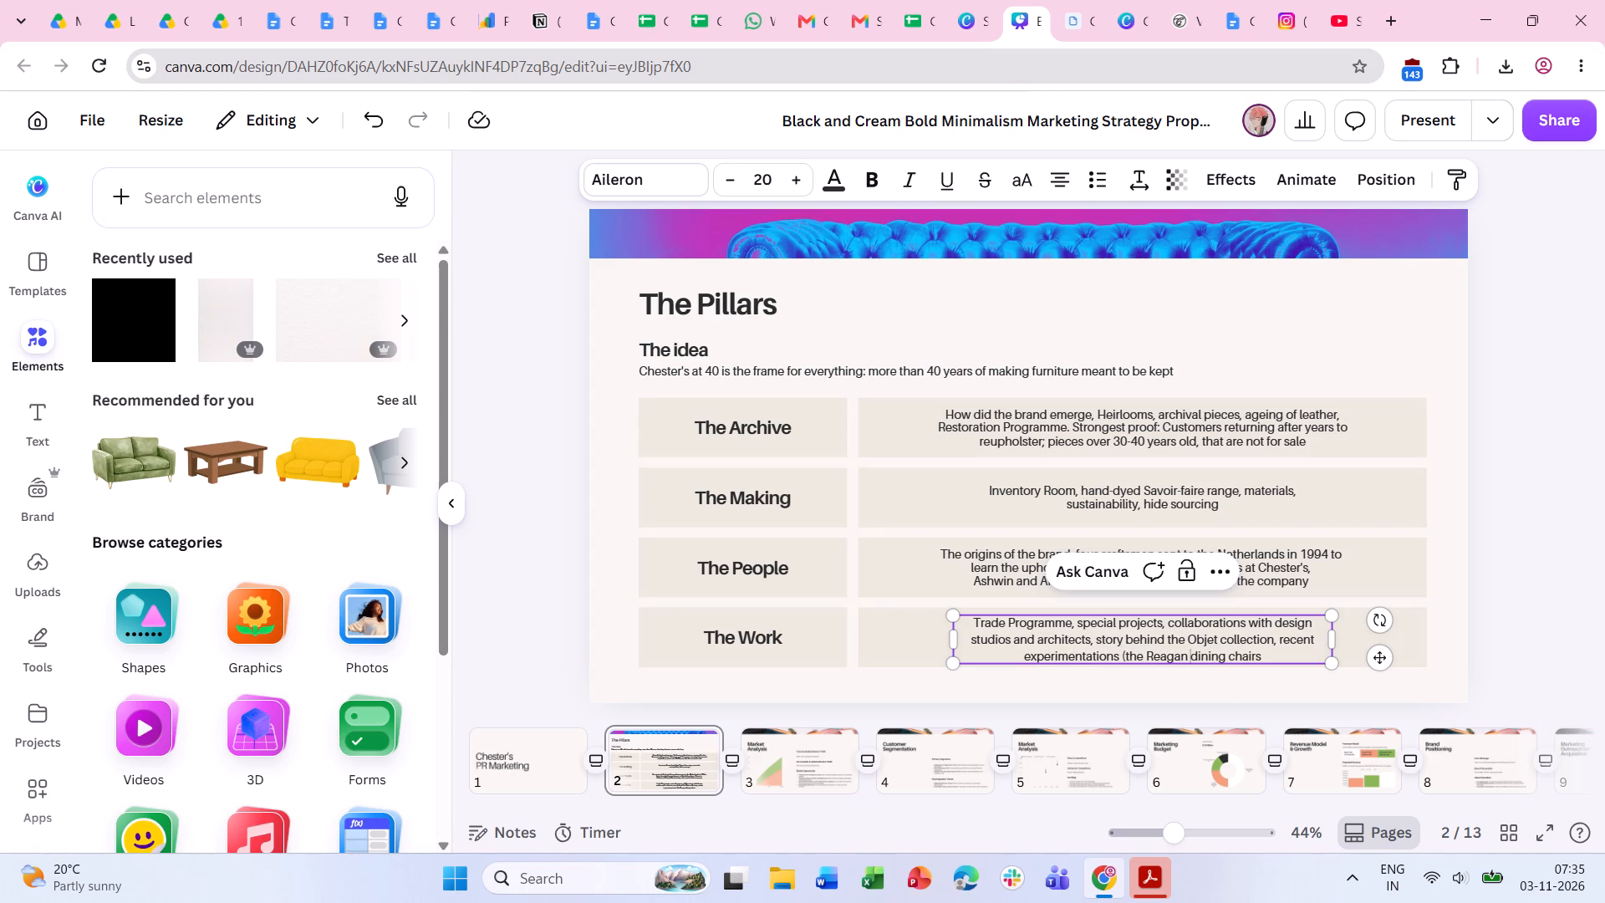
{"action": "key", "text": "Right"}
{"action": "key", "text": "Right"}
{"action": "key", "text": "Right"}
{"action": "key", "text": "Right"}
{"action": "key", "text": "Right"}
{"action": "key", "text": "Right"}
{"action": "key", "text": "Right"}
{"action": "key", "text": "Right"}
{"action": "key", "text": "Right"}
{"action": "key", "text": "Right"}
{"action": "key", "text": "Right"}
{"action": "key", "text": "Right"}
{"action": "key", "text": "Right"}
{"action": "key", "text": "Right"}
{"action": "key", "text": "shift+parenright"}
{"action": "left_click", "coordinate": [1546, 597]}
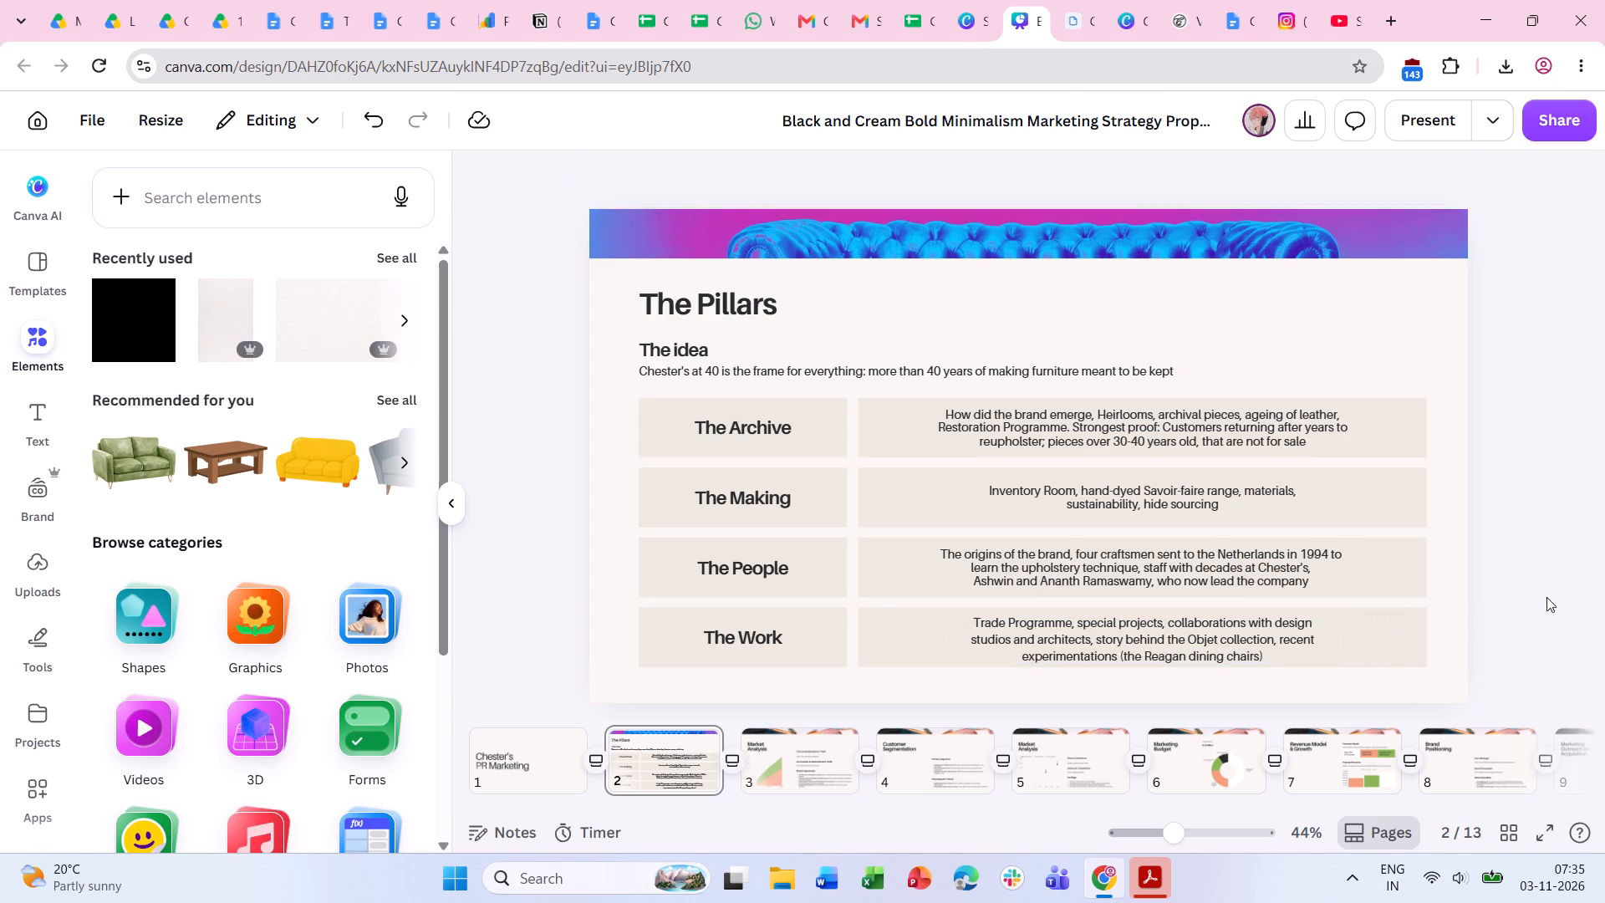
Set the line spacing of The Work row's text to 1.1.
{"action": "left_click", "coordinate": [1093, 635]}
{"action": "left_click", "coordinate": [1144, 182]}
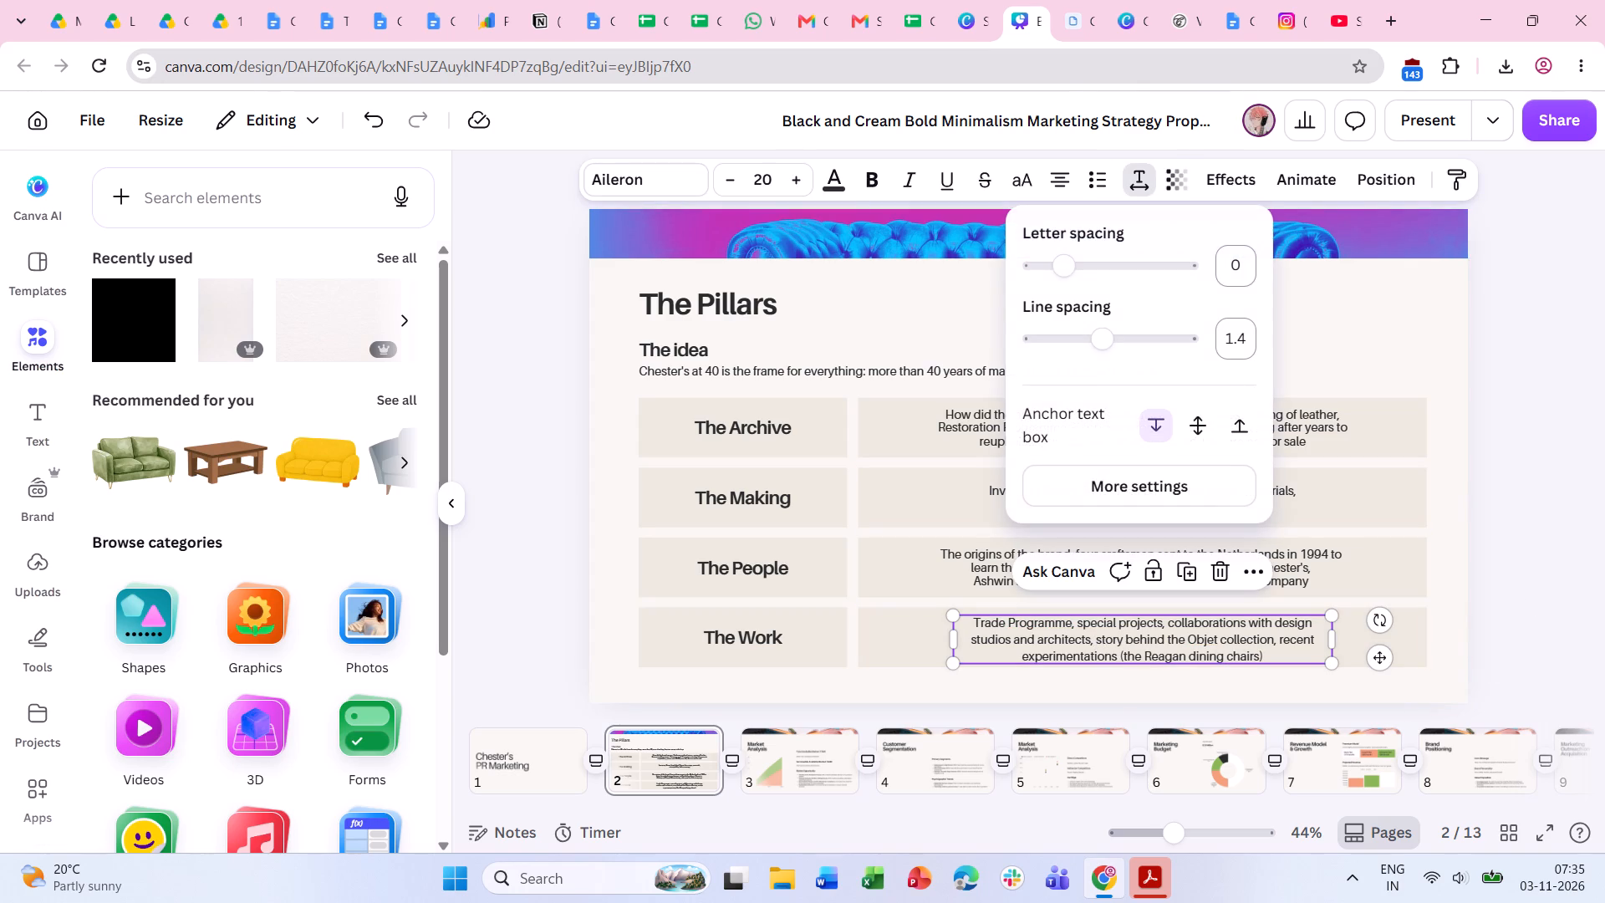
{"action": "left_click", "coordinate": [1235, 339]}
{"action": "type", "text": "1.1"}
{"action": "key", "text": "Return"}
{"action": "left_click", "coordinate": [1547, 433]}
{"action": "left_click", "coordinate": [1598, 655]}
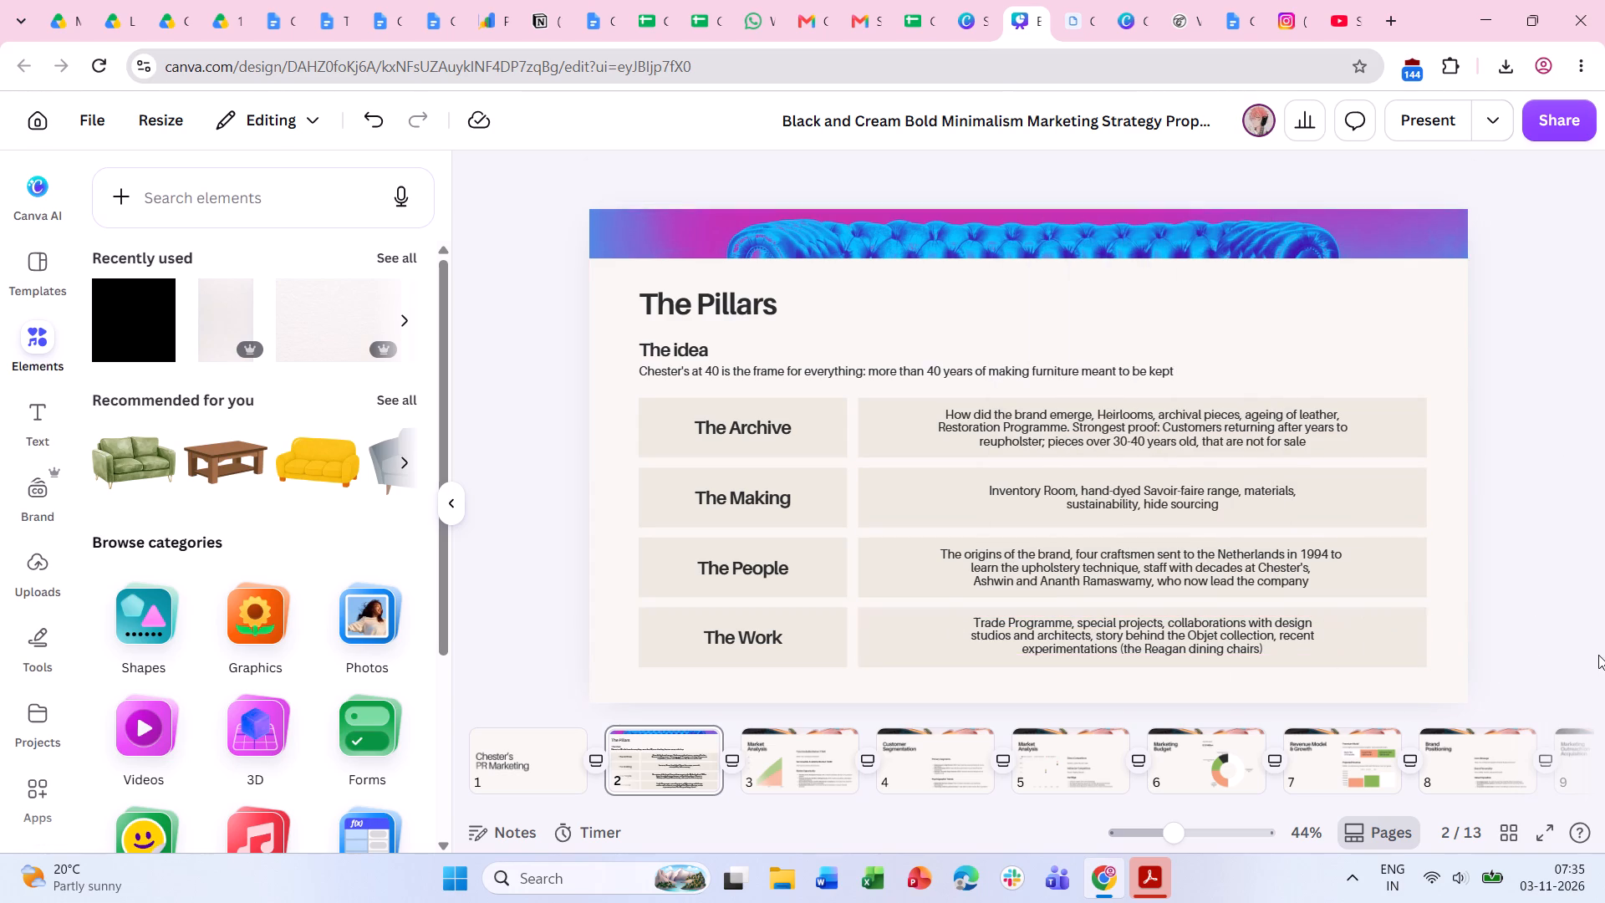
Widen The Work row's text box on both sides so its text fits on two lines, and centre it in the row's box.
{"action": "left_click", "coordinate": [1109, 639]}
{"action": "left_click_drag", "start_coordinate": [952, 638], "coordinate": [880, 641]}
{"action": "left_click_drag", "start_coordinate": [1337, 640], "coordinate": [1371, 639]}
{"action": "left_click_drag", "start_coordinate": [1213, 627], "coordinate": [1228, 635]}
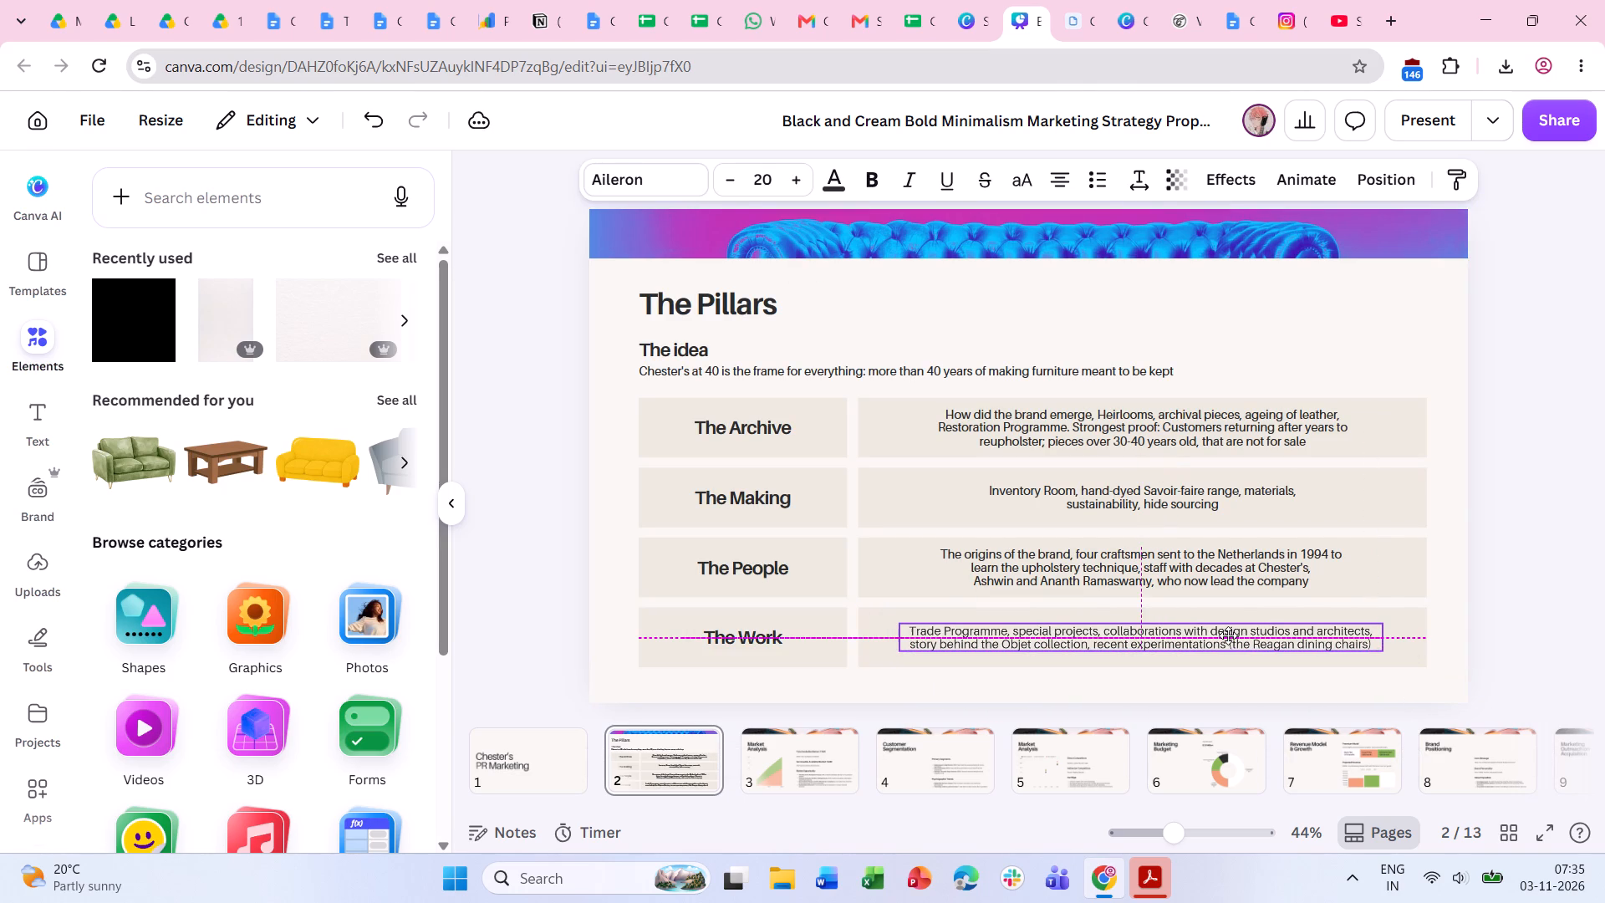
{"action": "left_click_drag", "start_coordinate": [1228, 635], "coordinate": [1234, 636]}
{"action": "left_click", "coordinate": [1528, 603]}
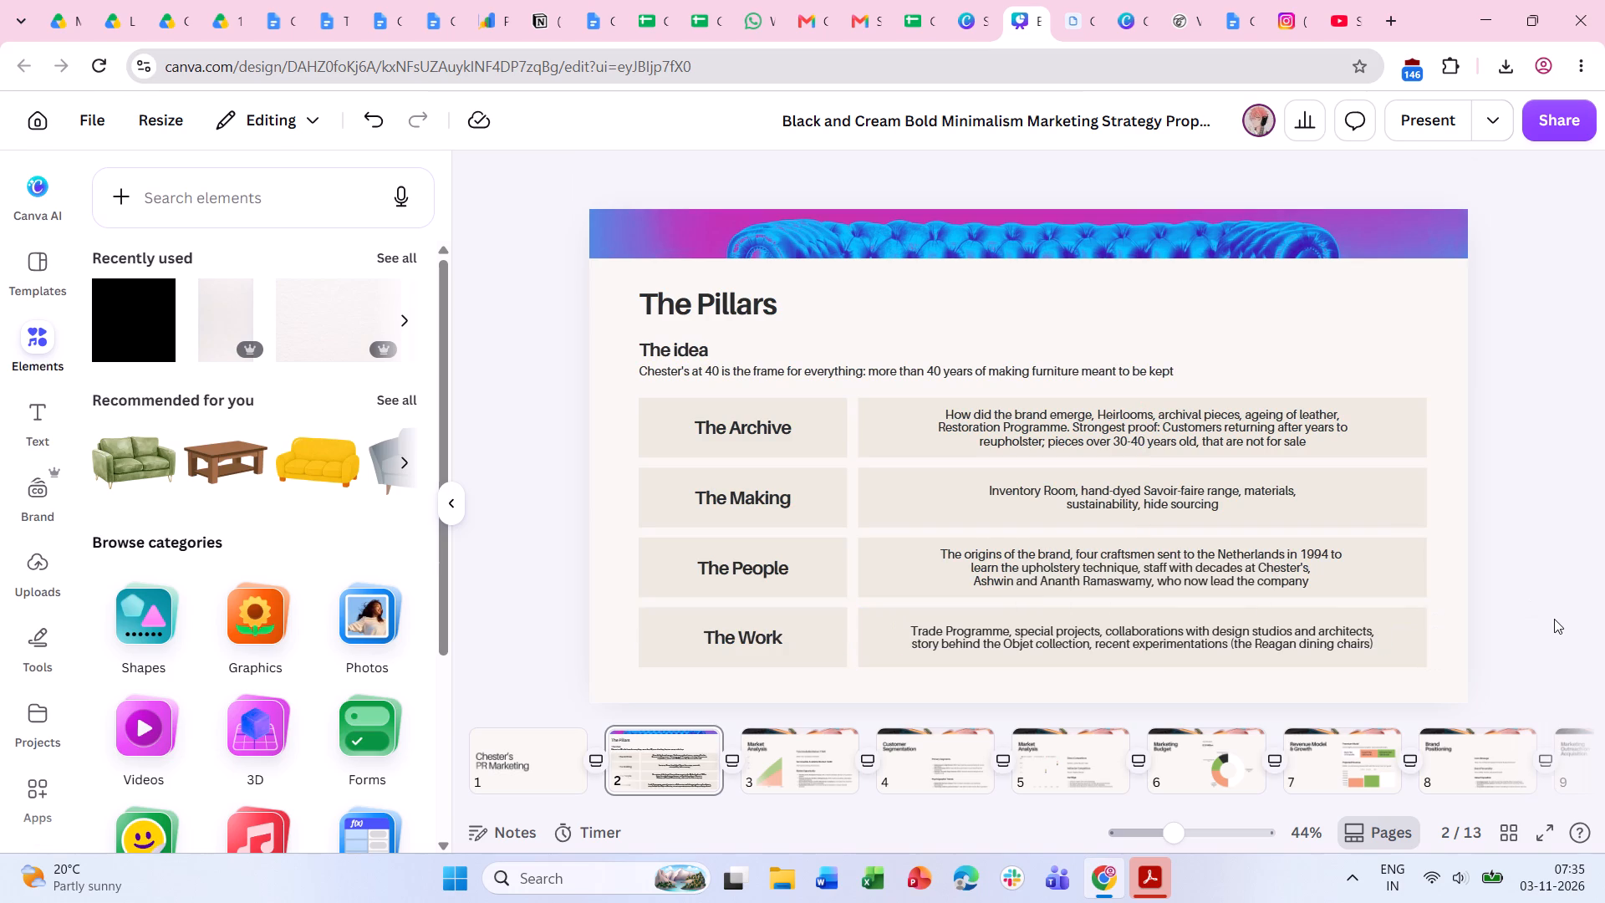
Duplicate The Pillars slide so the copy becomes page 3.
{"action": "left_click", "coordinate": [793, 784]}
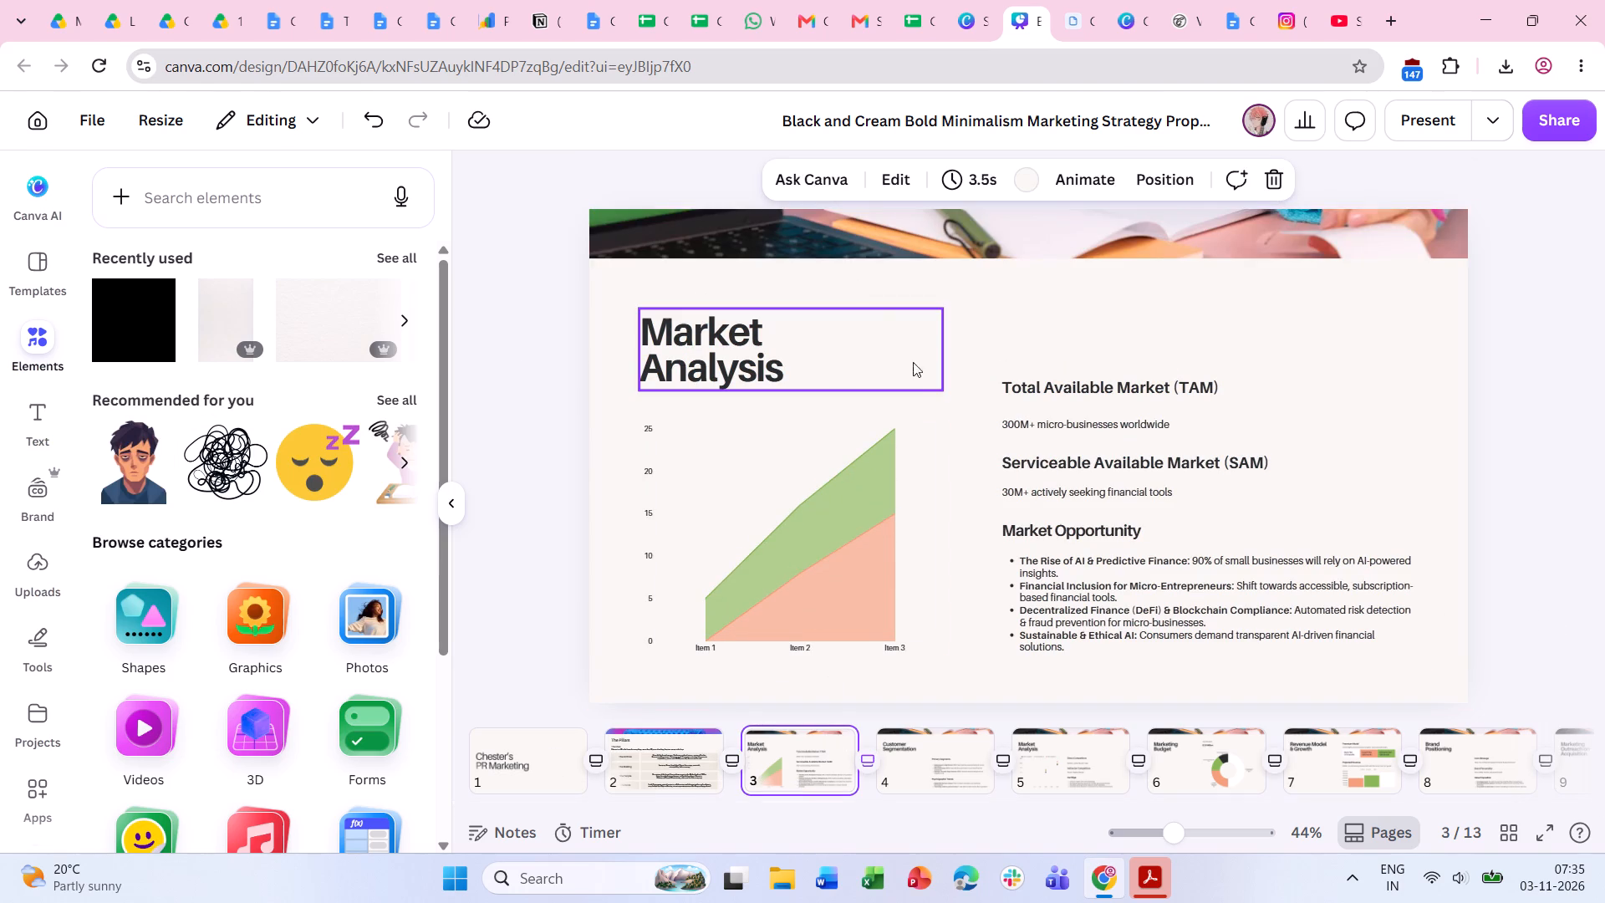
{"action": "left_click", "coordinate": [642, 749]}
{"action": "key", "text": "ctrl+d"}
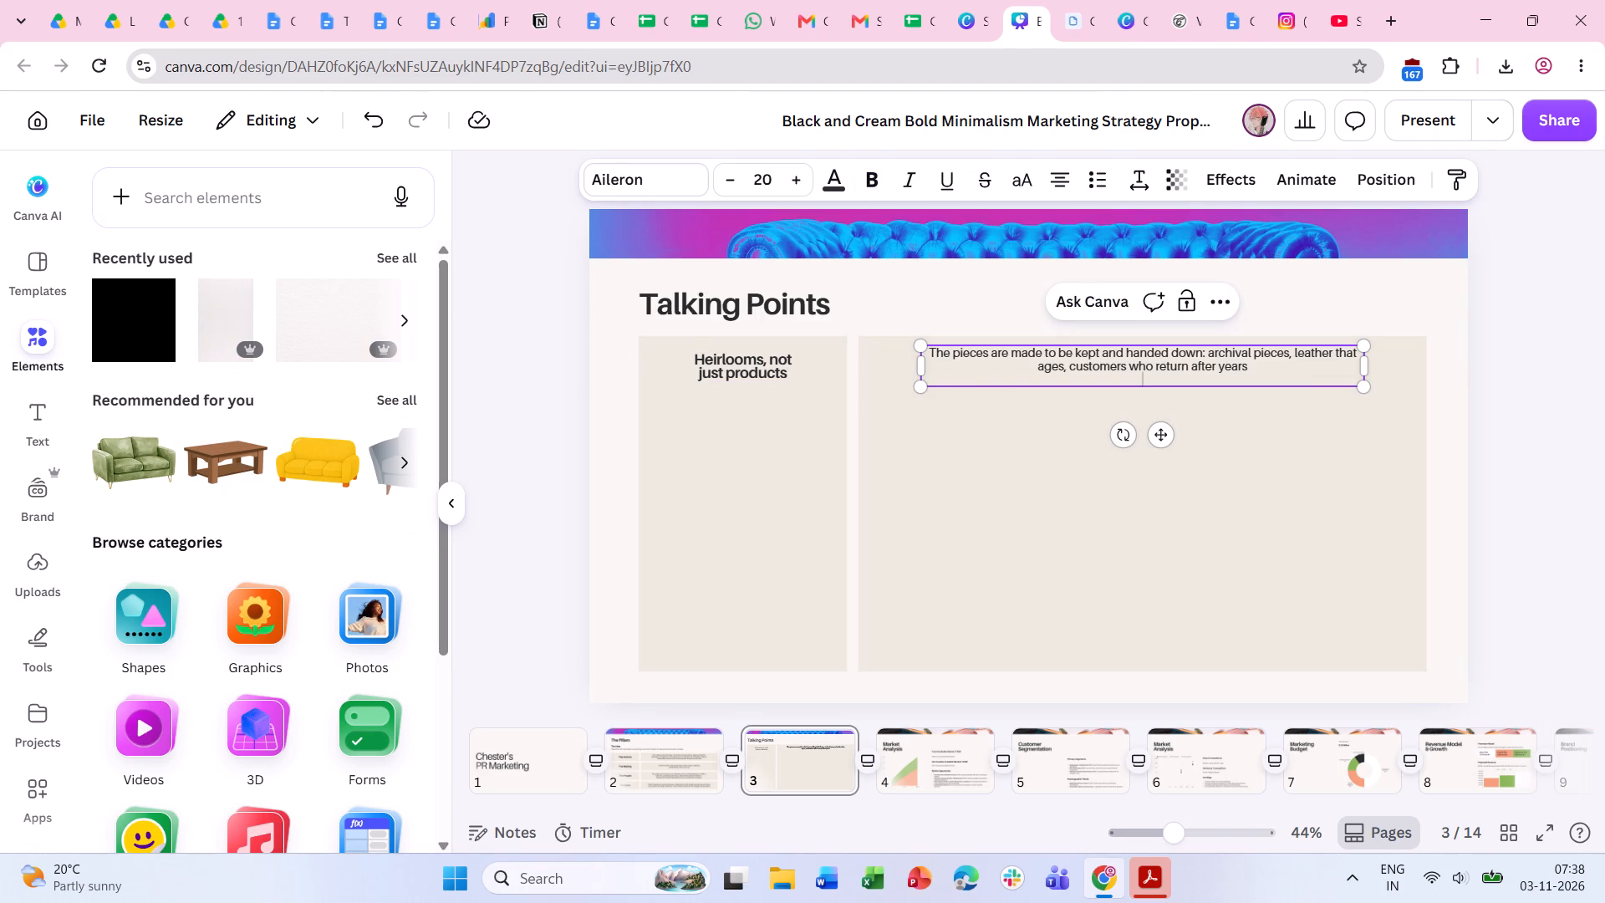
In the Heirlooms description, insert "focus on the" before "archival pieces" and "that we still keep and have not sold" after it.
{"action": "left_click", "coordinate": [1207, 355]}
{"action": "type", "text": "focus on the"}
{"action": "key", "text": "space"}
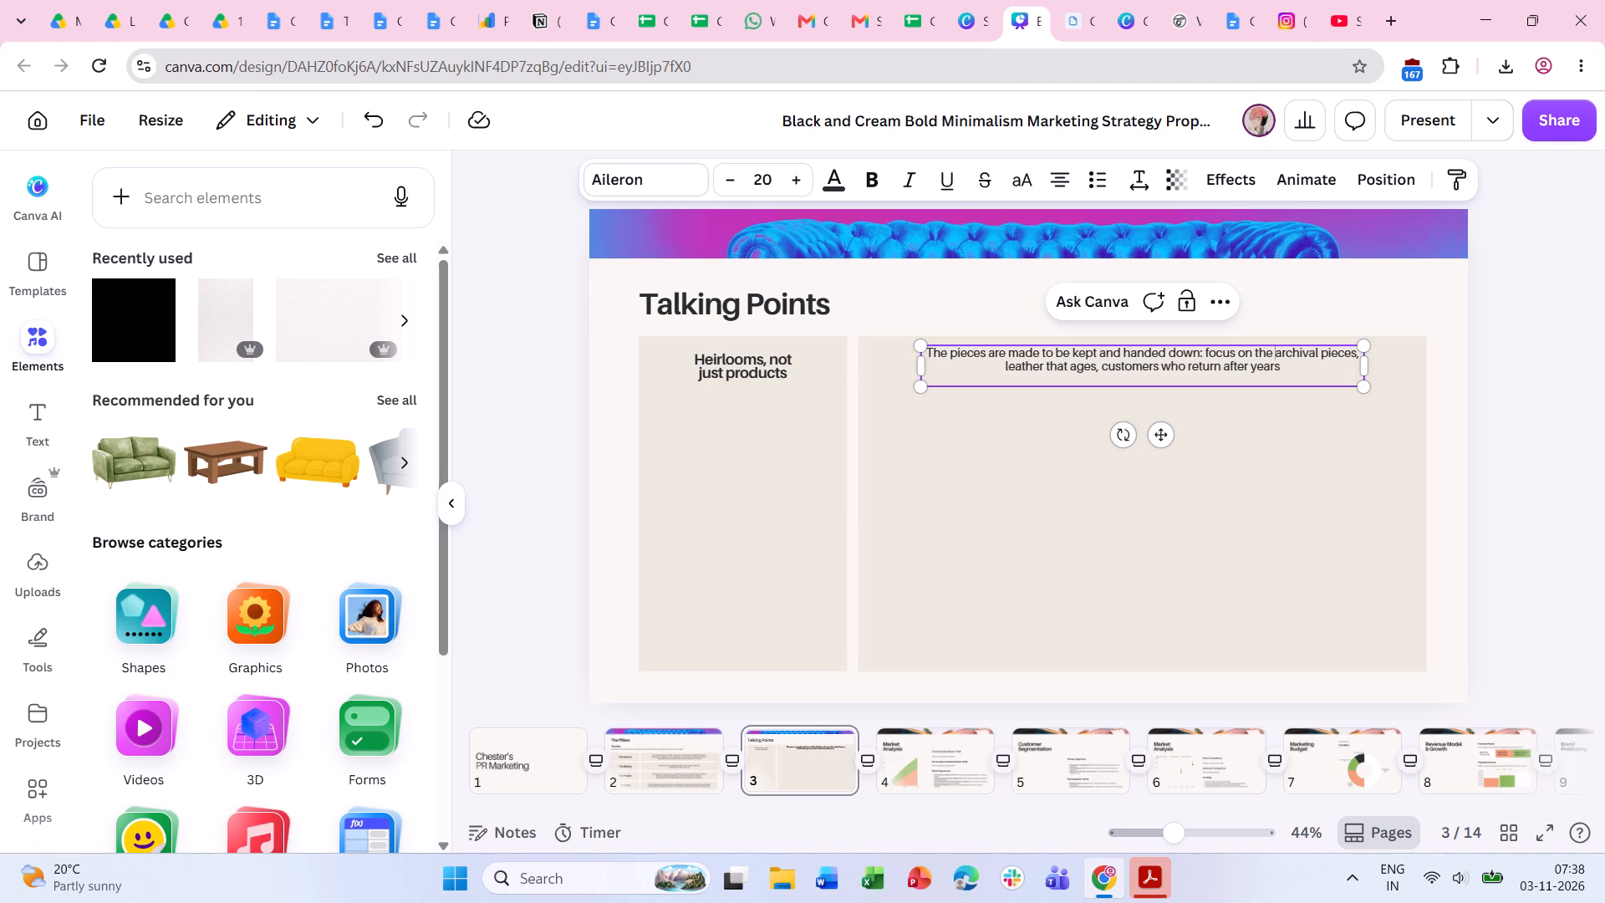
{"action": "left_click", "coordinate": [1354, 357]}
{"action": "key", "text": "space"}
{"action": "type", "text": "that"}
{"action": "key", "text": "space"}
{"action": "type", "text": "we still keep"}
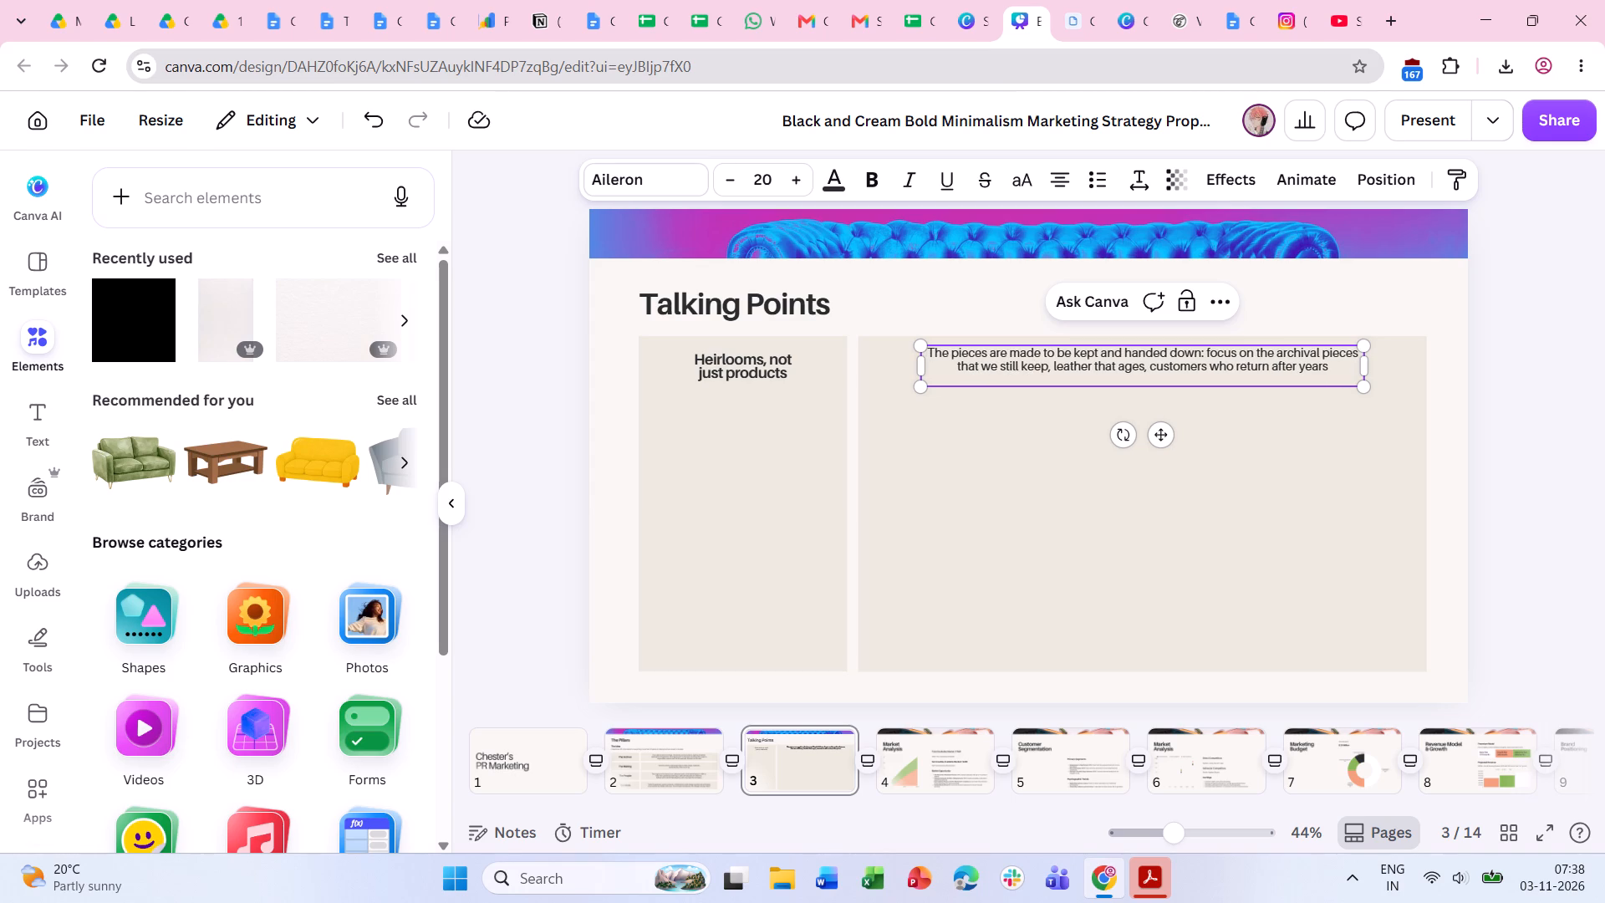
{"action": "key", "text": "space"}
{"action": "type", "text": "and have not sold"}
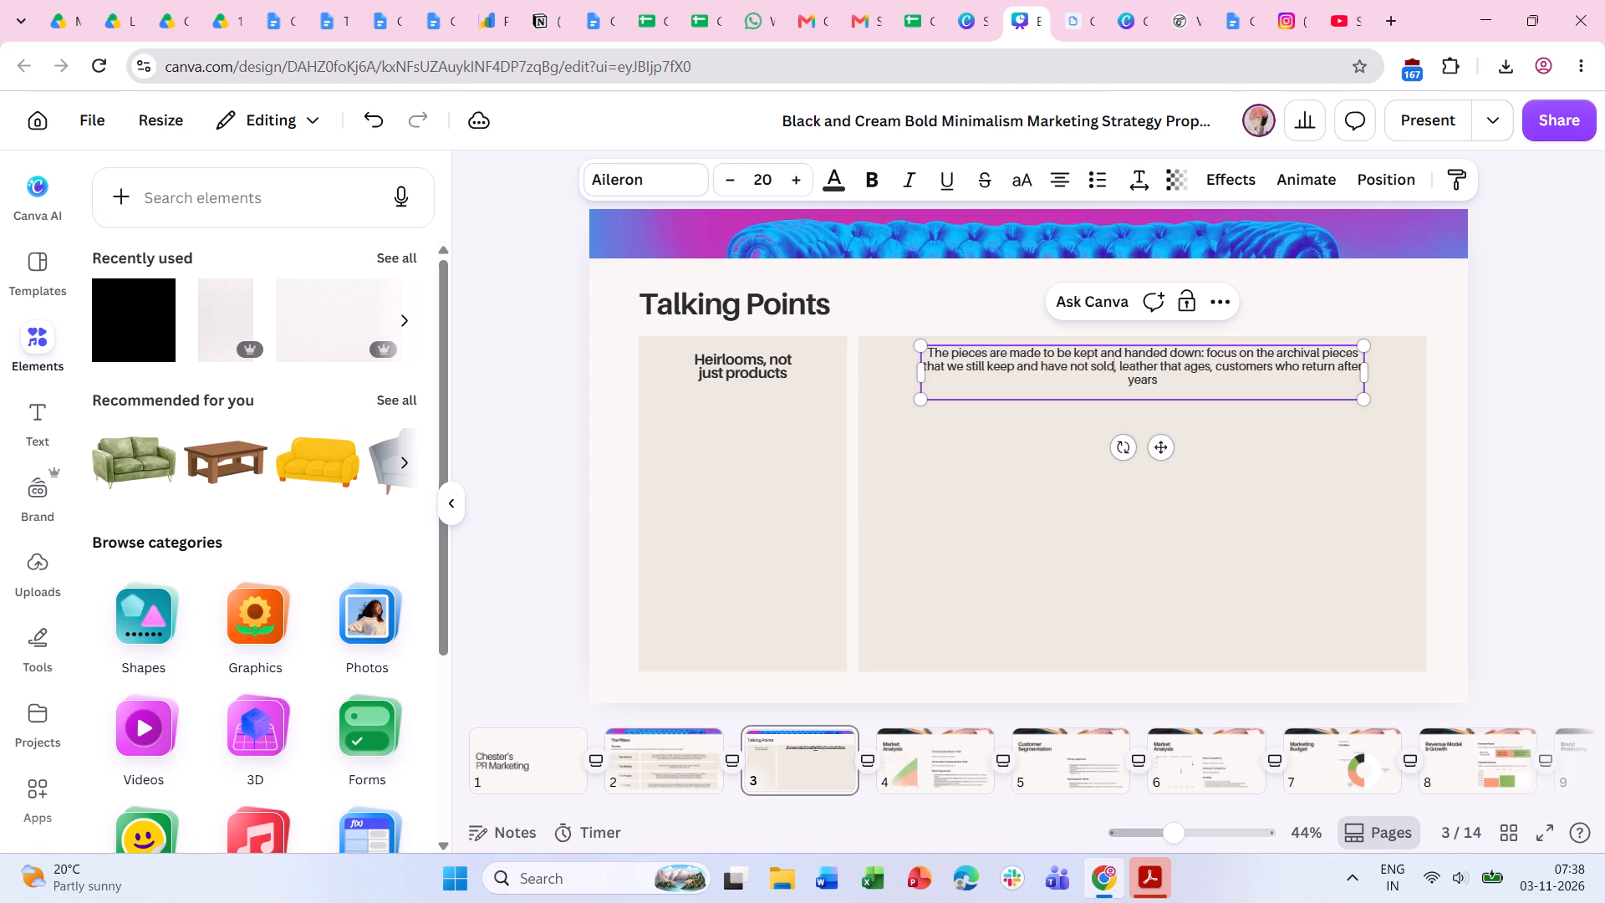
Remove the description's trailing blank line and end its last sentence with "to reupholster their furniture".
{"action": "left_click", "coordinate": [1288, 386]}
{"action": "key", "text": "BackSpace"}
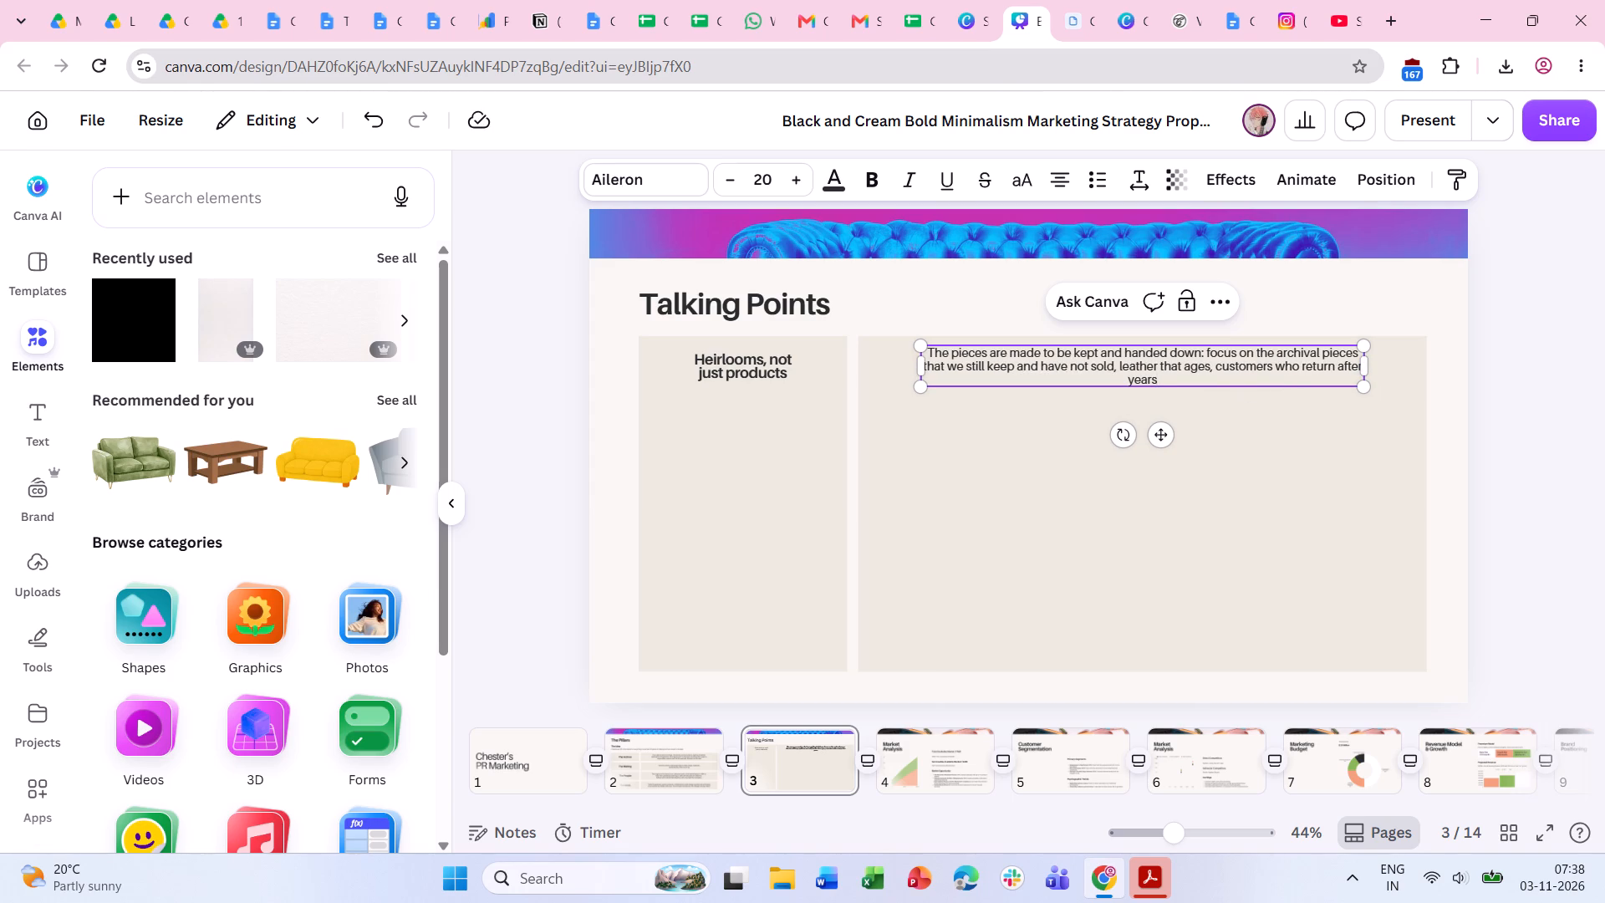
{"action": "key", "text": "space"}
{"action": "type", "text": "to re"}
{"action": "type", "text": "upholster their"}
{"action": "key", "text": "space"}
{"action": "type", "text": "furniture"}
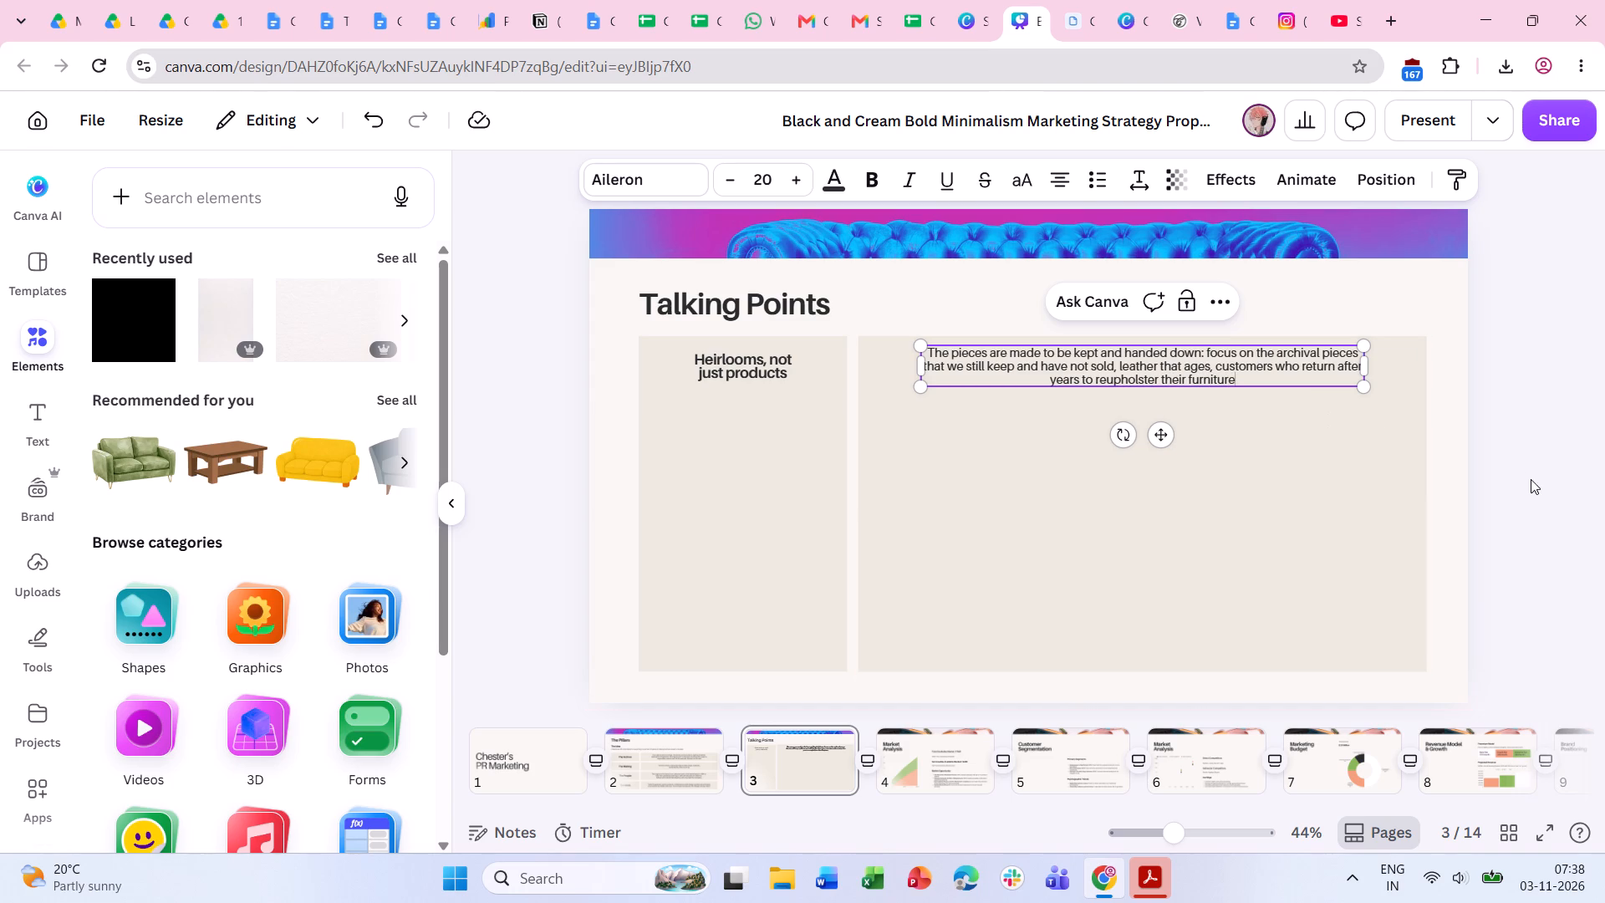
{"action": "left_click", "coordinate": [1525, 471]}
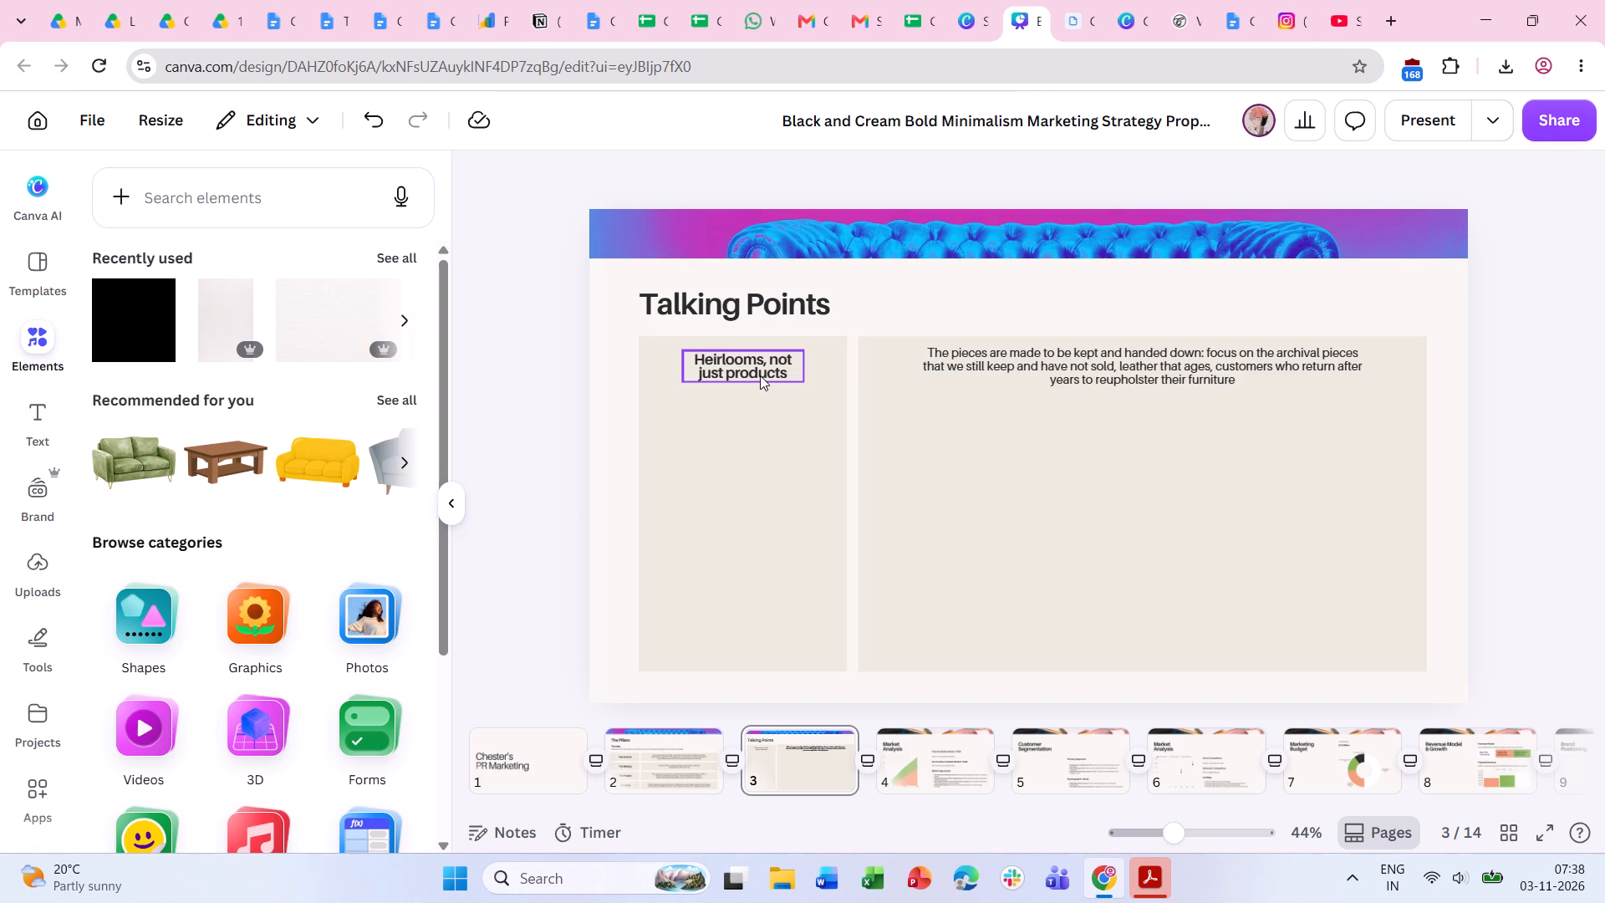
Shorten both background boxes of the Heirlooms row together so they end just below the three-line description.
{"action": "left_click", "coordinate": [777, 440]}
{"action": "left_click", "coordinate": [994, 518], "text": "shift"}
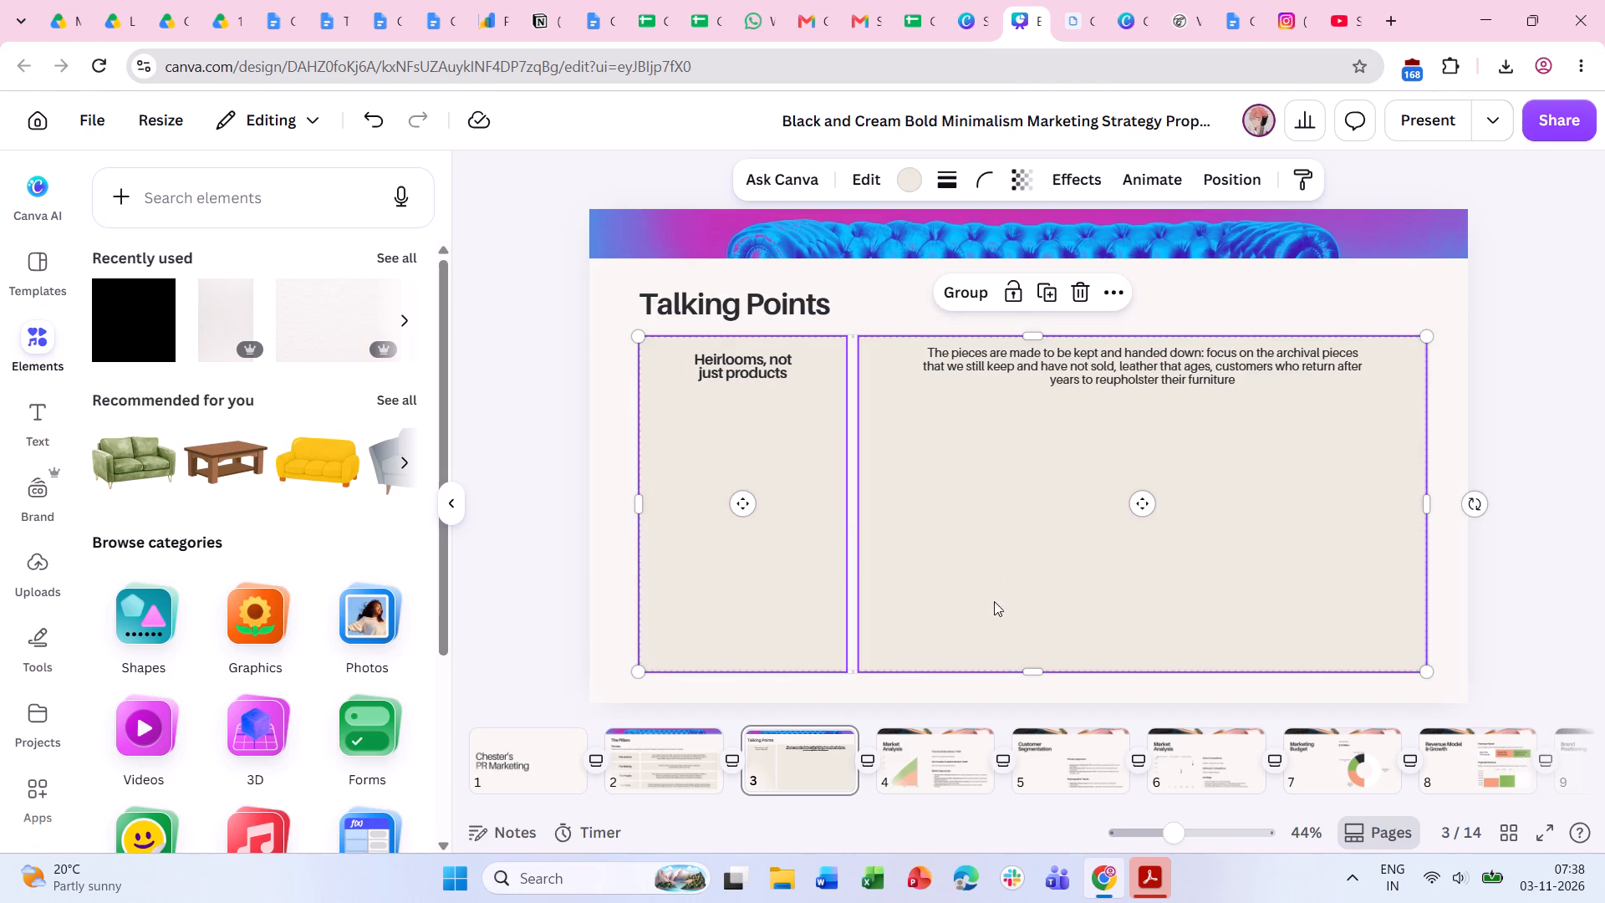
{"action": "left_click_drag", "start_coordinate": [1037, 673], "coordinate": [1036, 402]}
{"action": "left_click", "coordinate": [1205, 481]}
Duplicate the whole Heirlooms row and place the copy directly beneath it, left-aligned, with a narrow gap similar to the one between the boxes.
{"action": "left_click_drag", "start_coordinate": [573, 354], "coordinate": [1243, 385]}
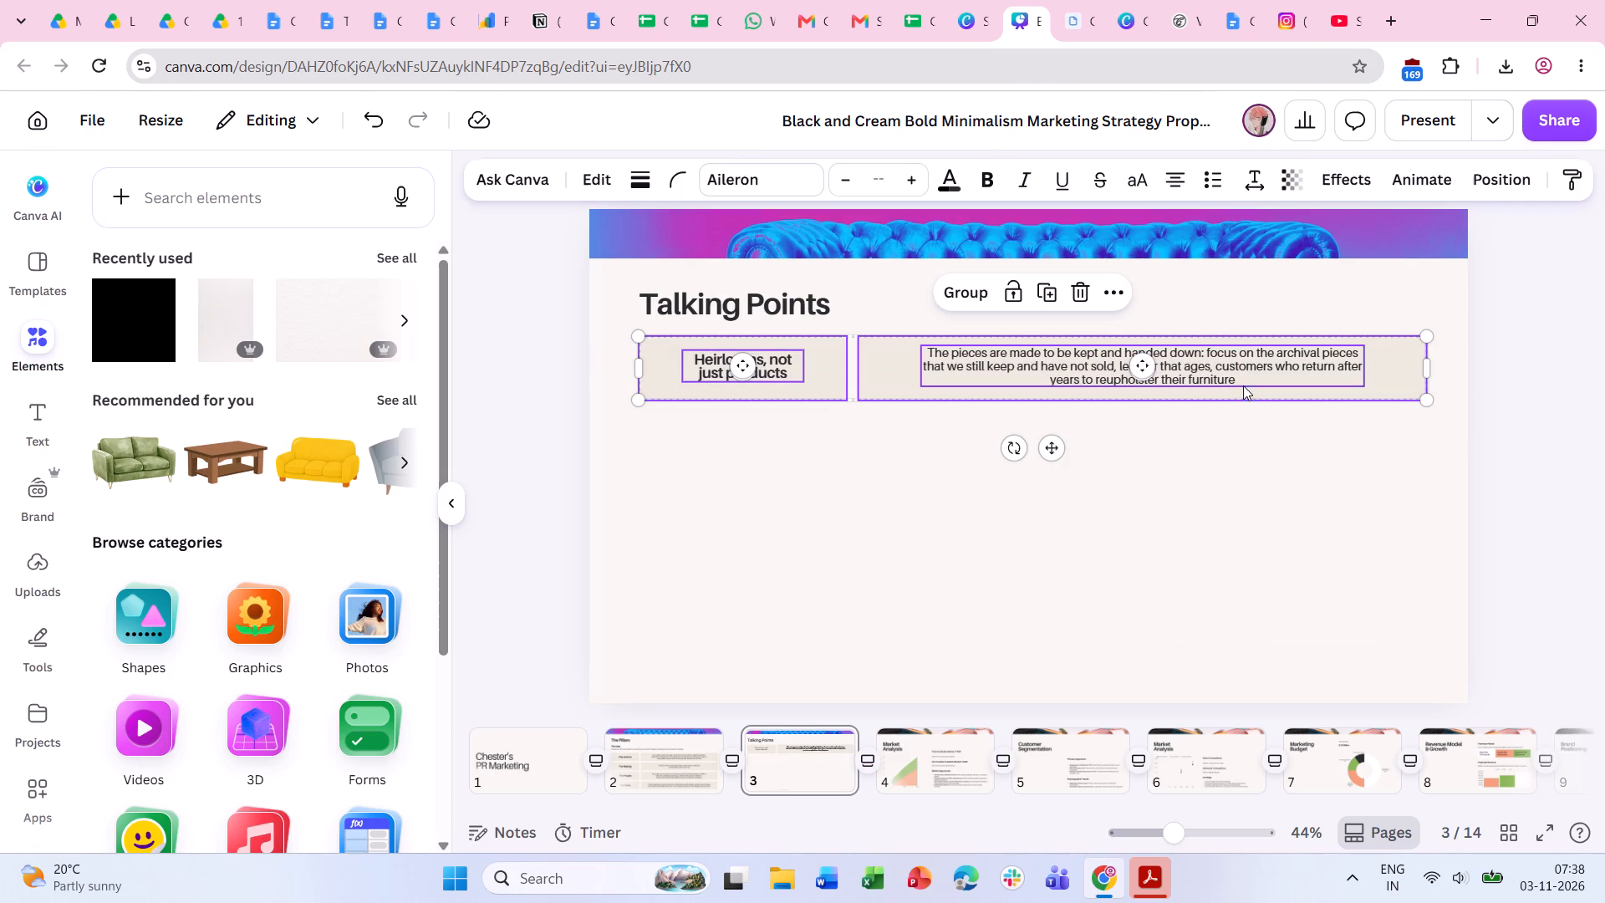
{"action": "key", "text": "ctrl+c"}
{"action": "key", "text": "ctrl+v"}
{"action": "left_click_drag", "start_coordinate": [1061, 375], "coordinate": [1055, 436]}
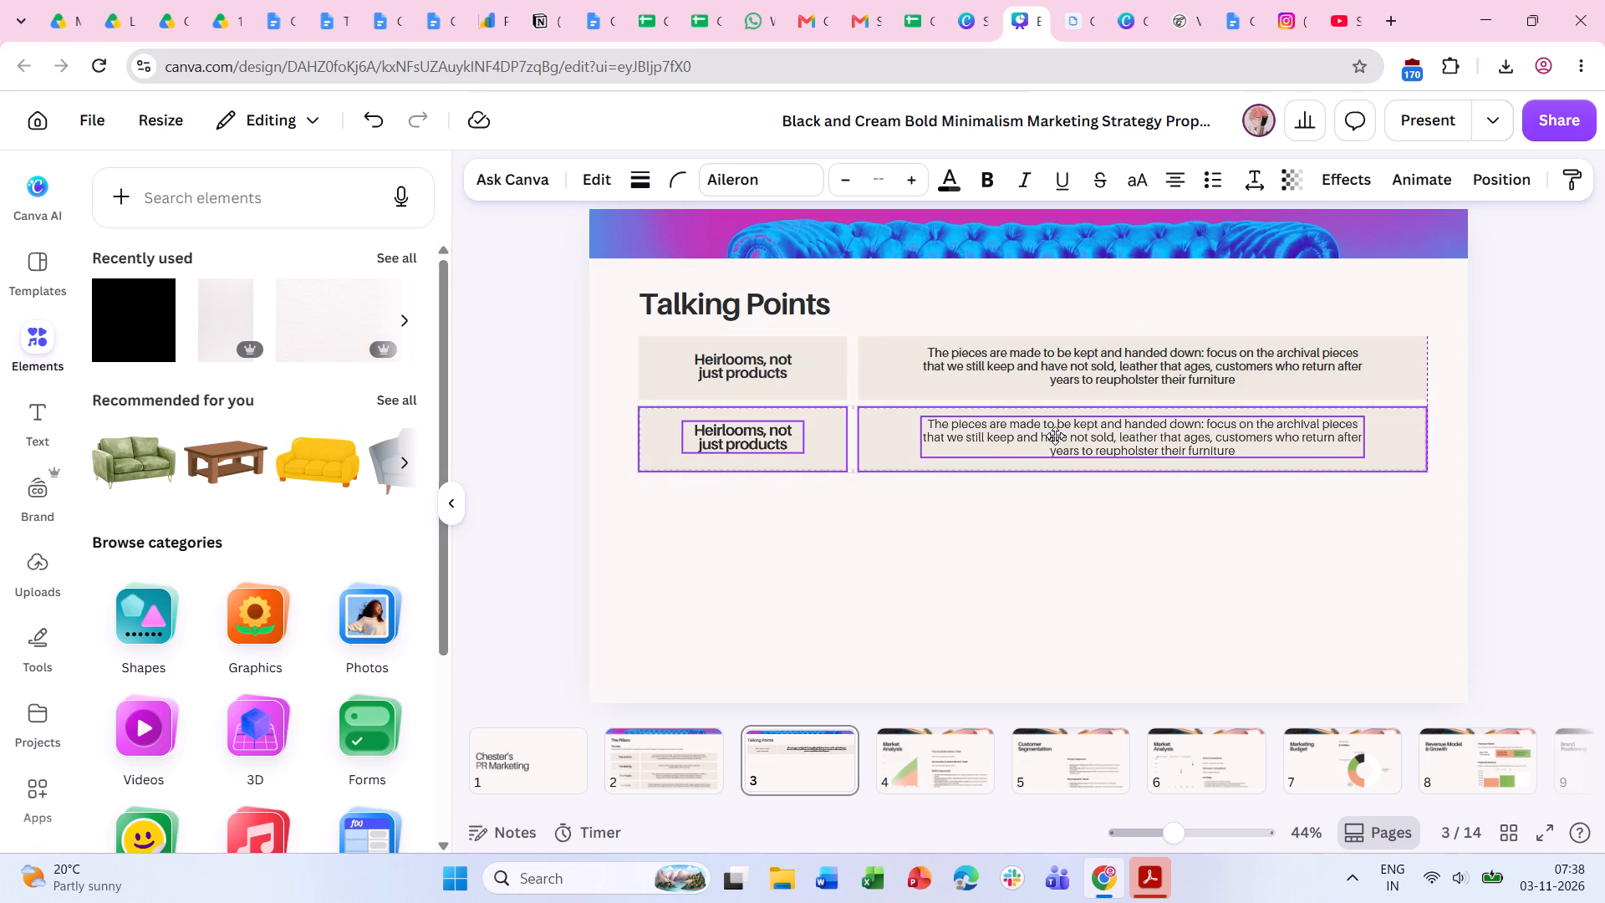
{"action": "left_click_drag", "start_coordinate": [1055, 436], "coordinate": [1052, 441]}
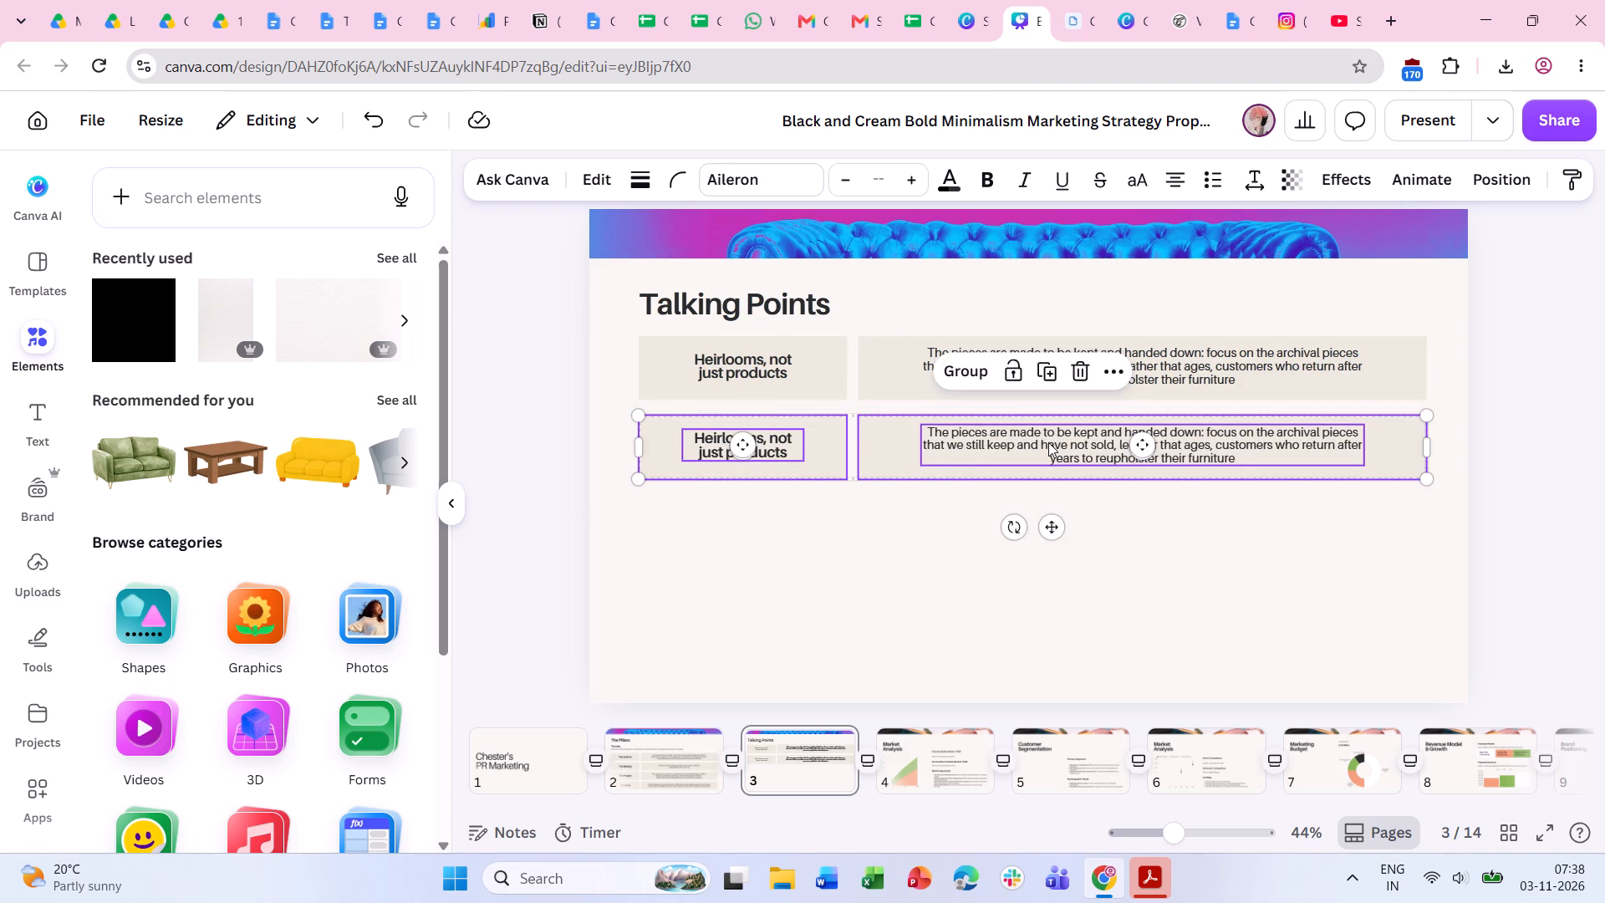
{"action": "key", "text": "Up"}
{"action": "key", "text": "Up"}
{"action": "key", "text": "Up"}
{"action": "key", "text": "Up"}
{"action": "key", "text": "Up"}
{"action": "key", "text": "Up"}
{"action": "key", "text": "Up"}
{"action": "key", "text": "Up"}
{"action": "key", "text": "Up"}
{"action": "key", "text": "Up"}
{"action": "key", "text": "Up"}
{"action": "key", "text": "Up"}
{"action": "key", "text": "Up"}
{"action": "key", "text": "Up"}
{"action": "key", "text": "Up"}
{"action": "key", "text": "Up"}
{"action": "key", "text": "Up"}
{"action": "key", "text": "Down"}
{"action": "key", "text": "Down"}
{"action": "key", "text": "Down"}
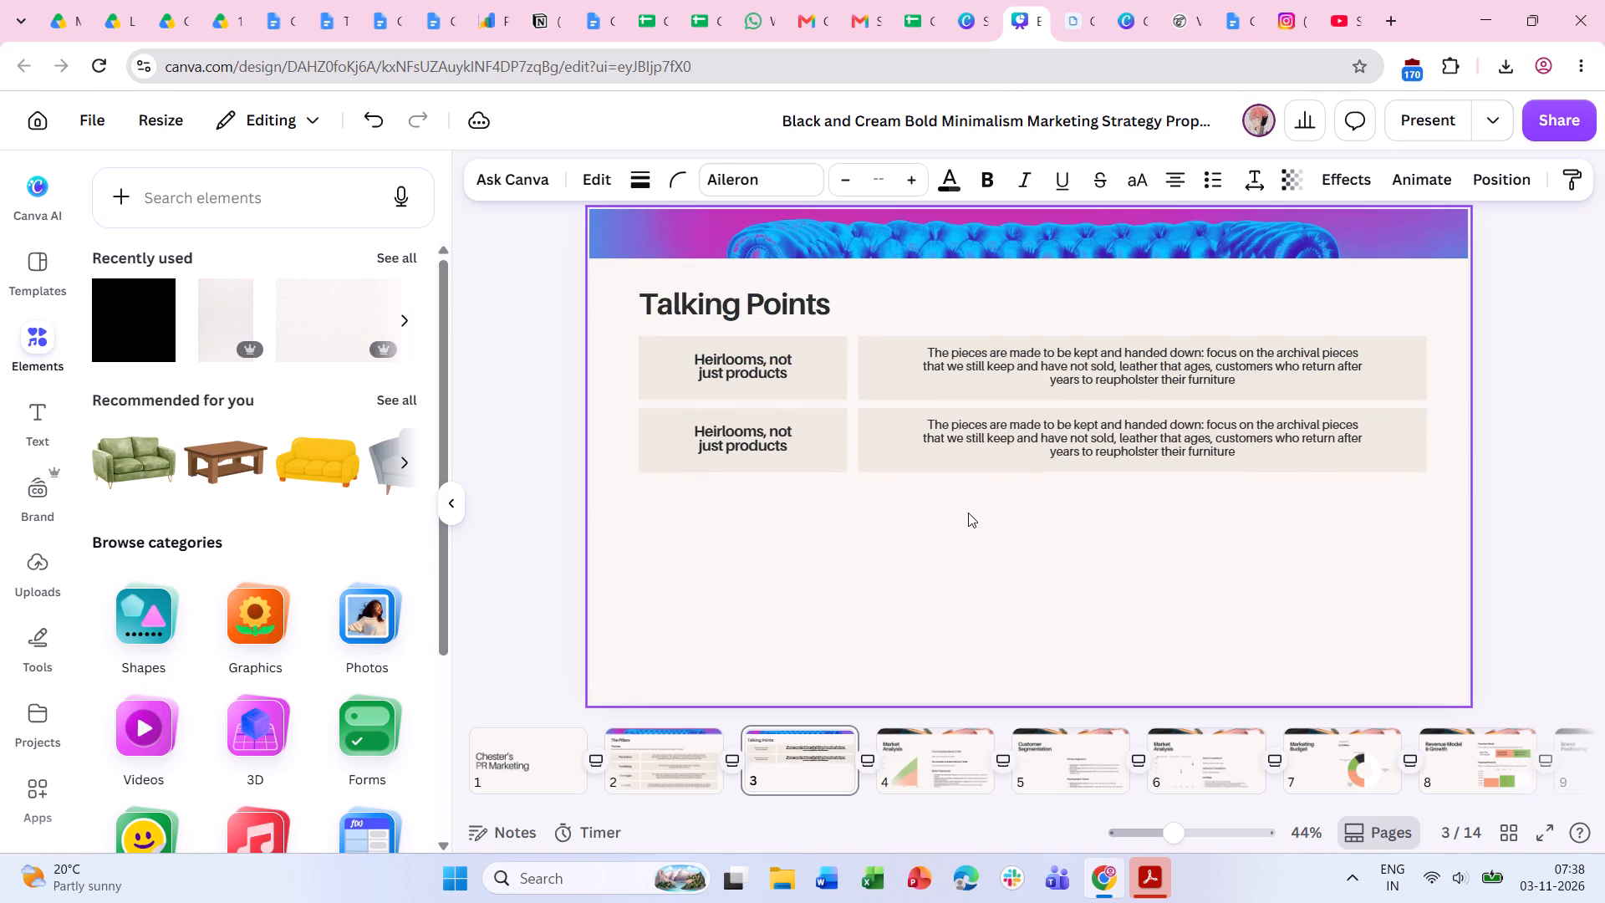
{"action": "key", "text": "Down"}
Add another copy of the Heirlooms row as a third row, aligned beneath the second with the same narrow gap.
{"action": "key", "text": "ctrl+v"}
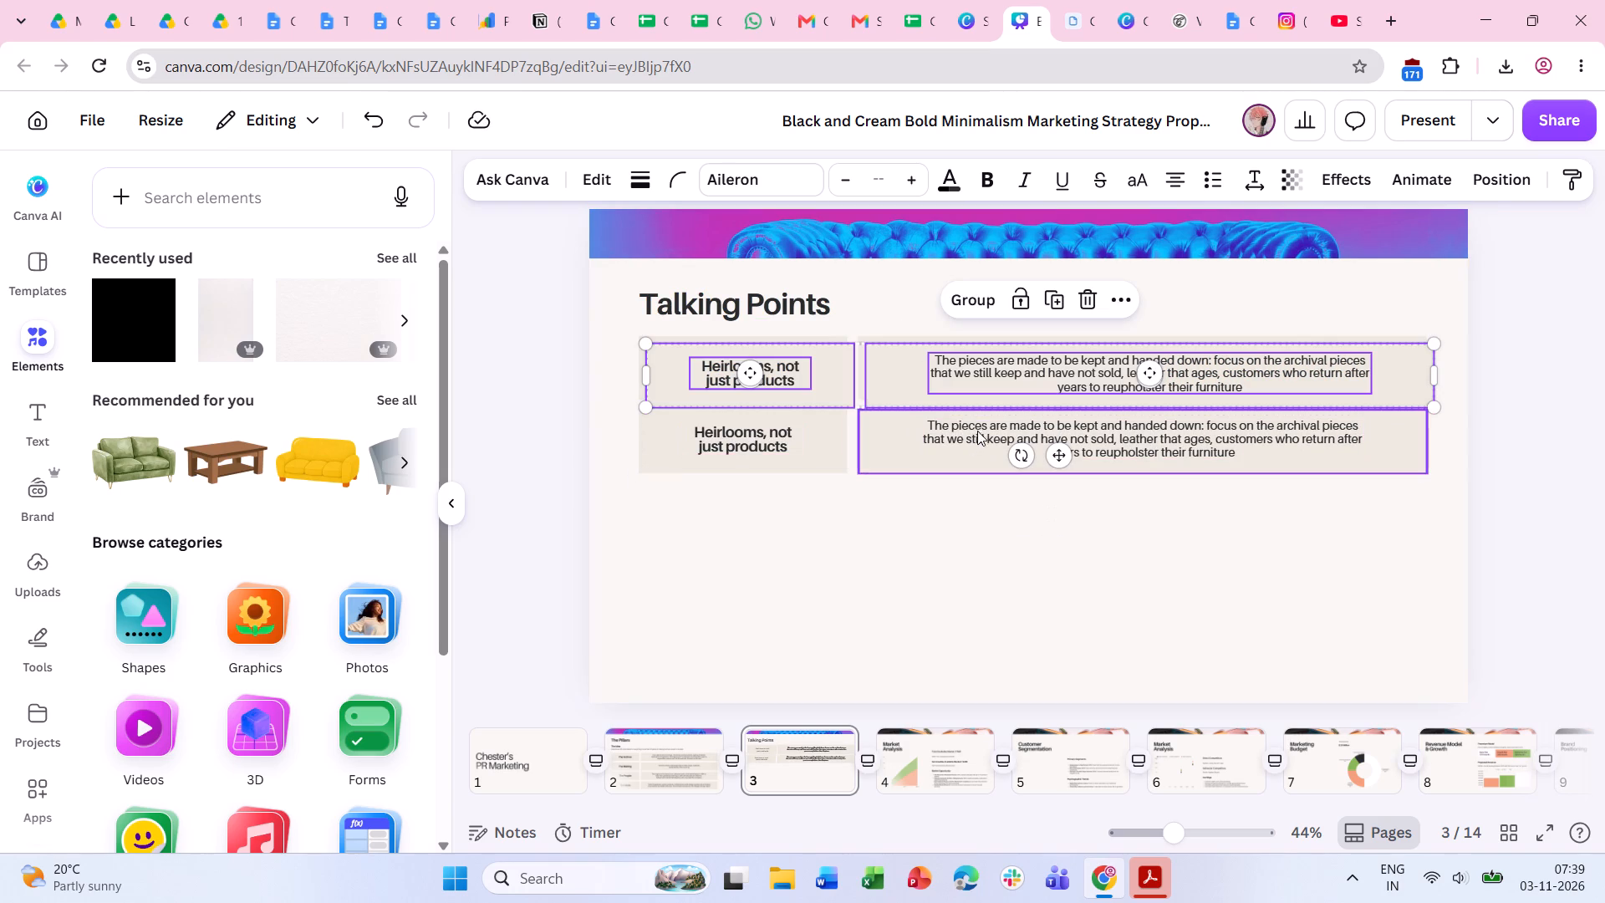
{"action": "left_click_drag", "start_coordinate": [975, 371], "coordinate": [971, 512]}
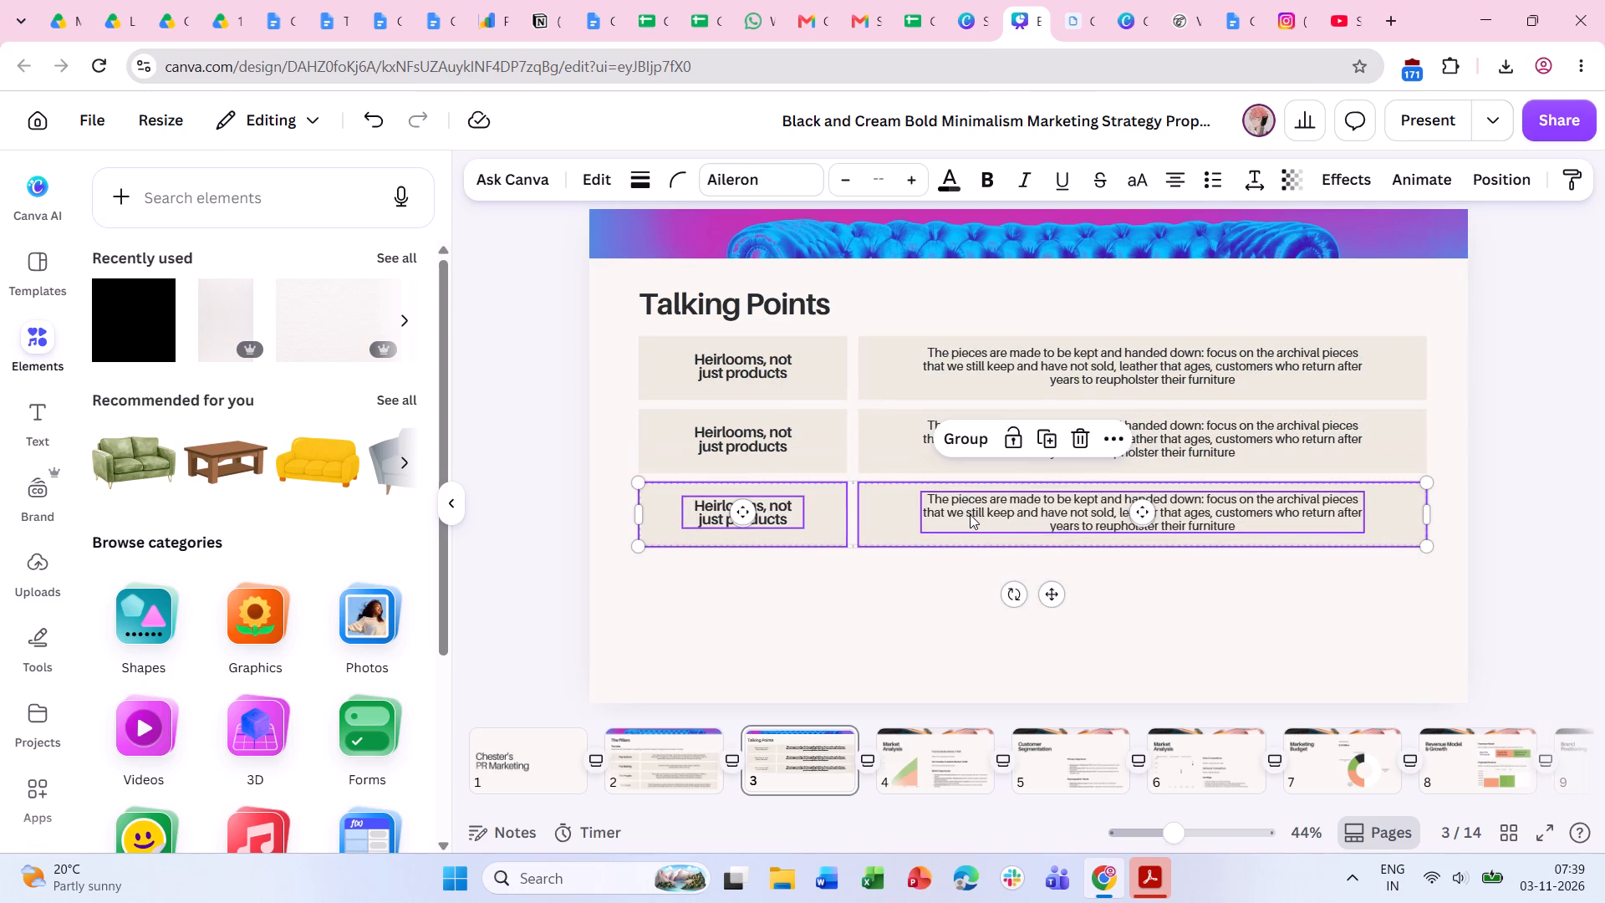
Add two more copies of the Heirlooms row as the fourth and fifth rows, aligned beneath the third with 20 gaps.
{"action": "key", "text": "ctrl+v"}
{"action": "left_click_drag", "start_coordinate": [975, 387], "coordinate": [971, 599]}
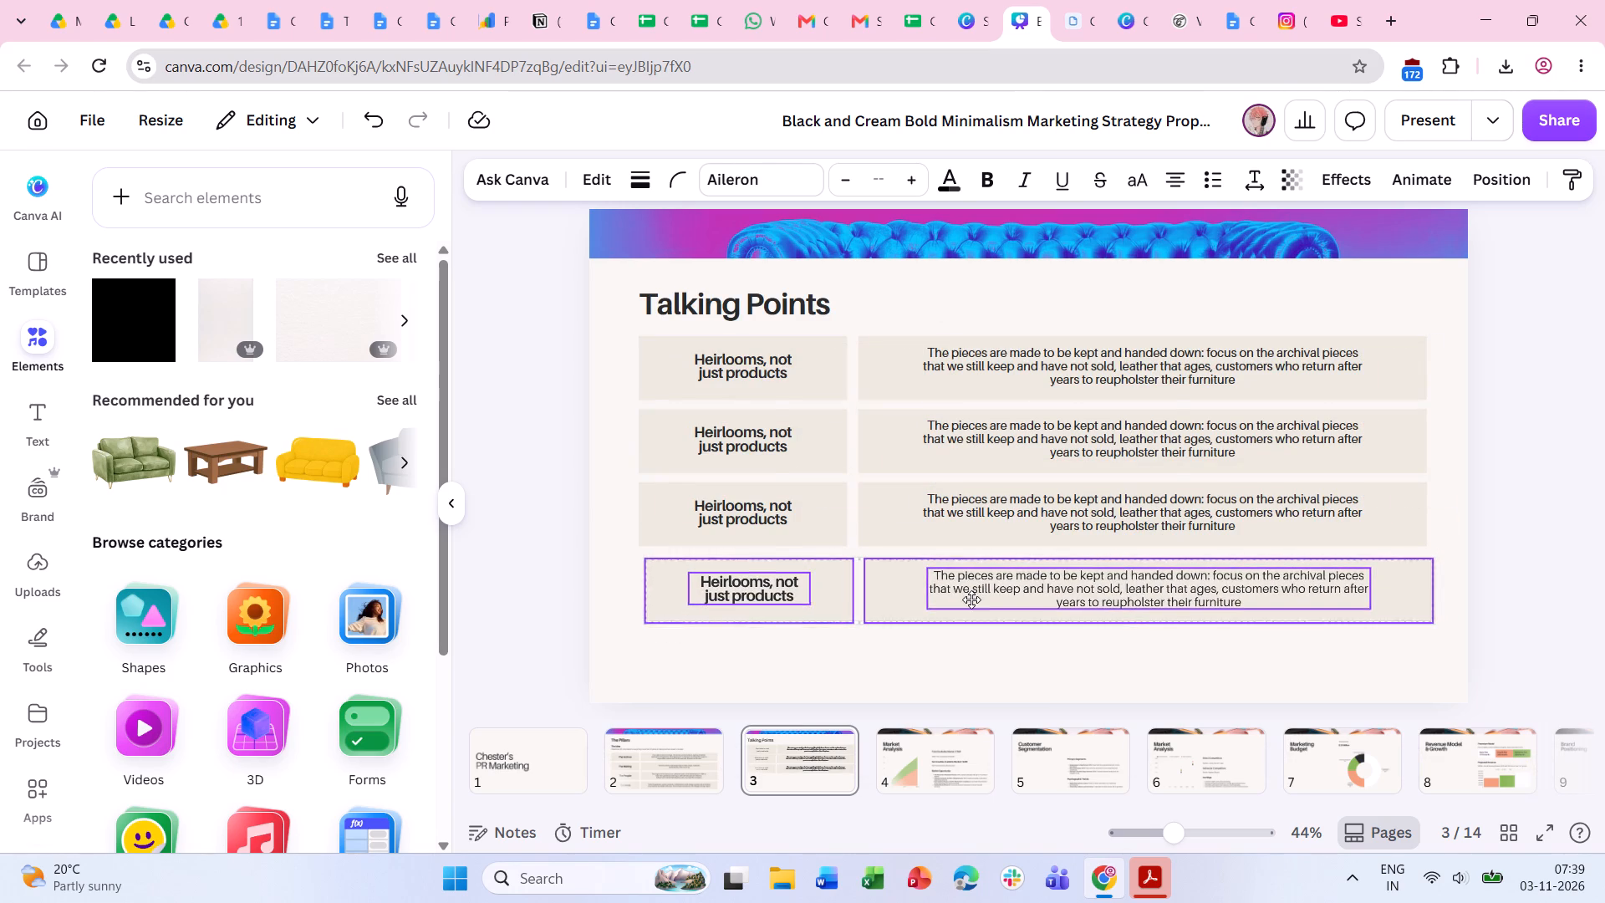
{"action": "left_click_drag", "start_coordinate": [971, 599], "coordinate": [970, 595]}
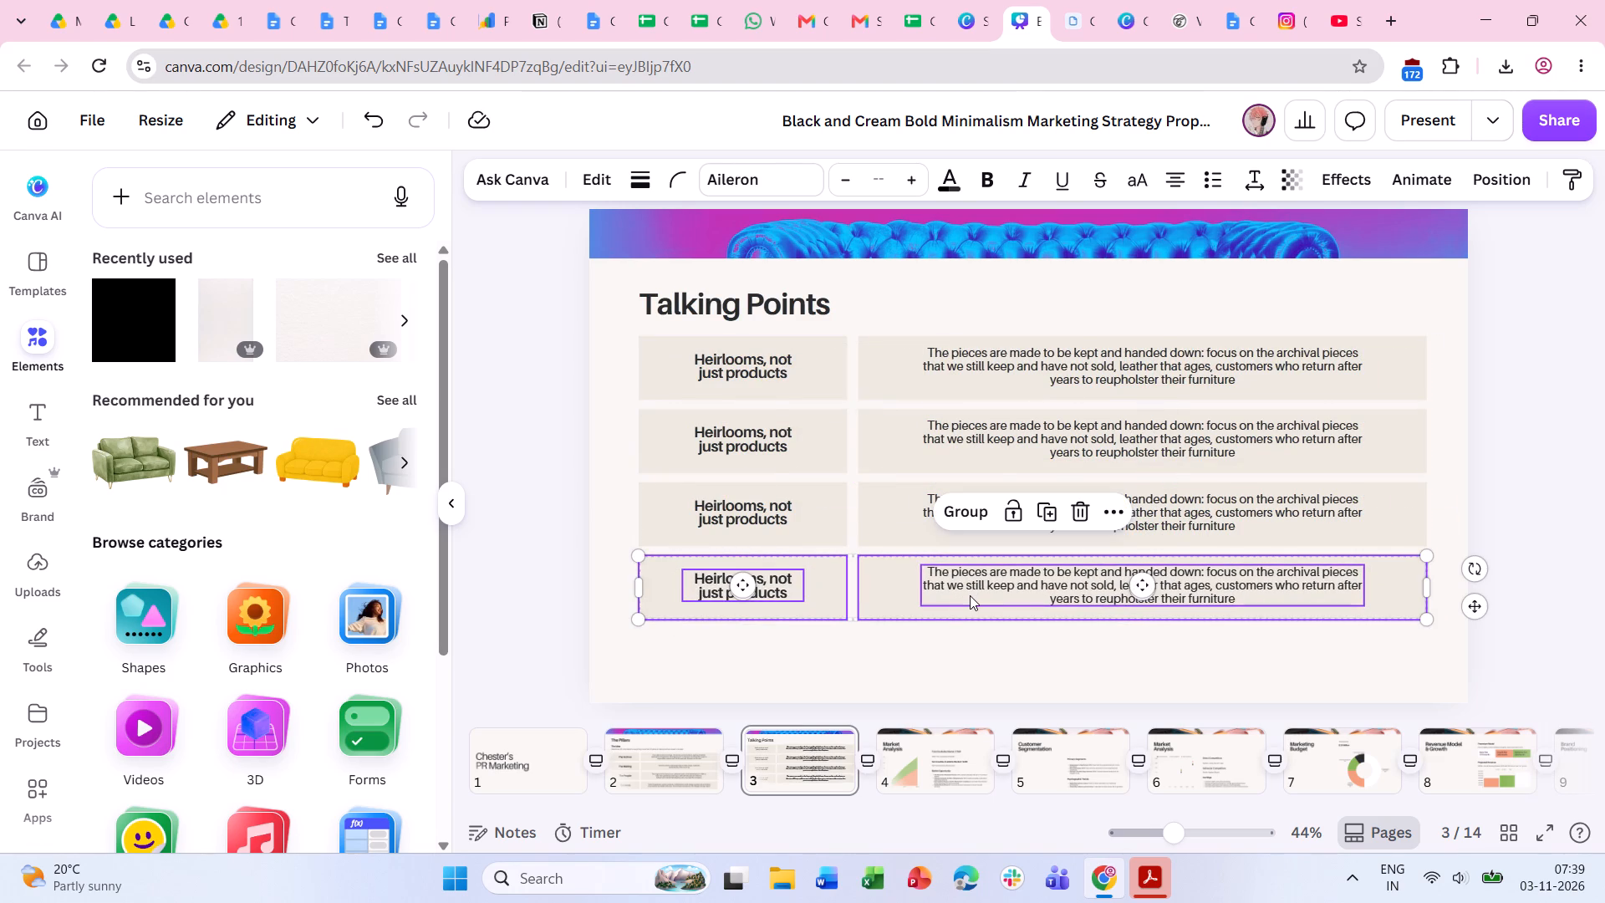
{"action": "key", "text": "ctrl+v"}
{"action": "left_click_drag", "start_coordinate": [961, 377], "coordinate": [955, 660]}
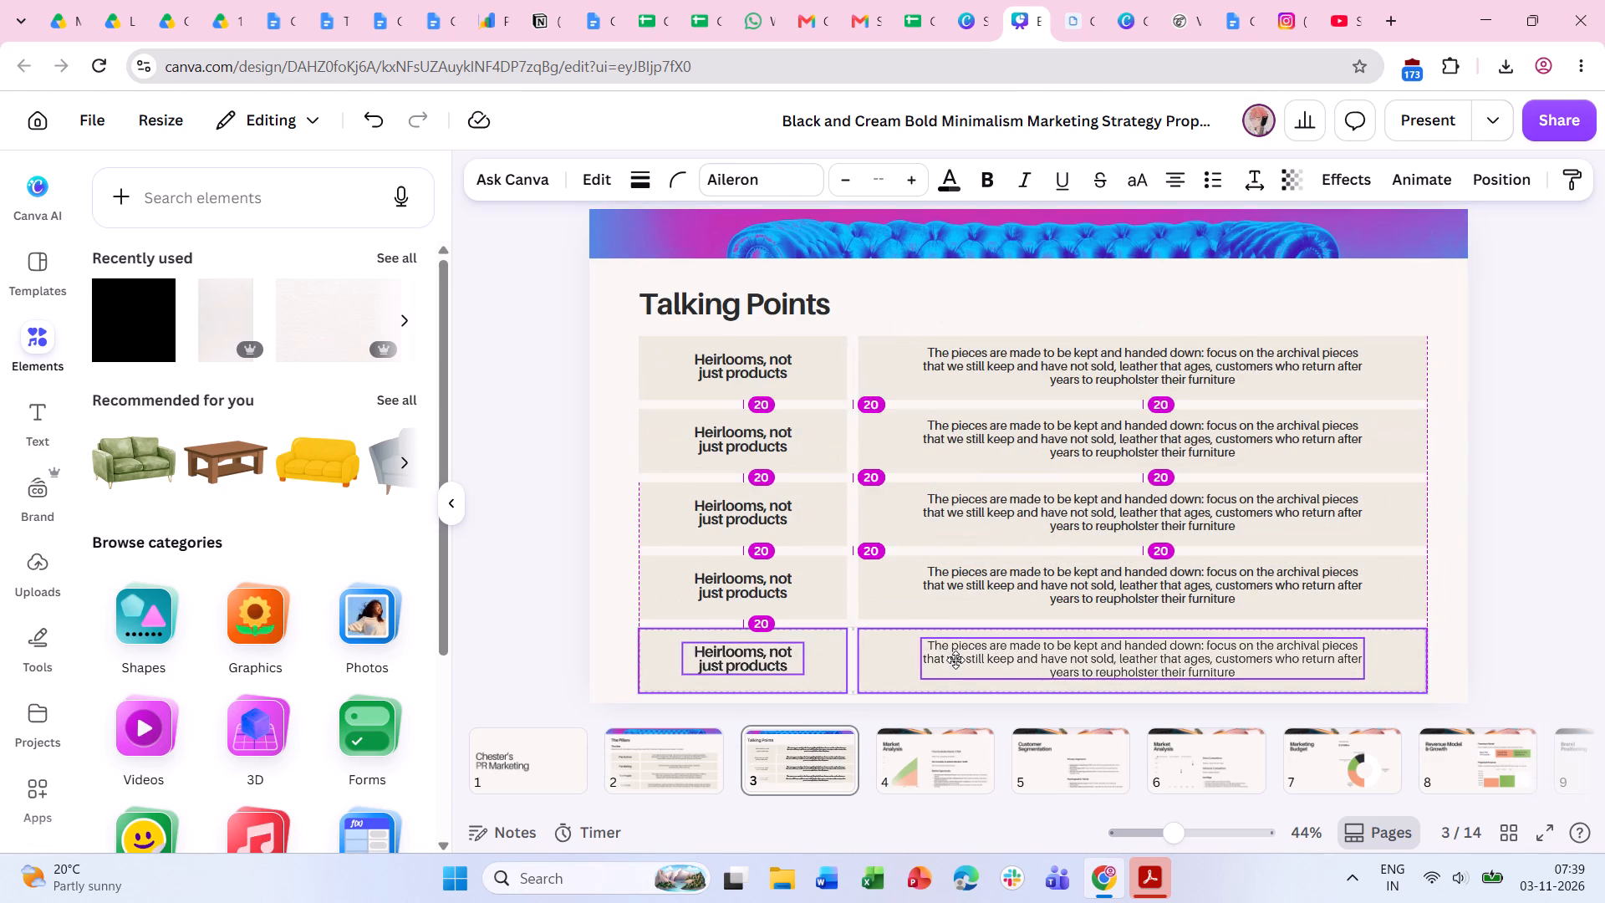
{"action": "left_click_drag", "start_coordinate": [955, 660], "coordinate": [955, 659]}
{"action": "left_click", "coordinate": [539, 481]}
Move the Talking Points title and all five rows up together slightly, leaving more margin below the last row.
{"action": "left_click_drag", "start_coordinate": [582, 285], "coordinate": [1265, 690]}
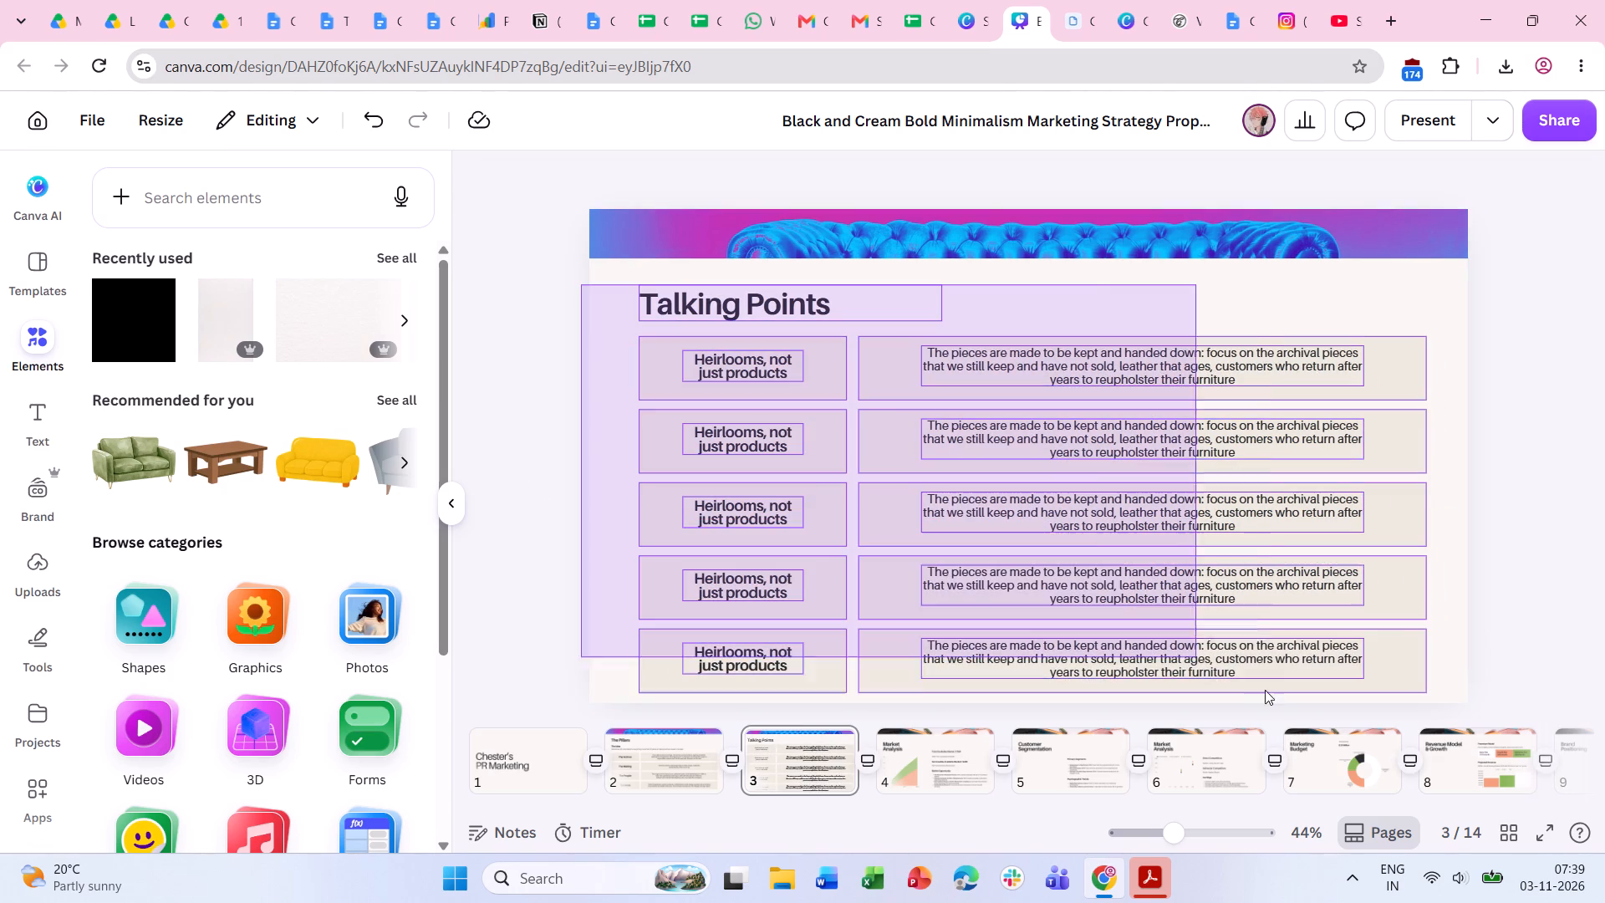
{"action": "left_click_drag", "start_coordinate": [1265, 690], "coordinate": [1270, 693]}
{"action": "key", "text": "shift+Up"}
{"action": "key", "text": "shift+Up"}
{"action": "key", "text": "shift+Up"}
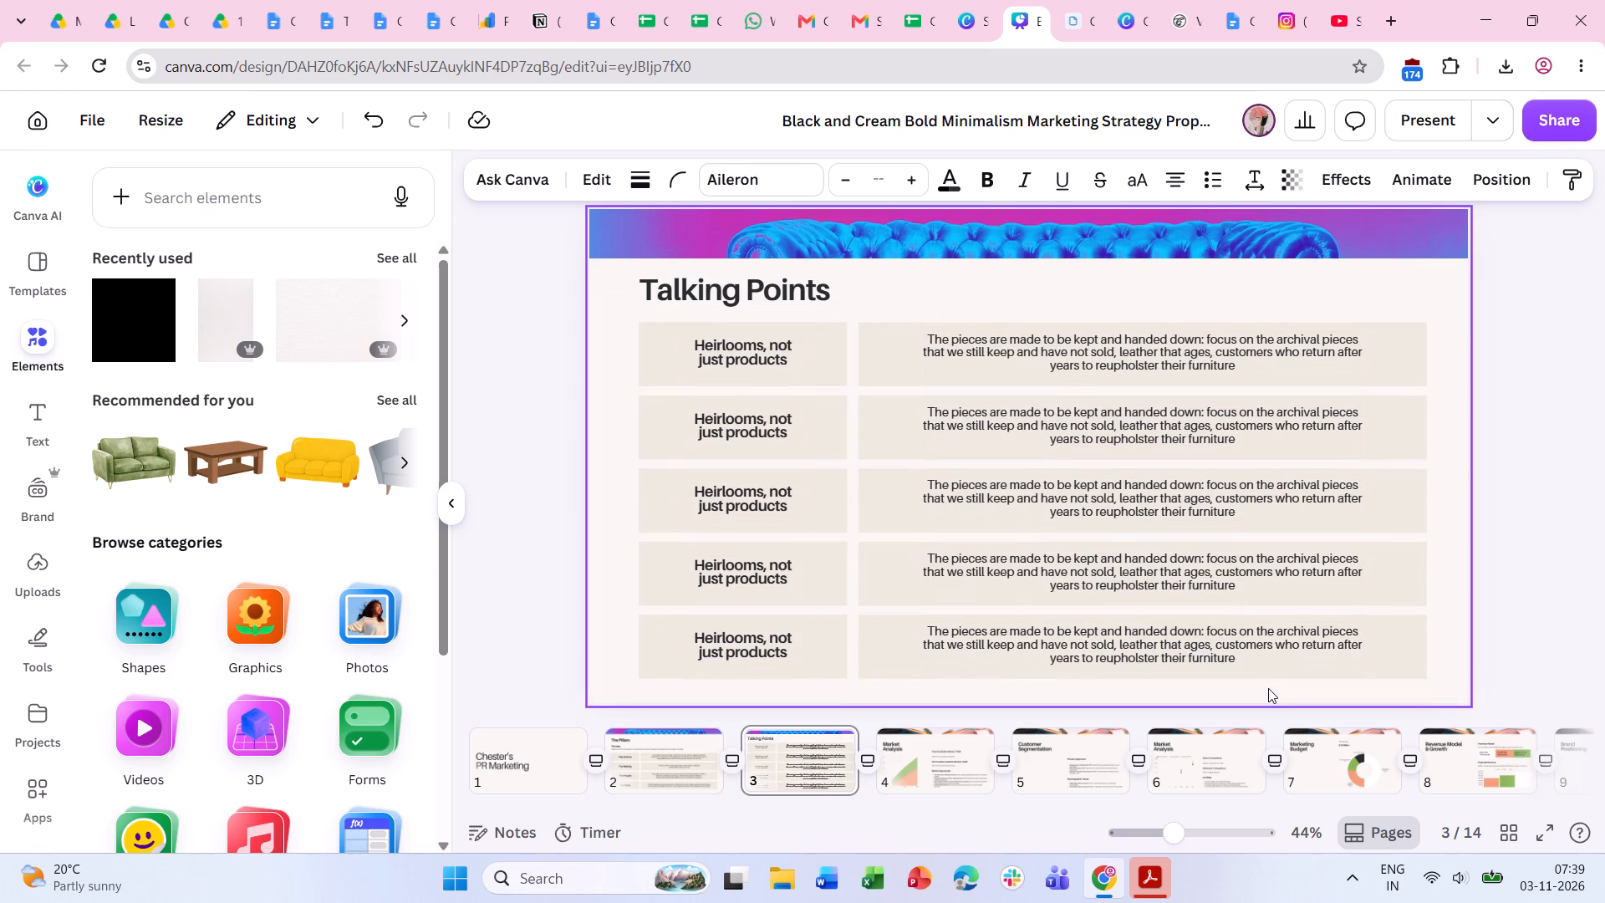
{"action": "key", "text": "Down"}
{"action": "key", "text": "Down"}
{"action": "key", "text": "Down"}
{"action": "key", "text": "Down"}
{"action": "key", "text": "Down"}
{"action": "key", "text": "Down"}
{"action": "key", "text": "Down"}
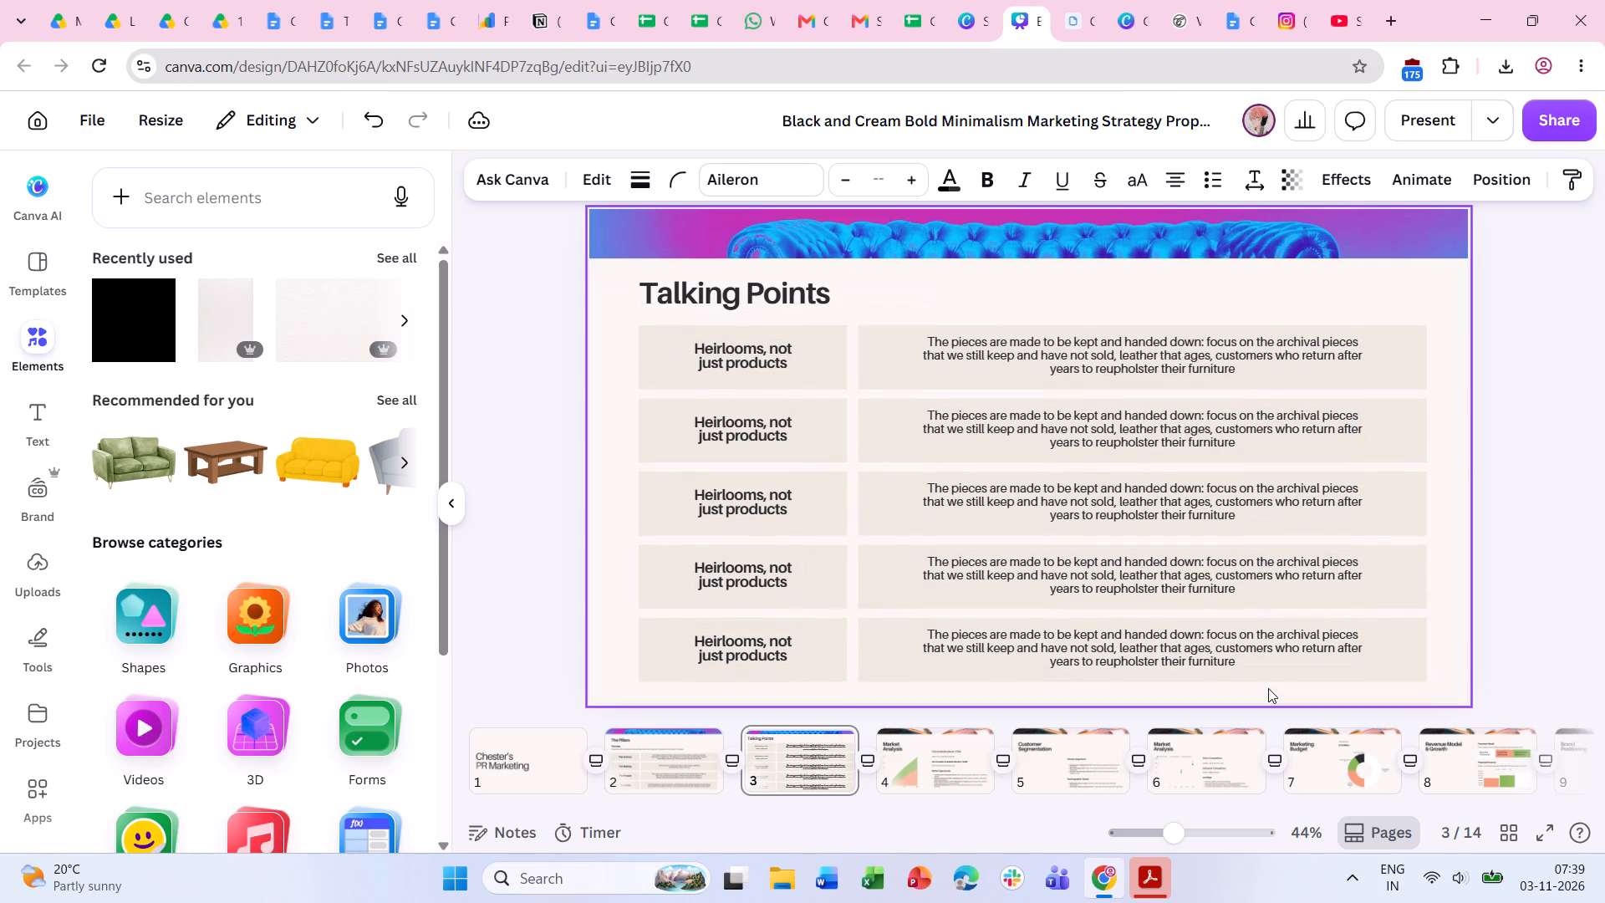
{"action": "left_click", "coordinate": [1518, 504]}
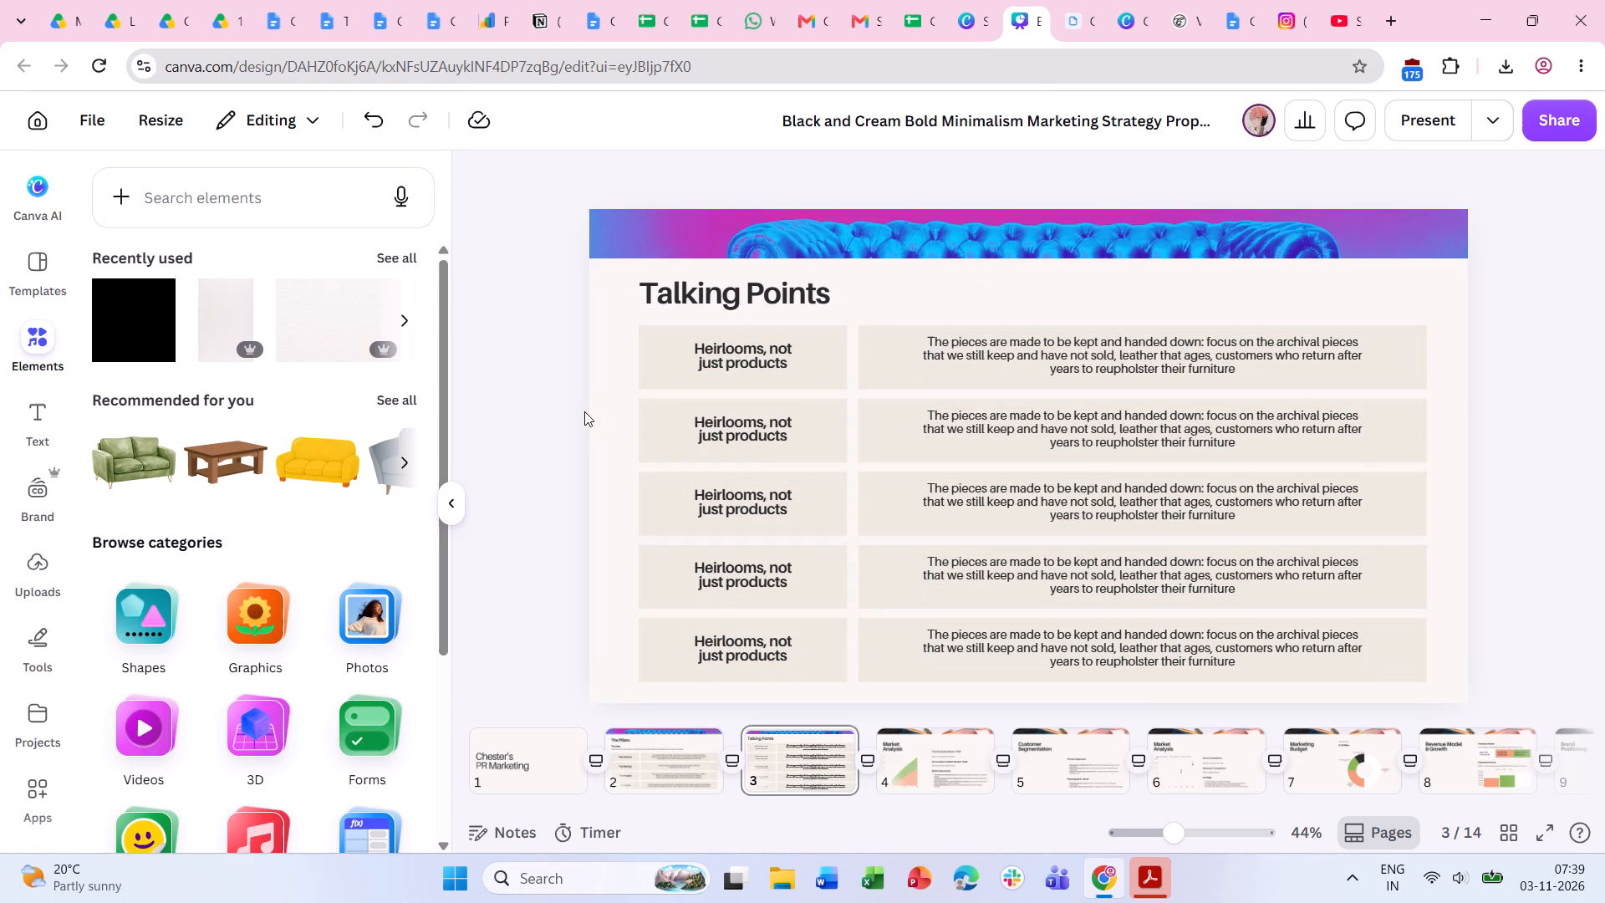
Delete the four duplicated rows, keeping only the title and the first Heirlooms row.
{"action": "left_click_drag", "start_coordinate": [577, 411], "coordinate": [1171, 649]}
{"action": "key", "text": "Delete"}
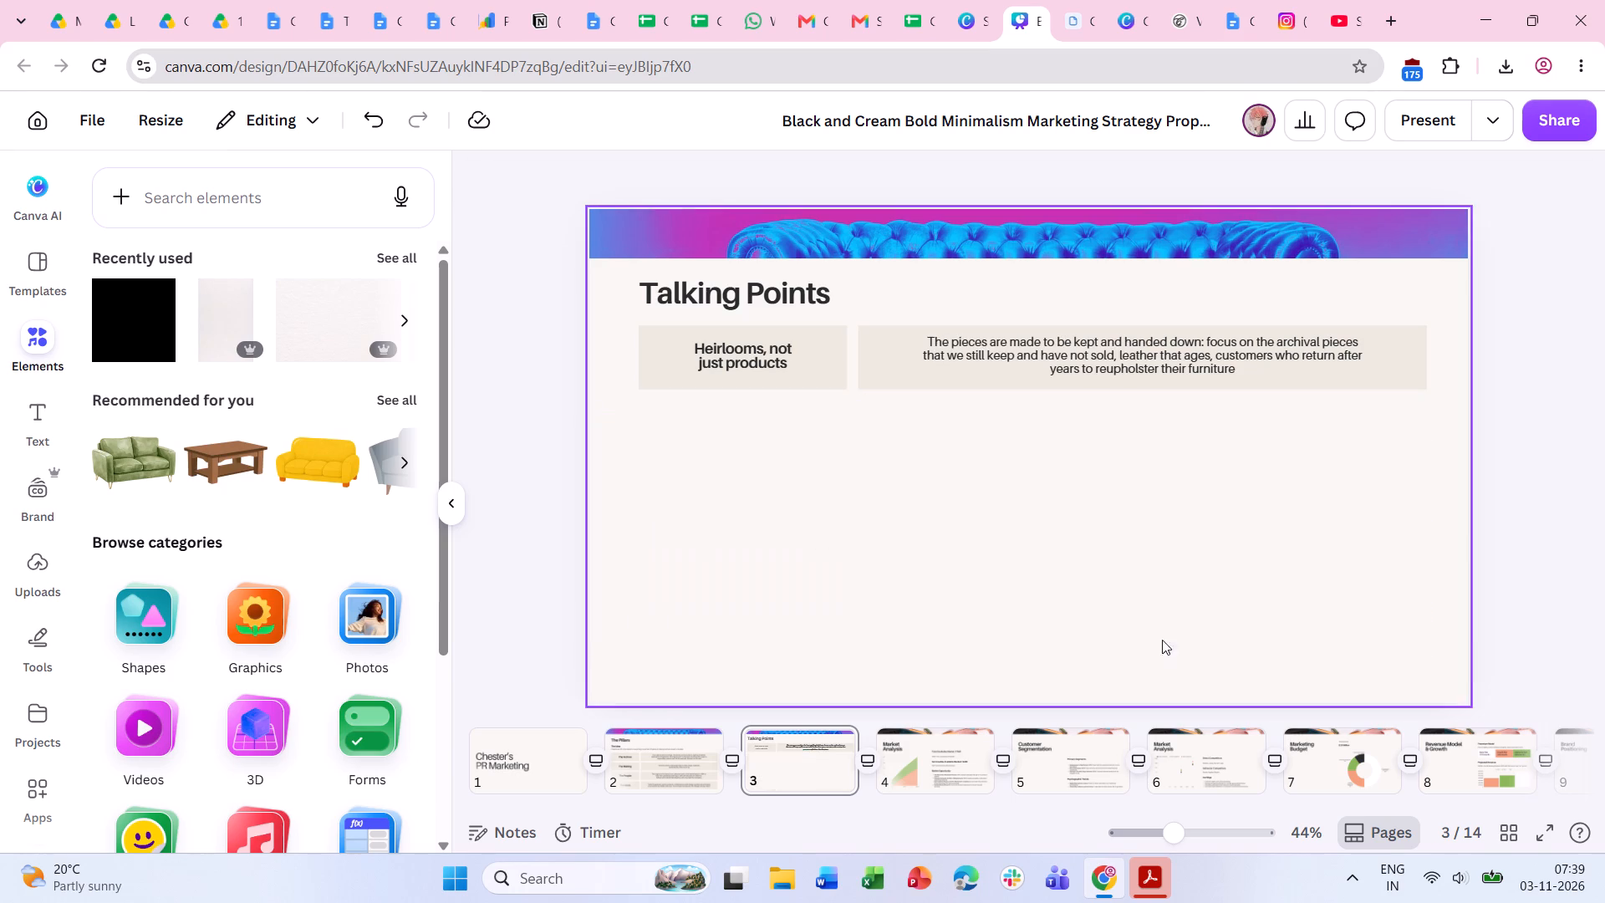
Shorten both background boxes of the Heirlooms row together slightly so they end closer to the description's last line.
{"action": "left_click", "coordinate": [759, 385]}
{"action": "left_click", "coordinate": [1021, 374], "text": "shift"}
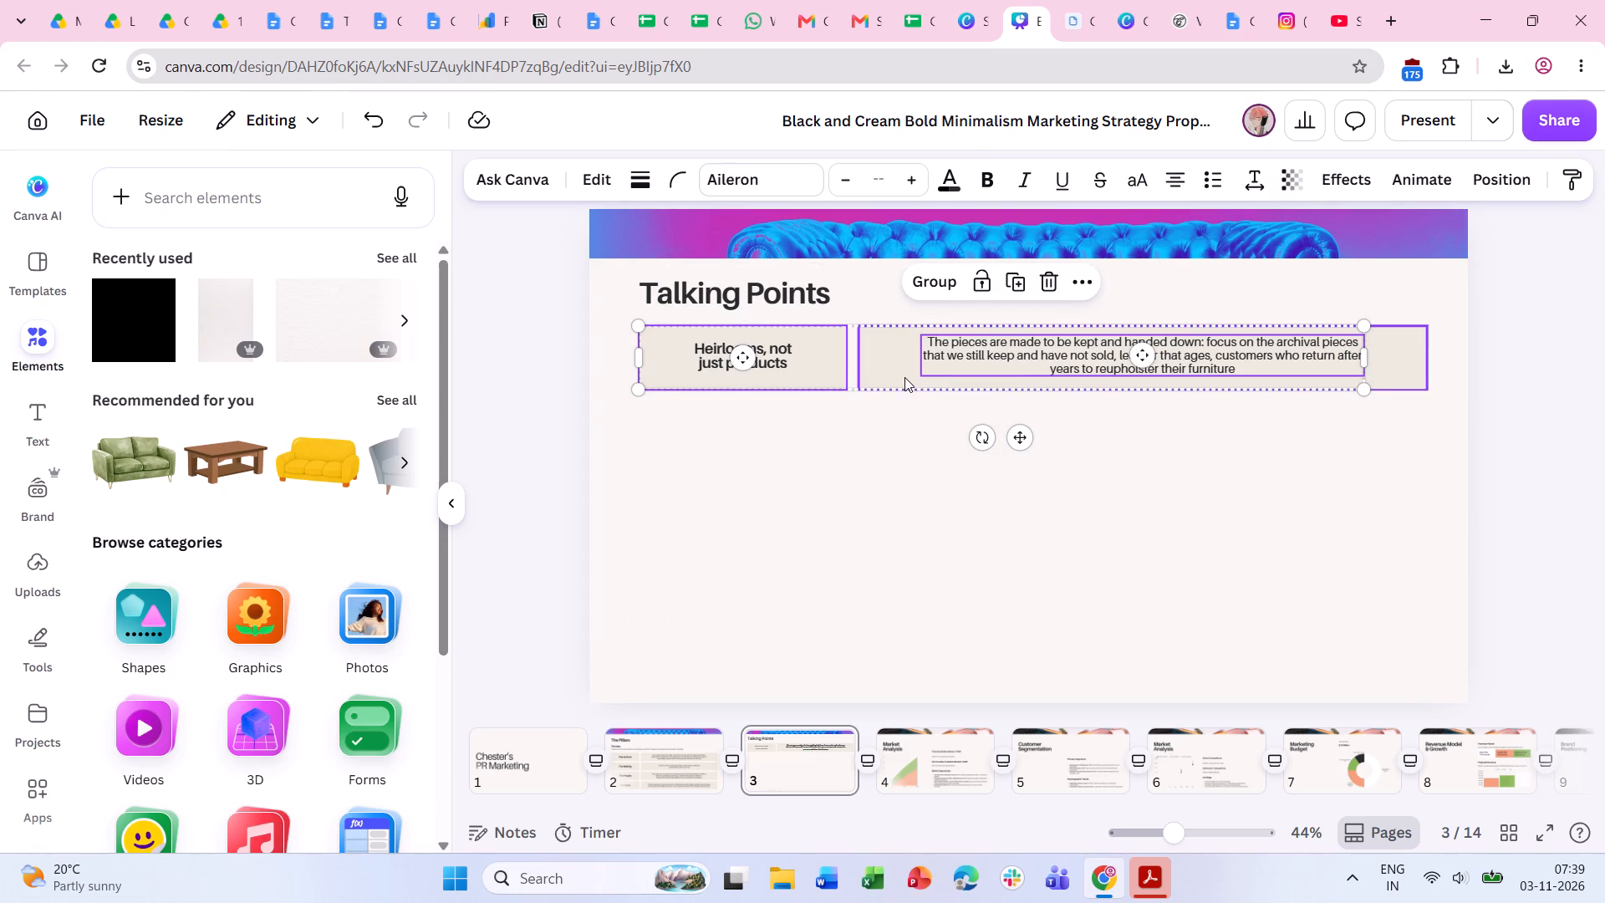
{"action": "left_click", "coordinate": [903, 377], "text": "shift"}
{"action": "left_click", "coordinate": [947, 370], "text": "shift"}
{"action": "left_click_drag", "start_coordinate": [1028, 387], "coordinate": [1036, 385]}
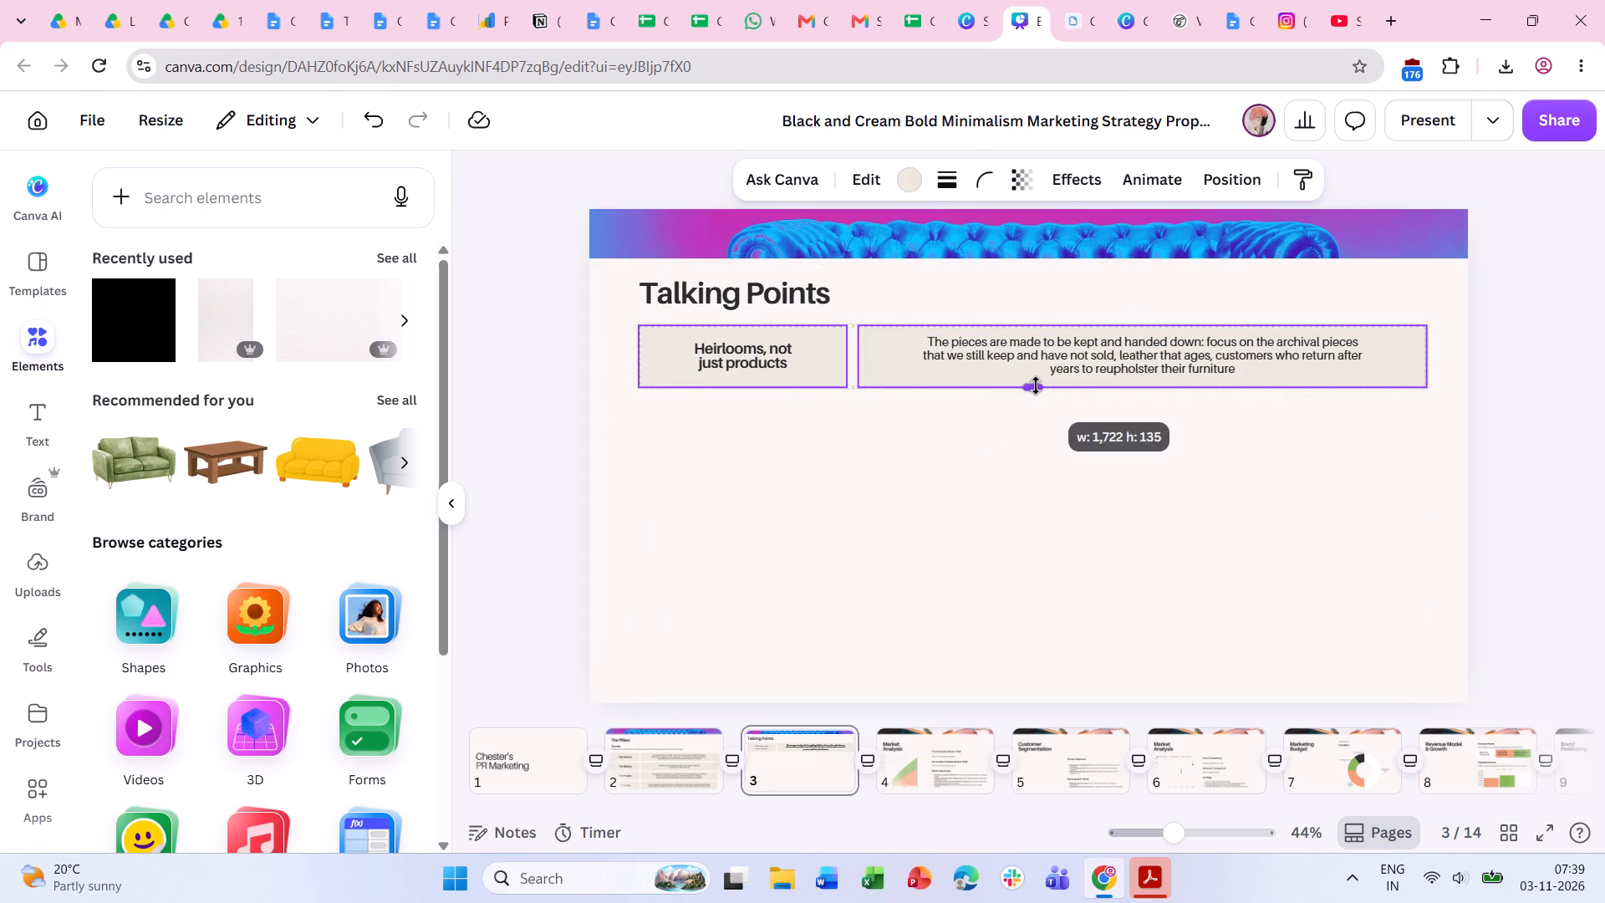
{"action": "left_click_drag", "start_coordinate": [1036, 385], "coordinate": [1045, 383]}
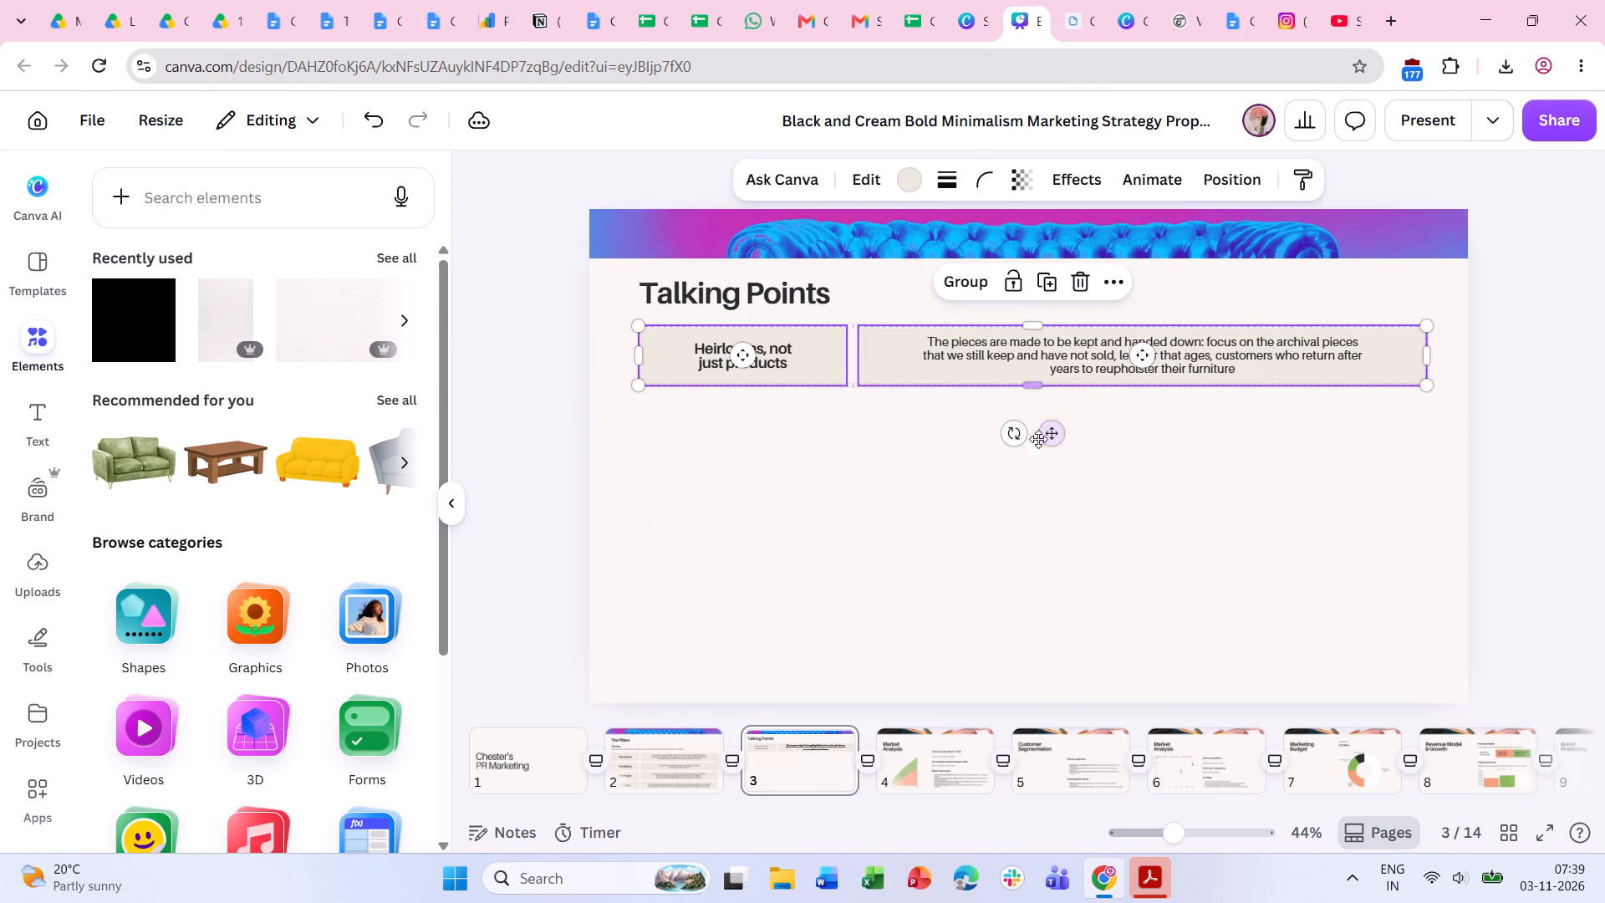
{"action": "left_click", "coordinate": [1031, 442]}
Duplicate the shortened Heirlooms row and place the copy directly beneath it, aligned, with a gap of about 15.
{"action": "left_click_drag", "start_coordinate": [568, 355], "coordinate": [1108, 374]}
{"action": "key", "text": "ctrl+c"}
{"action": "key", "text": "ctrl+v"}
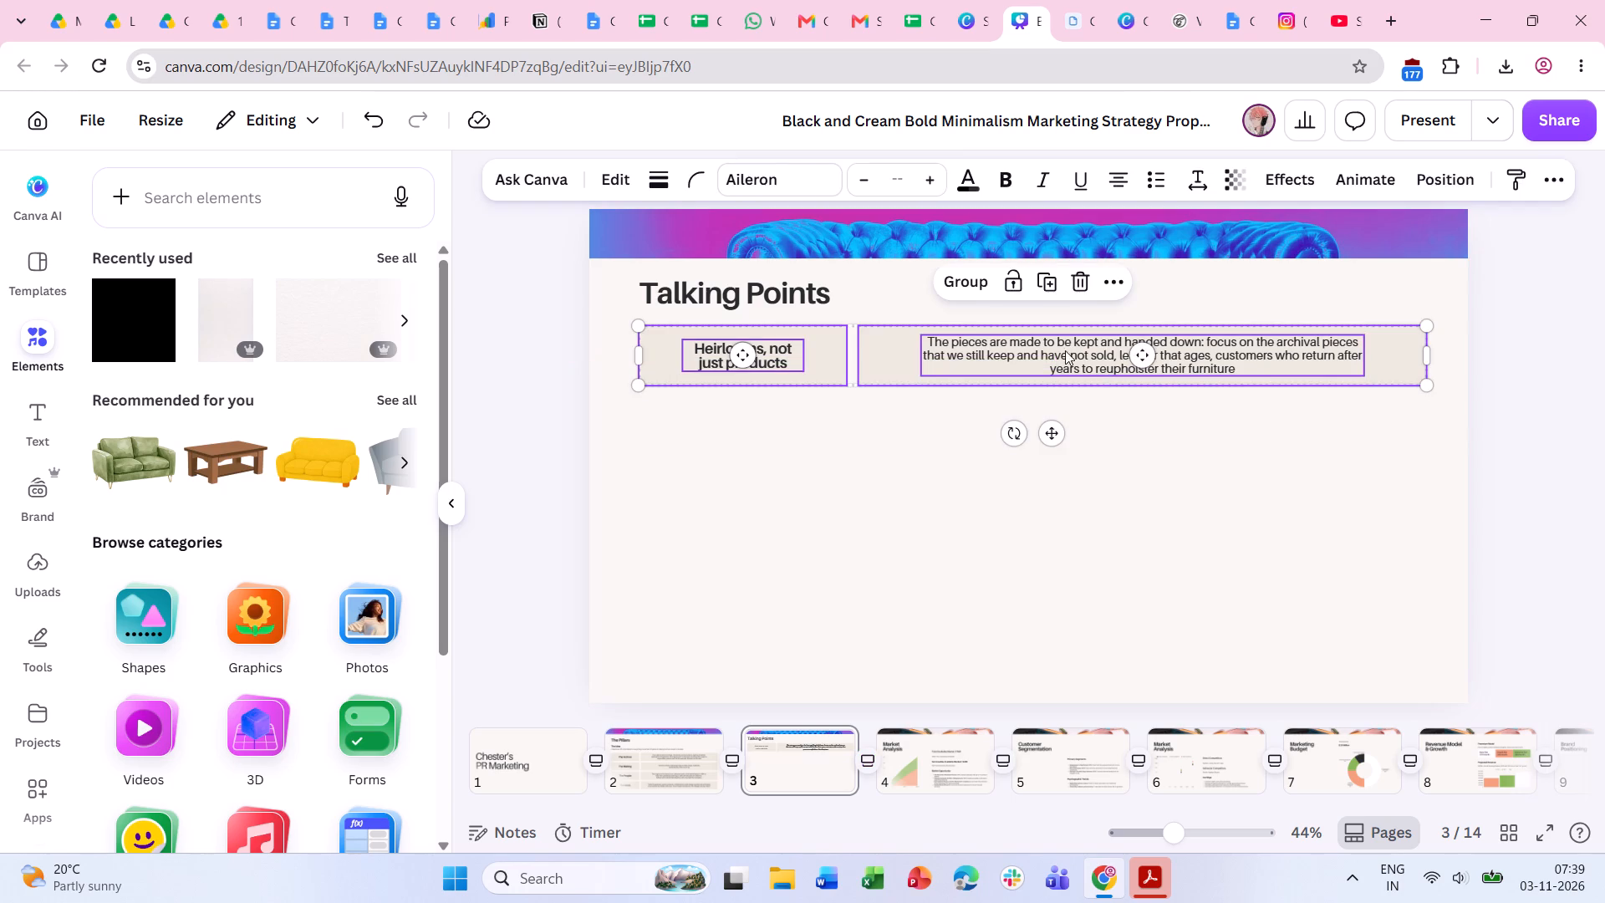
{"action": "left_click_drag", "start_coordinate": [1010, 358], "coordinate": [1001, 416]}
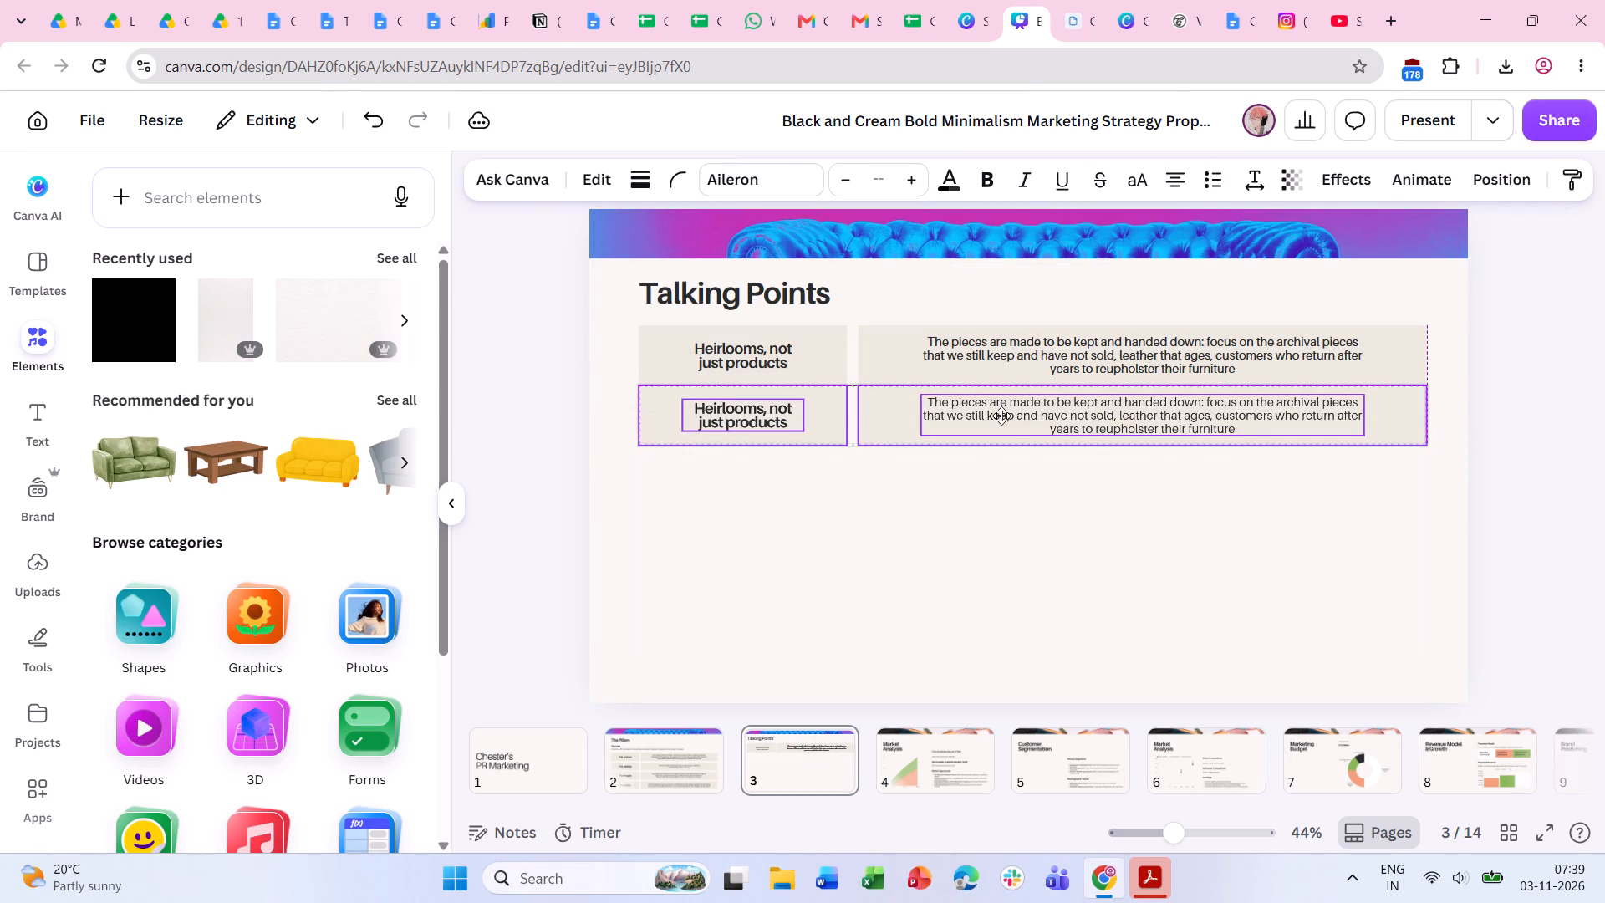
{"action": "left_click_drag", "start_coordinate": [1001, 416], "coordinate": [1001, 417]}
{"action": "key", "text": "Up"}
{"action": "key", "text": "Up"}
{"action": "key", "text": "Up"}
{"action": "key", "text": "Up"}
{"action": "key", "text": "Up"}
{"action": "key", "text": "Up"}
{"action": "key", "text": "Up"}
{"action": "key", "text": "Up"}
{"action": "key", "text": "Up"}
{"action": "key", "text": "Up"}
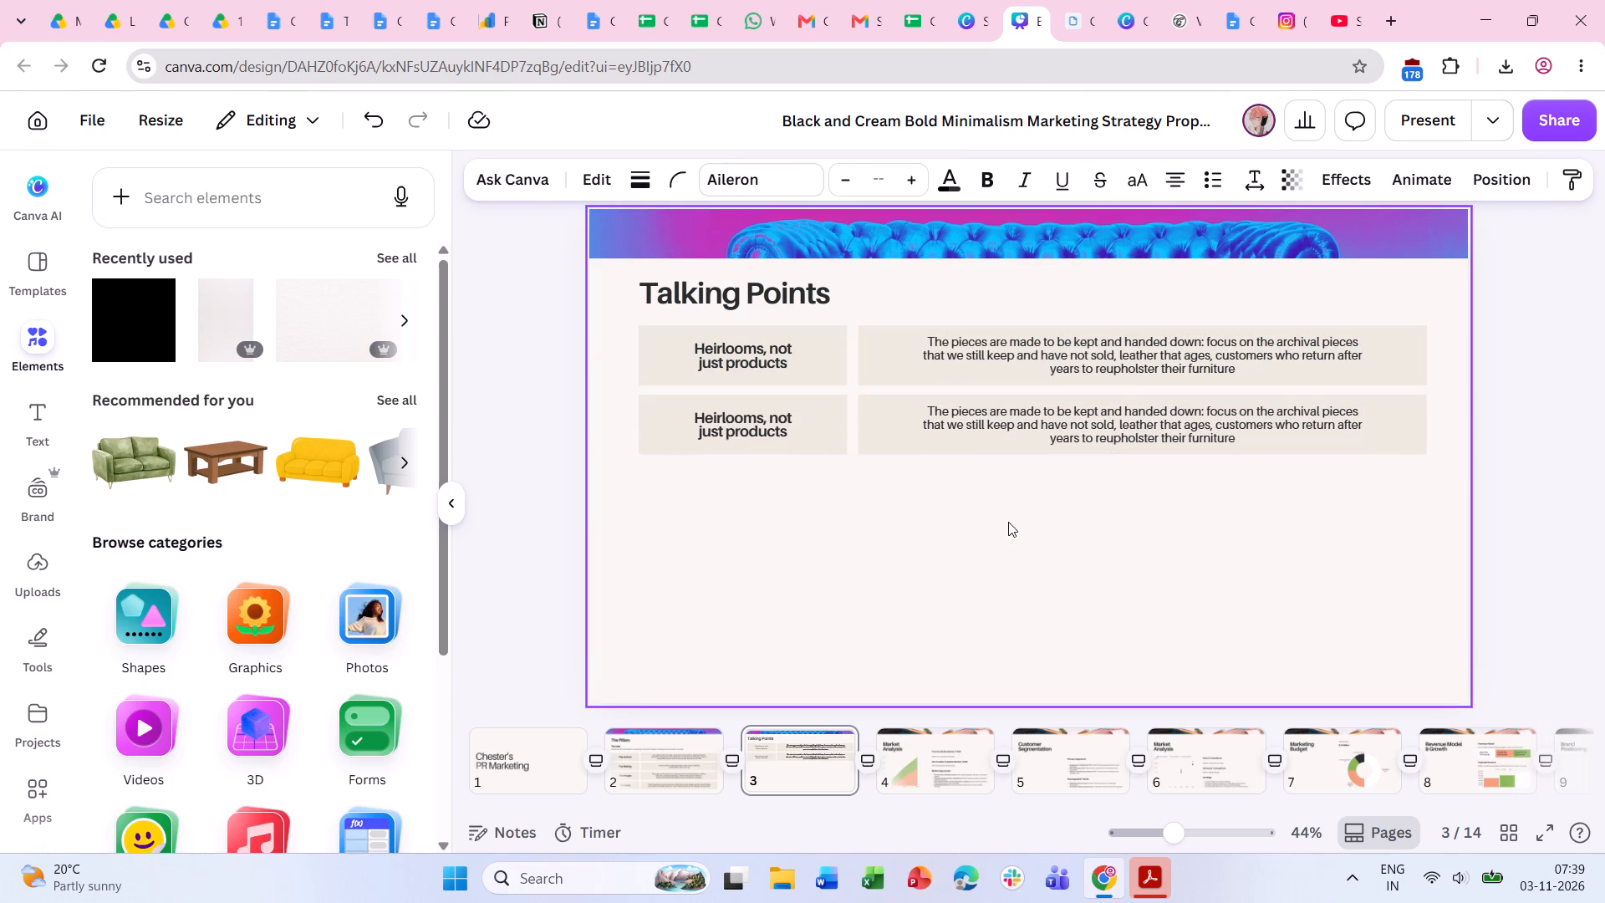
{"action": "key", "text": "Down"}
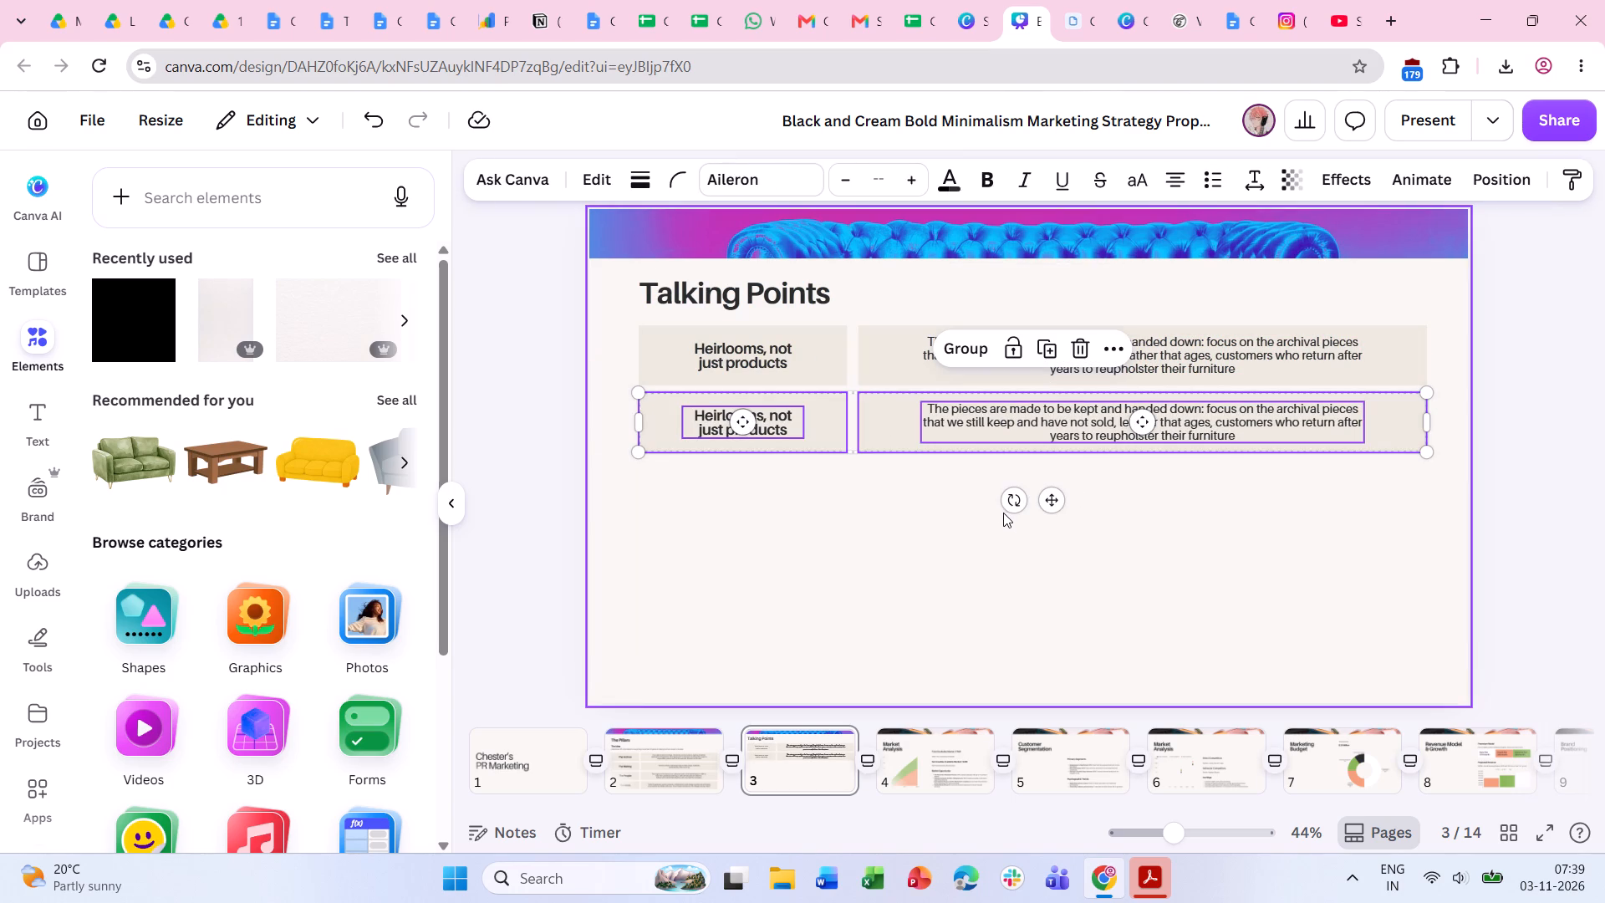
Copy the second row and place the duplicate as a third row, aligned beneath it with the same 15 gap.
{"action": "key", "text": "v"}
{"action": "key", "text": "ctrl+c"}
{"action": "key", "text": "ctrl+v"}
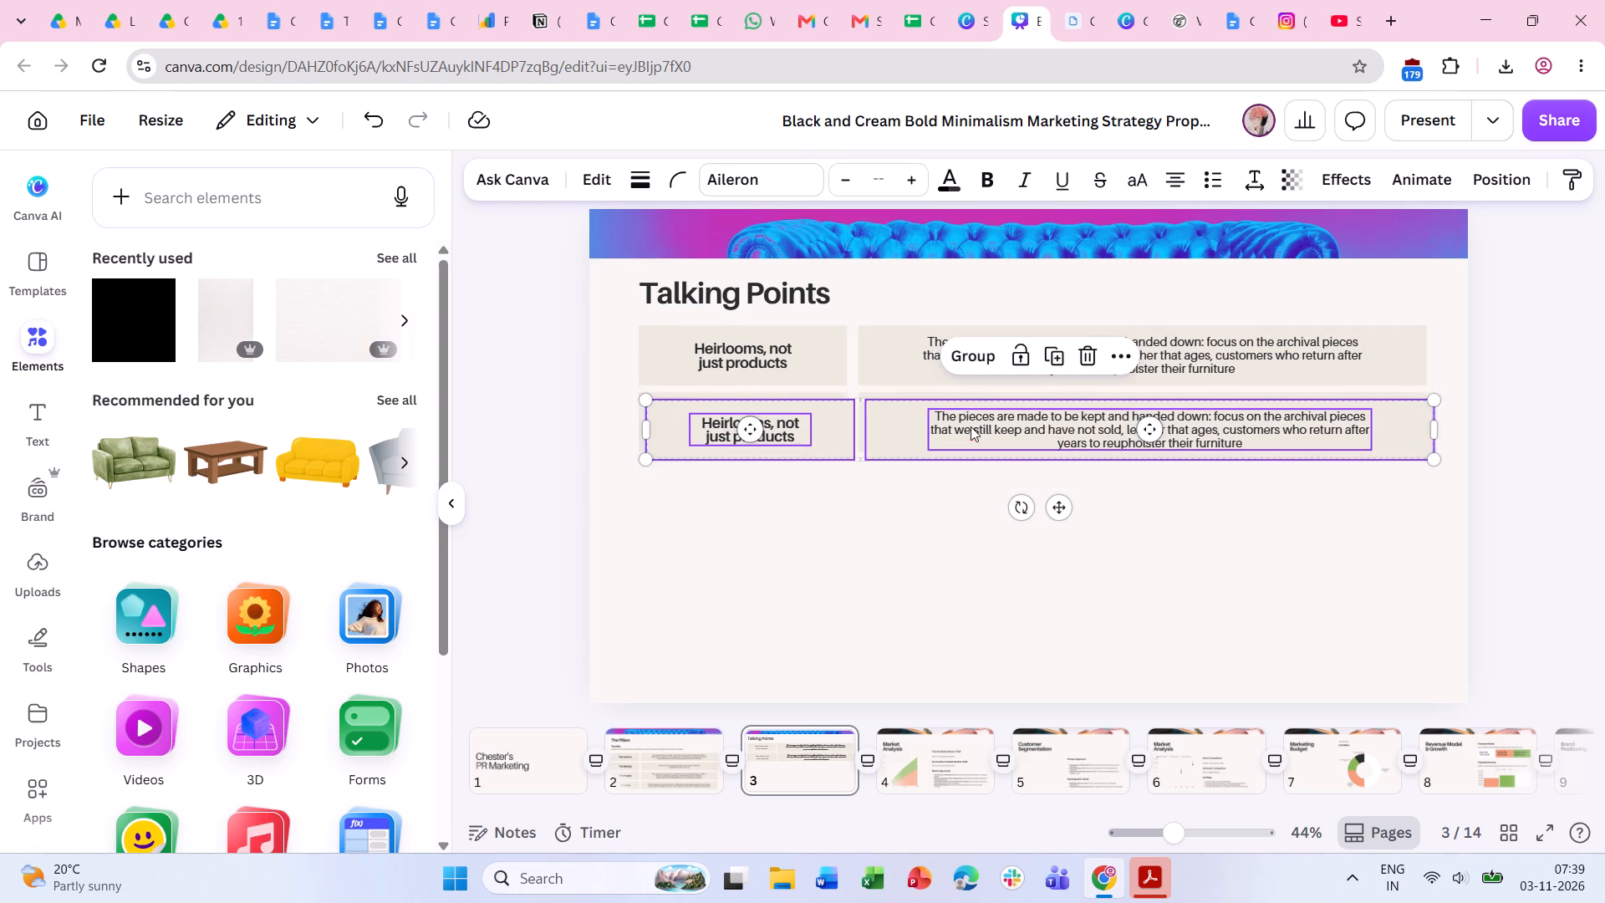
{"action": "left_click_drag", "start_coordinate": [924, 426], "coordinate": [919, 487]}
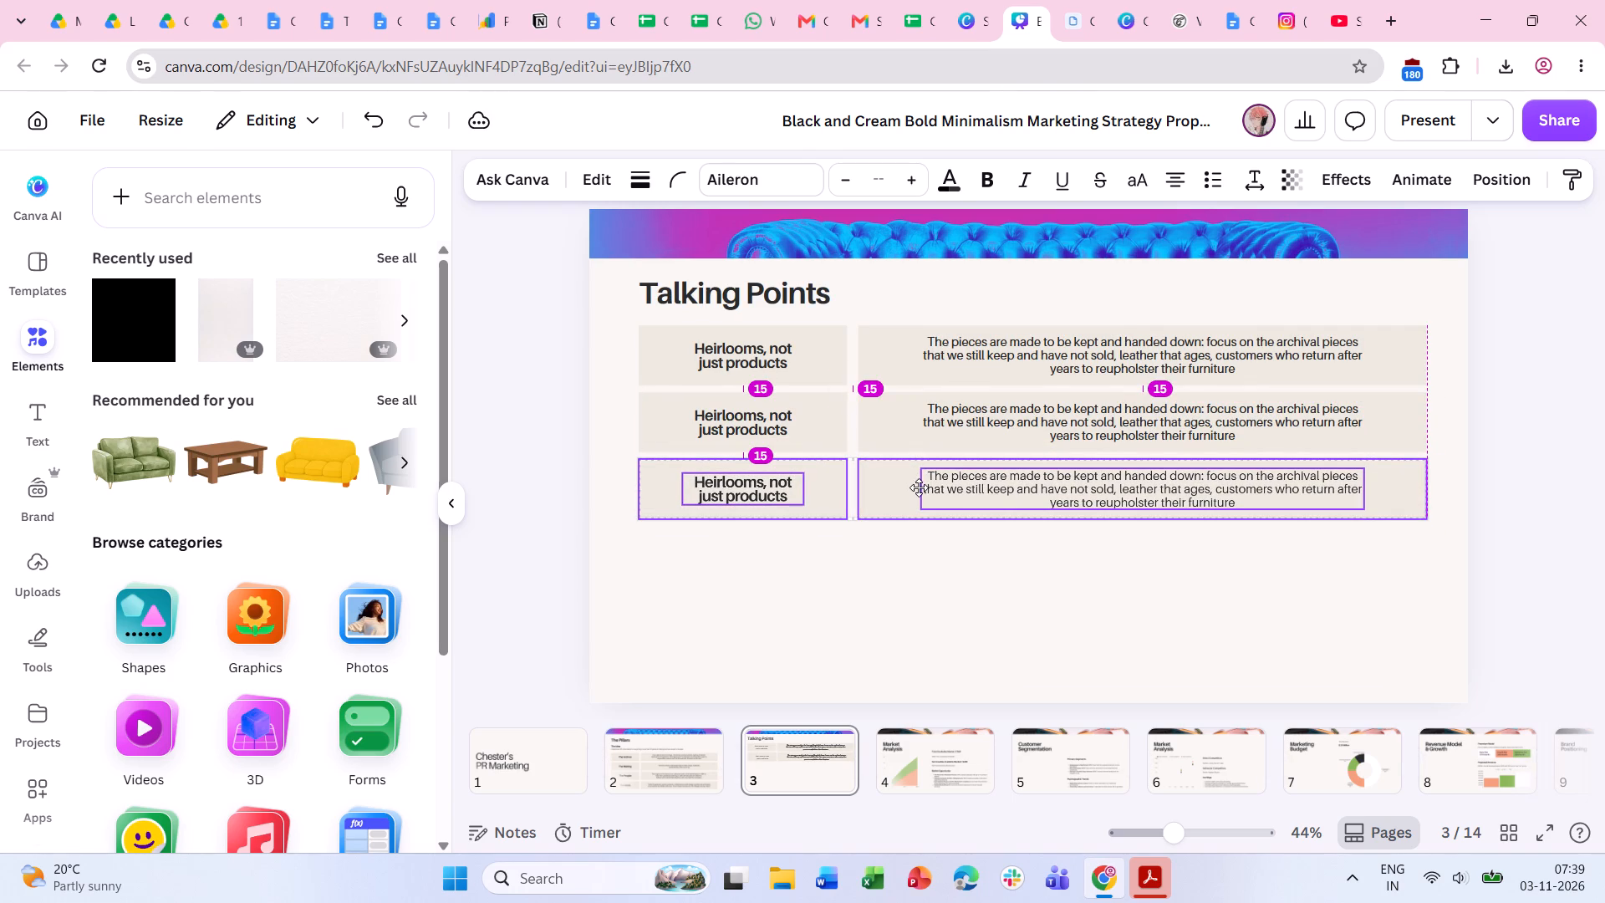
{"action": "left_click_drag", "start_coordinate": [919, 487], "coordinate": [922, 486]}
{"action": "left_click_drag", "start_coordinate": [922, 486], "coordinate": [922, 485]}
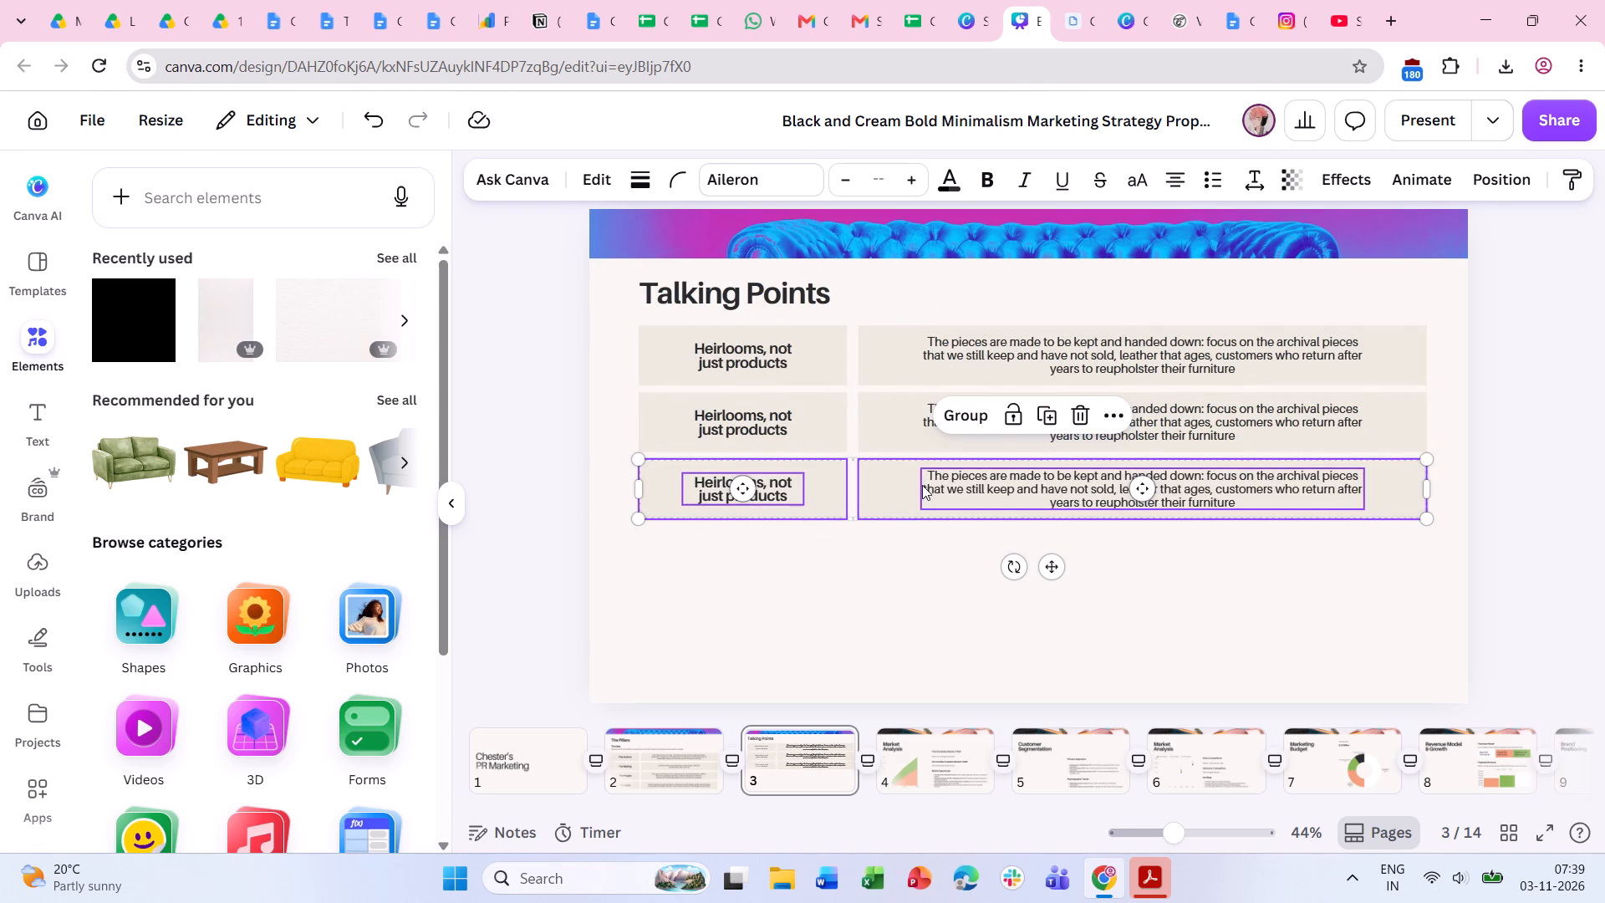
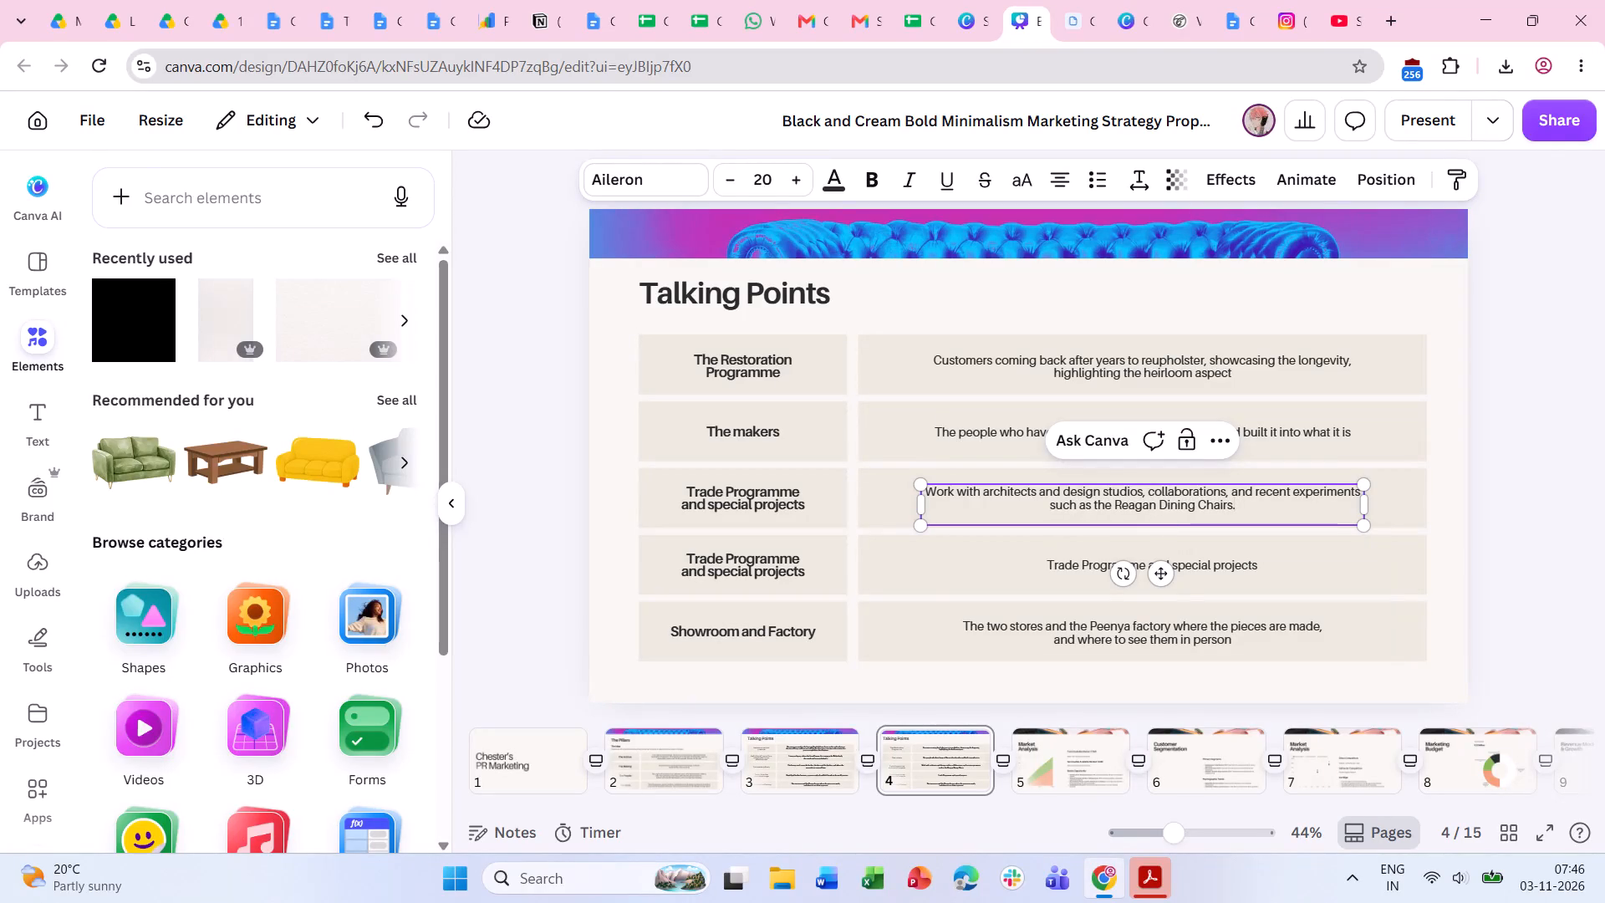
{"action": "left_click", "coordinate": [1168, 516]}
{"action": "key", "text": "BackSpace"}
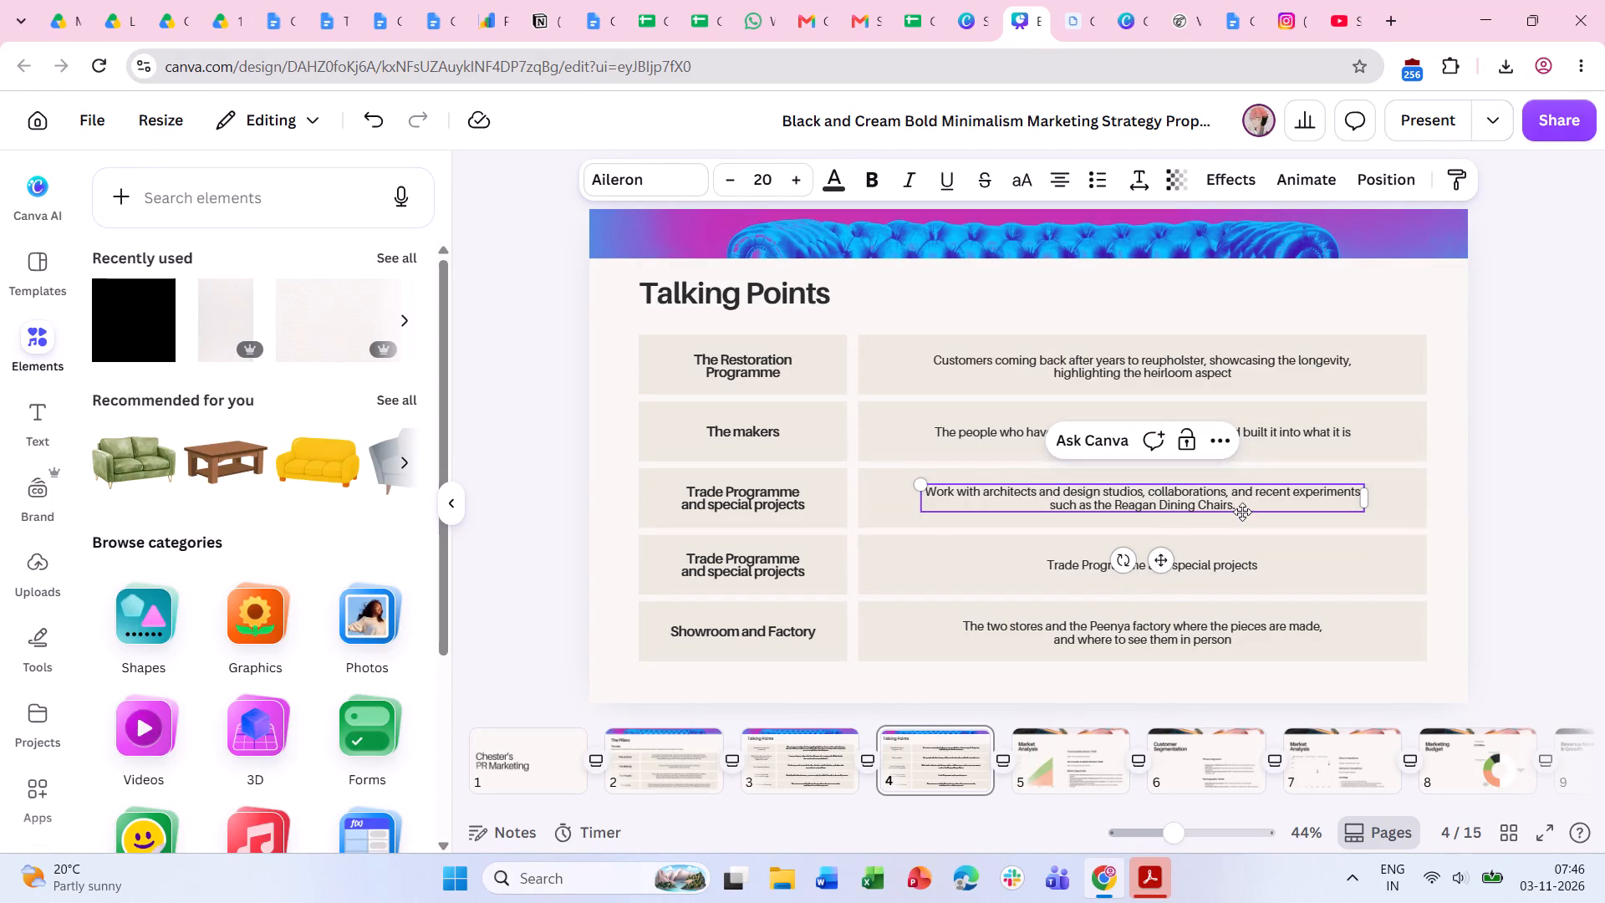
{"action": "left_click", "coordinate": [1506, 508]}
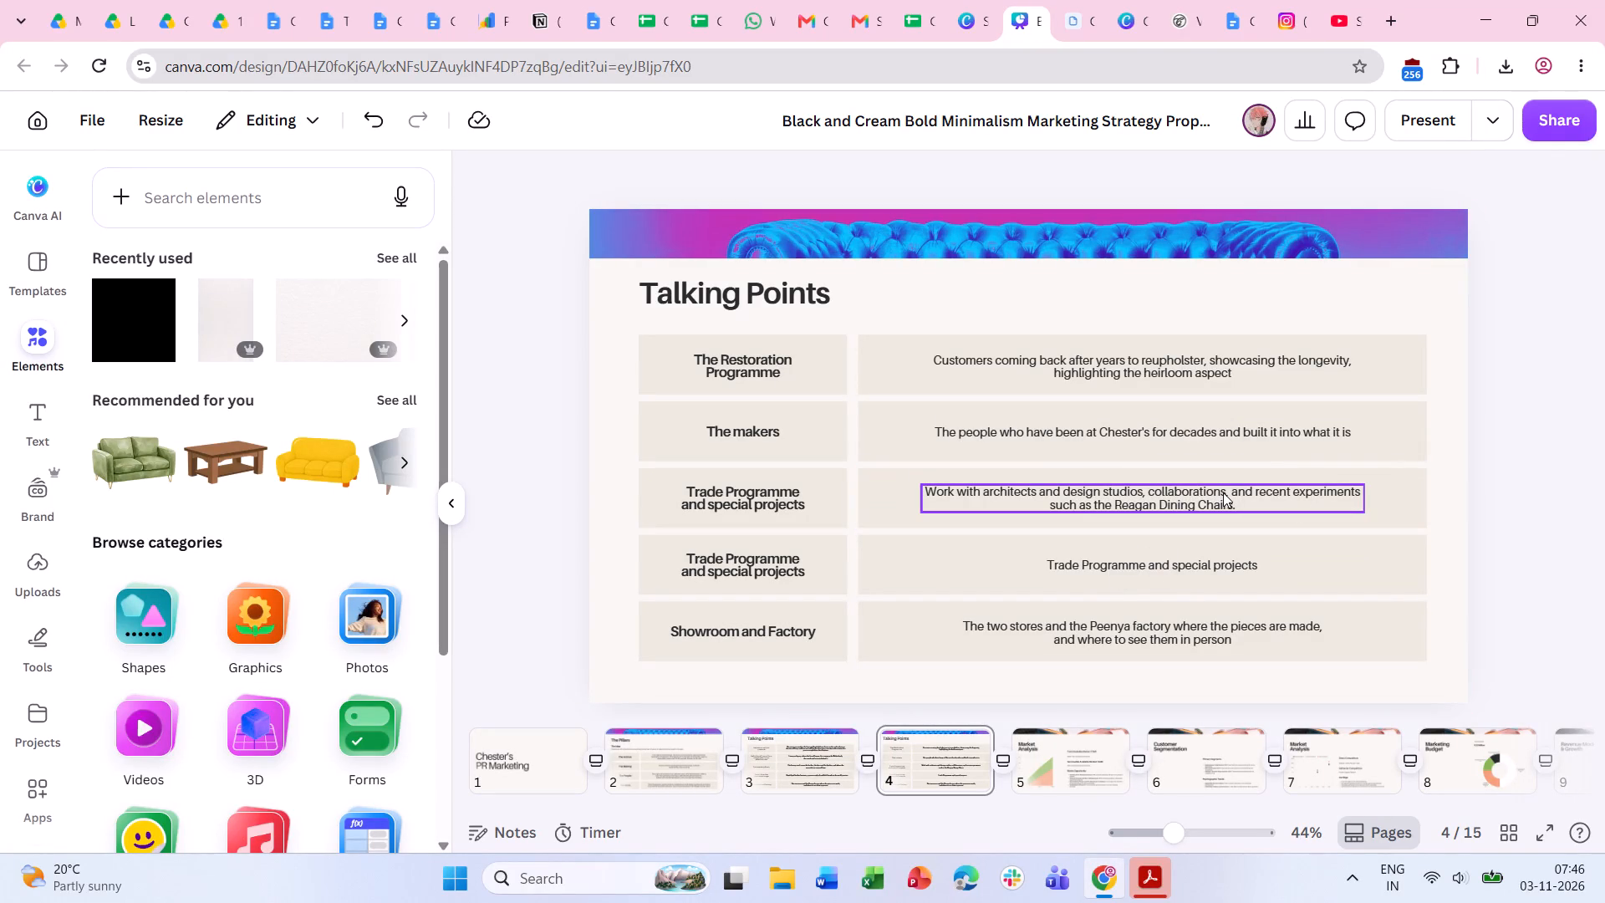
Insert the collaborator's name in parentheses after "collaborations" in the third row's description.
{"action": "double_click", "coordinate": [1223, 492]}
{"action": "left_click", "coordinate": [1224, 492]}
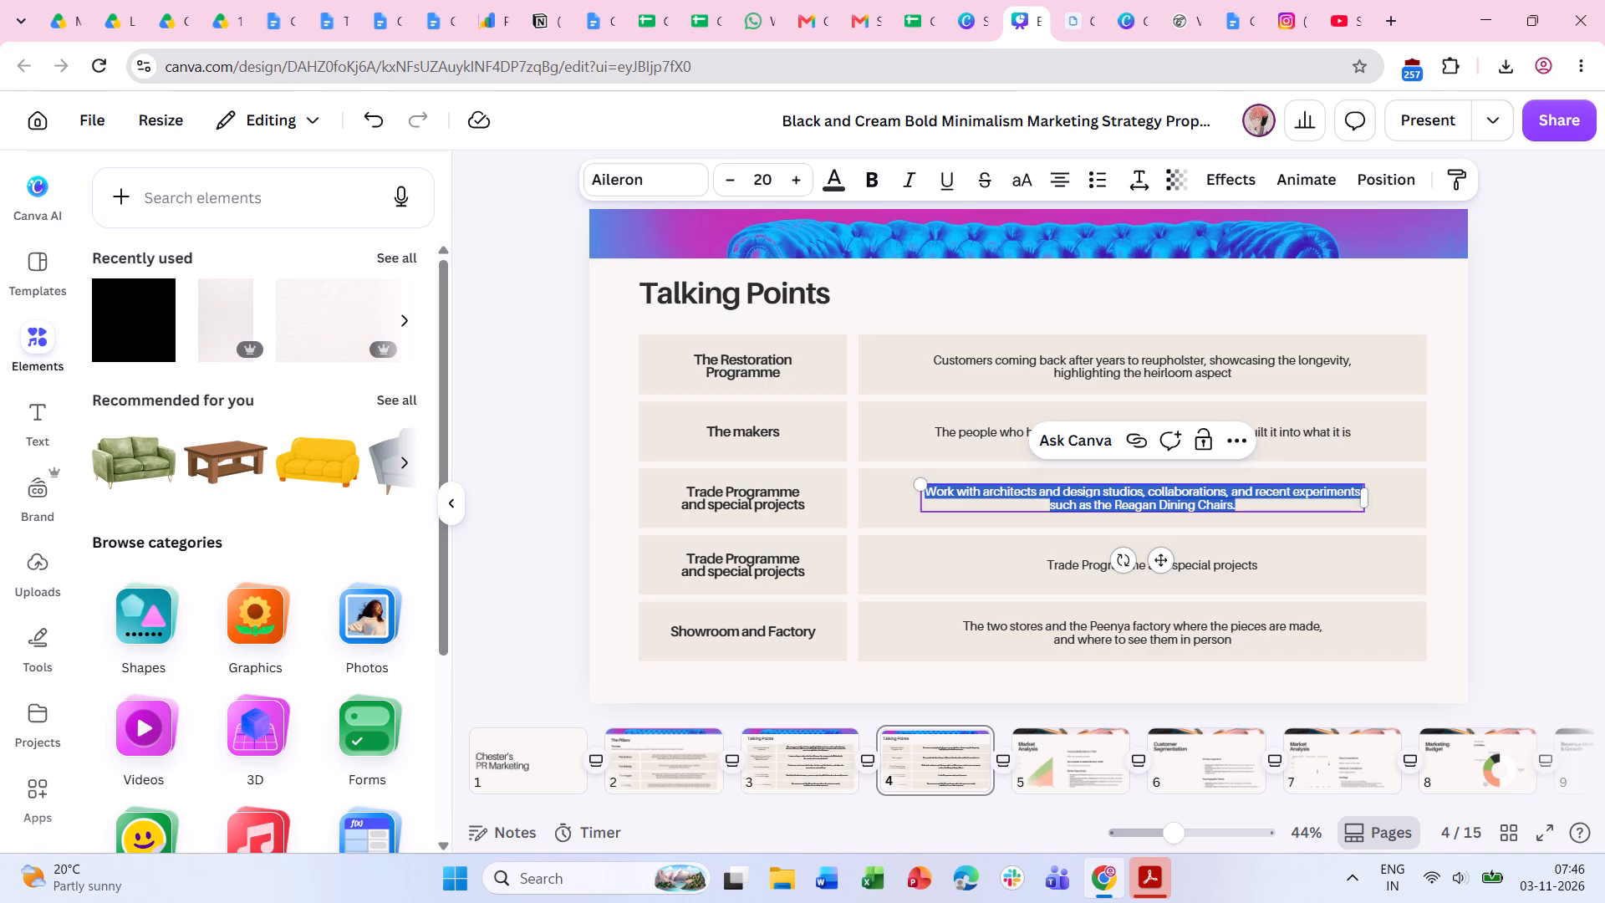
{"action": "left_click", "coordinate": [1223, 488]}
{"action": "key", "text": "Right"}
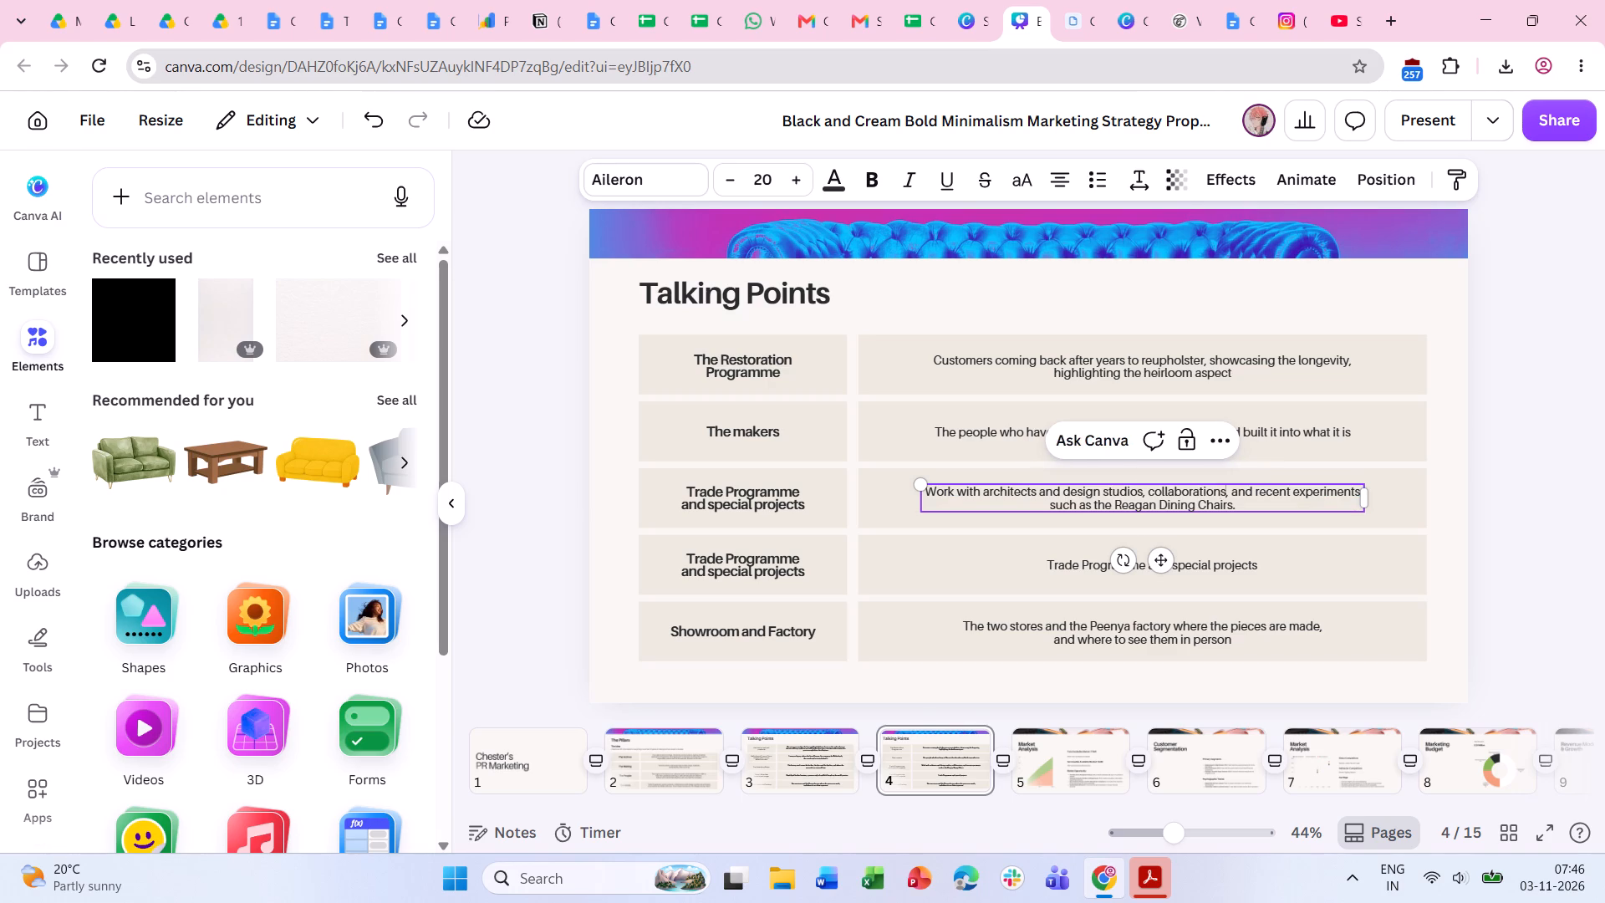
{"action": "key", "text": "shift+parenleft"}
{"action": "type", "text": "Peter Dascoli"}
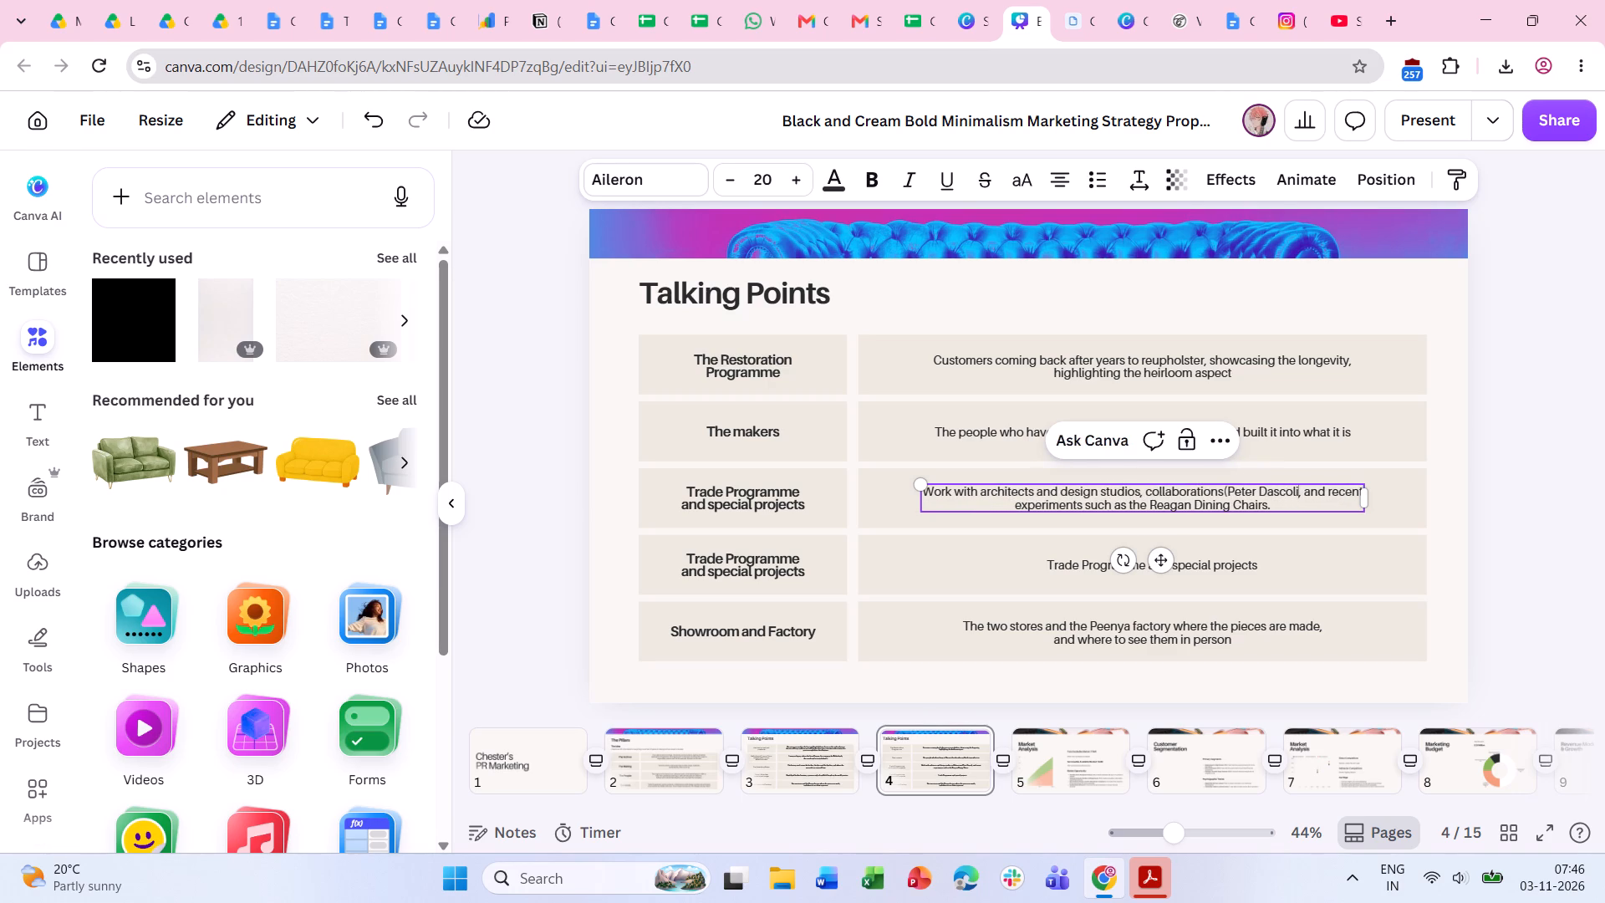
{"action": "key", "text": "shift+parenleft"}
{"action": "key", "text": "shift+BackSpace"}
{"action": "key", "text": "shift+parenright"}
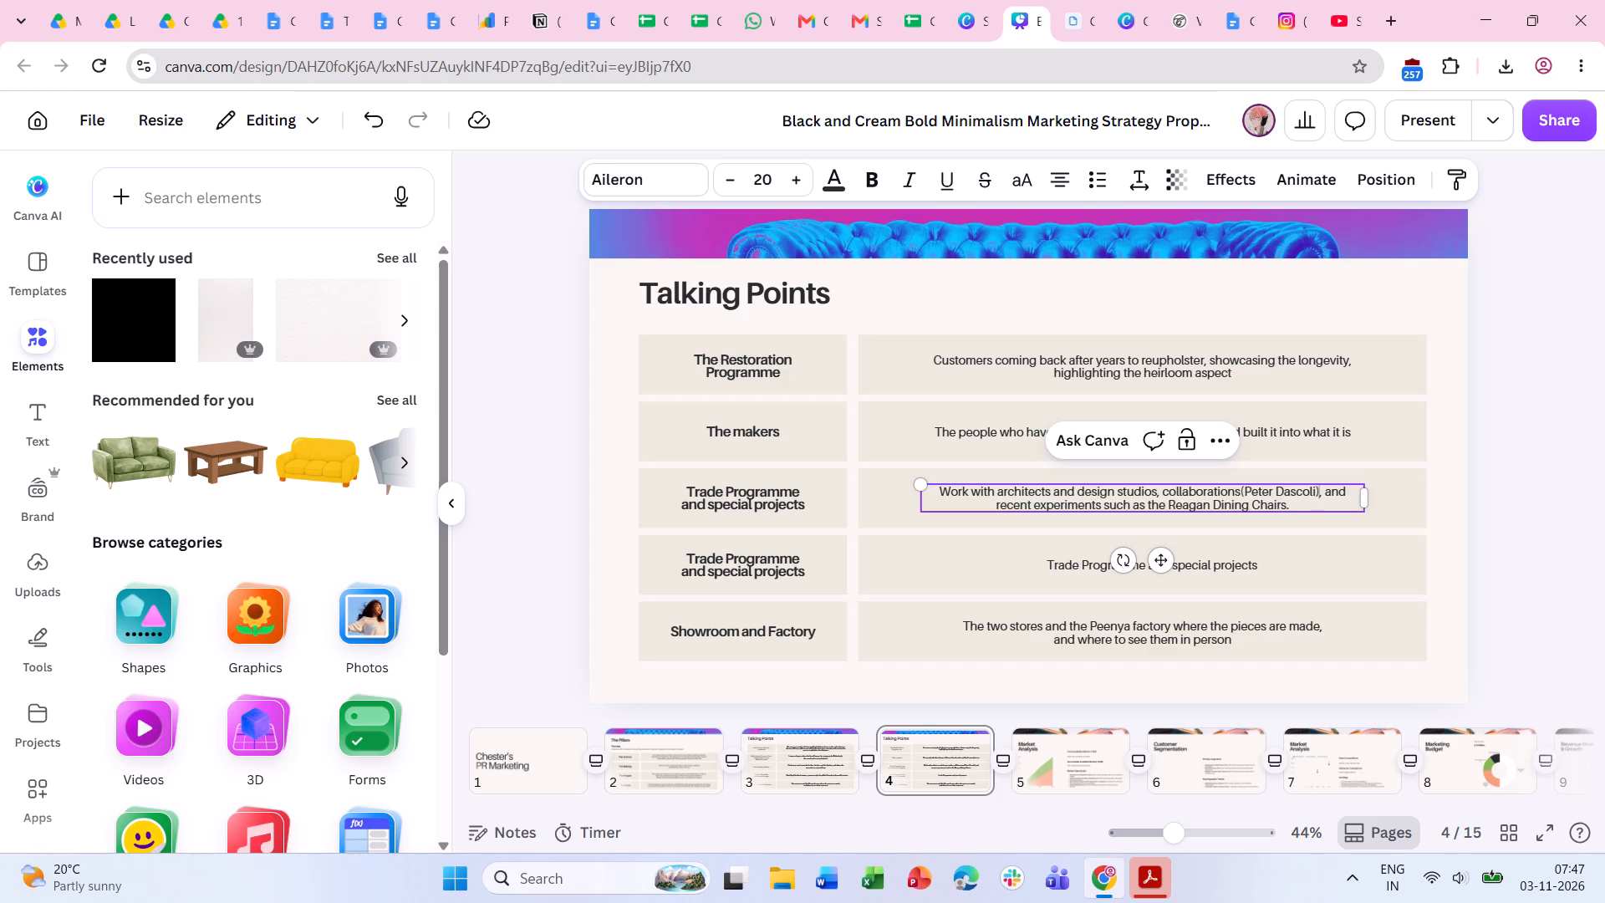
{"action": "left_click", "coordinate": [1532, 505]}
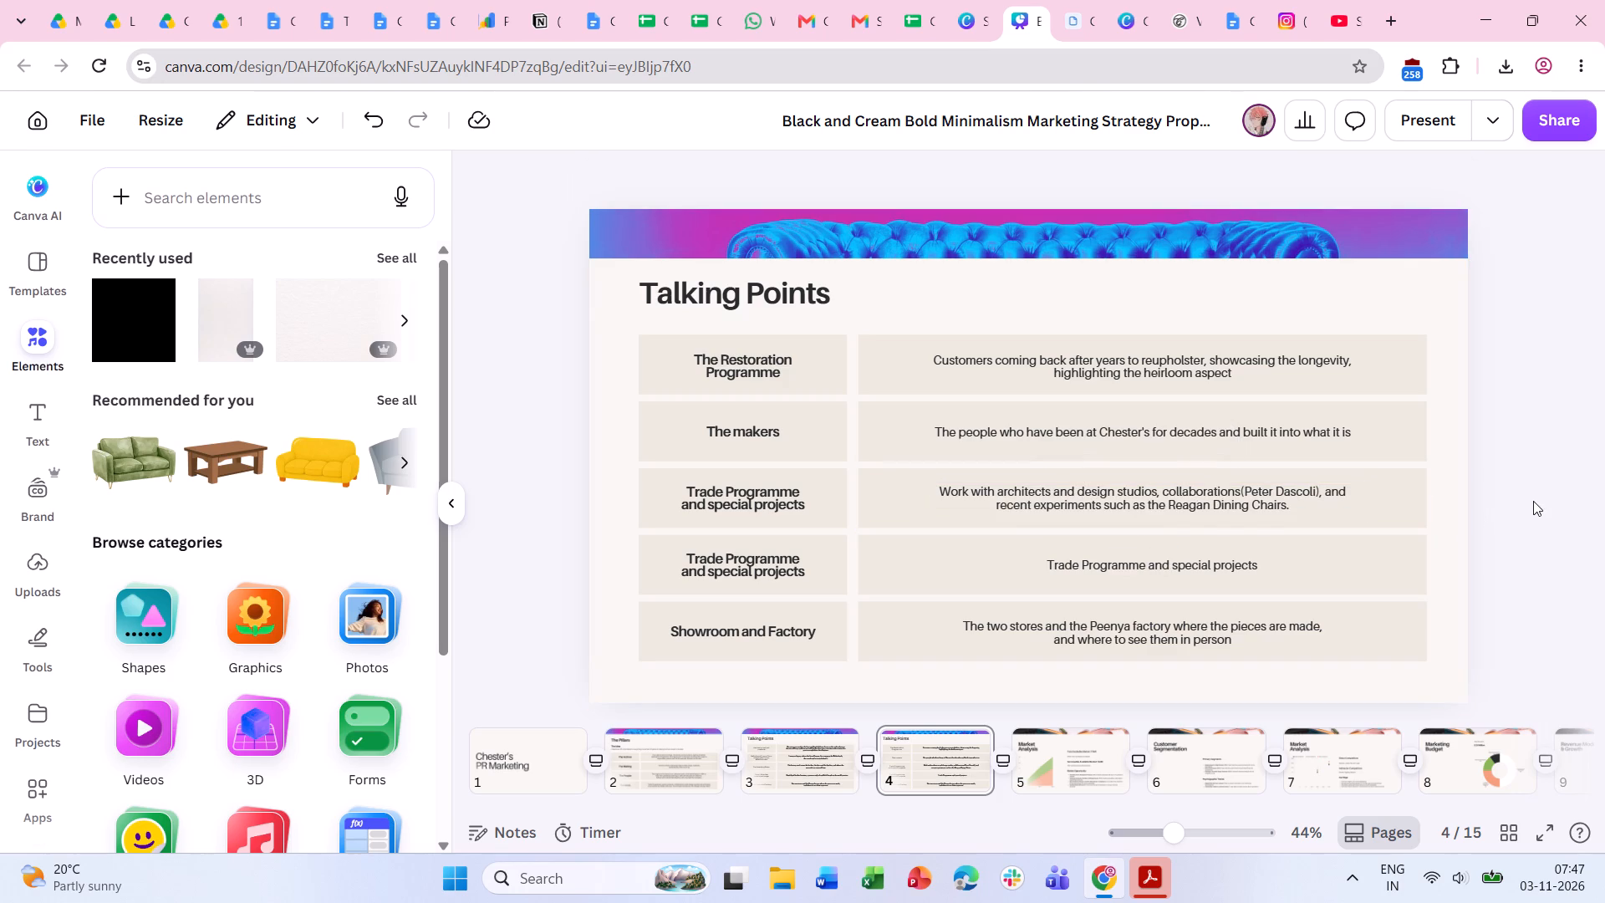
Add a space before the parenthesis in the third row's description and insert "brief mention about" before the collaborator's name.
{"action": "double_click", "coordinate": [1237, 488]}
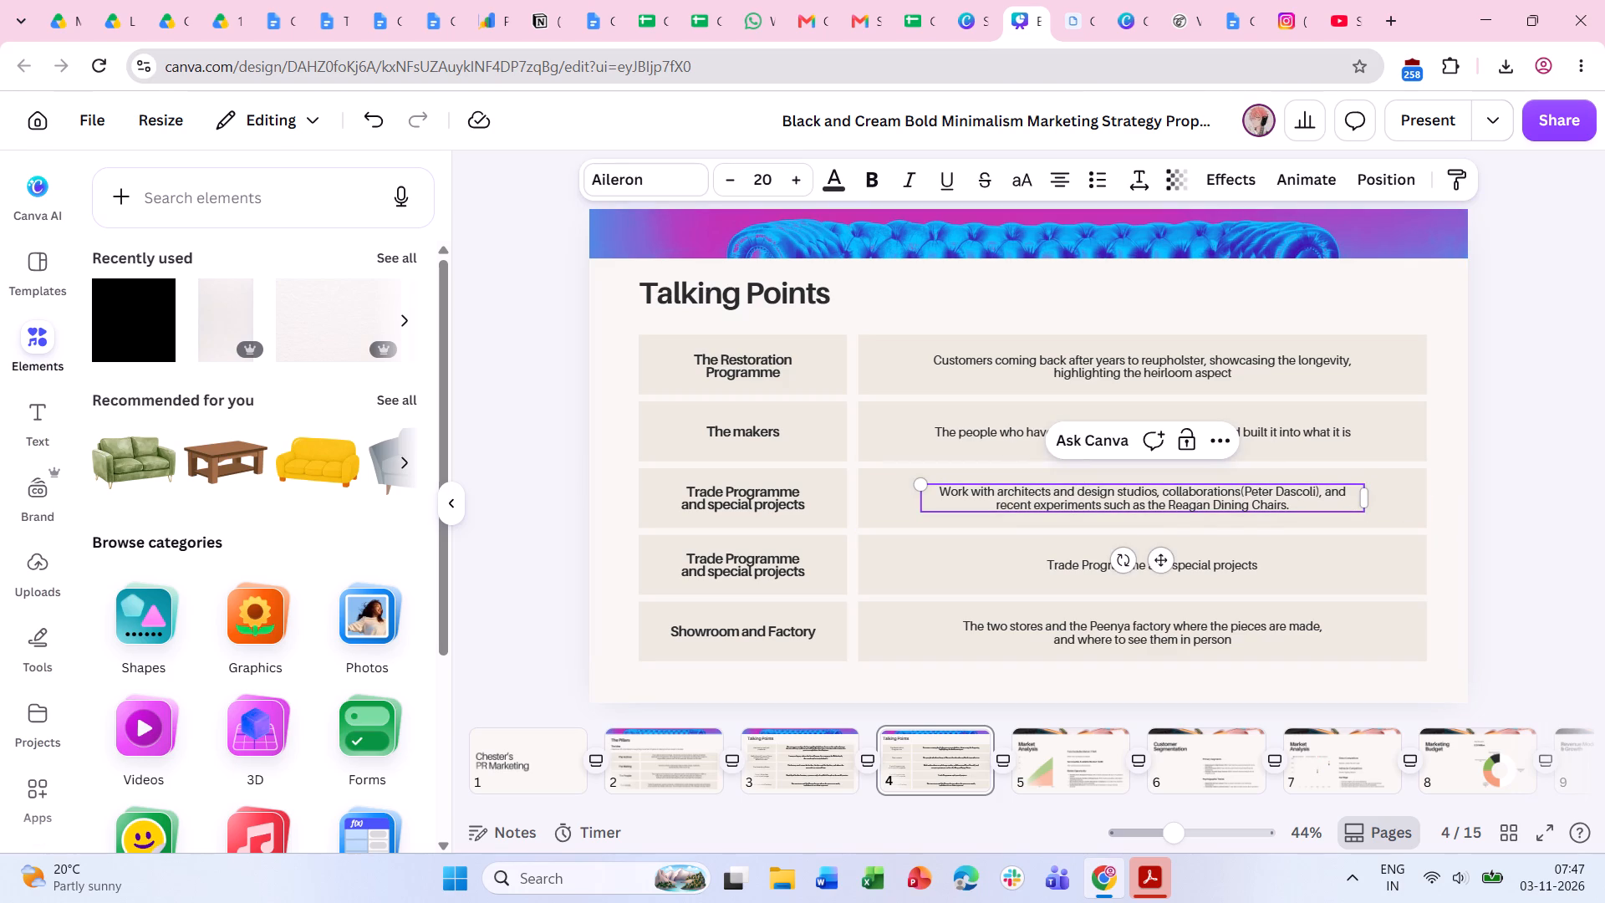
{"action": "left_click", "coordinate": [1240, 492]}
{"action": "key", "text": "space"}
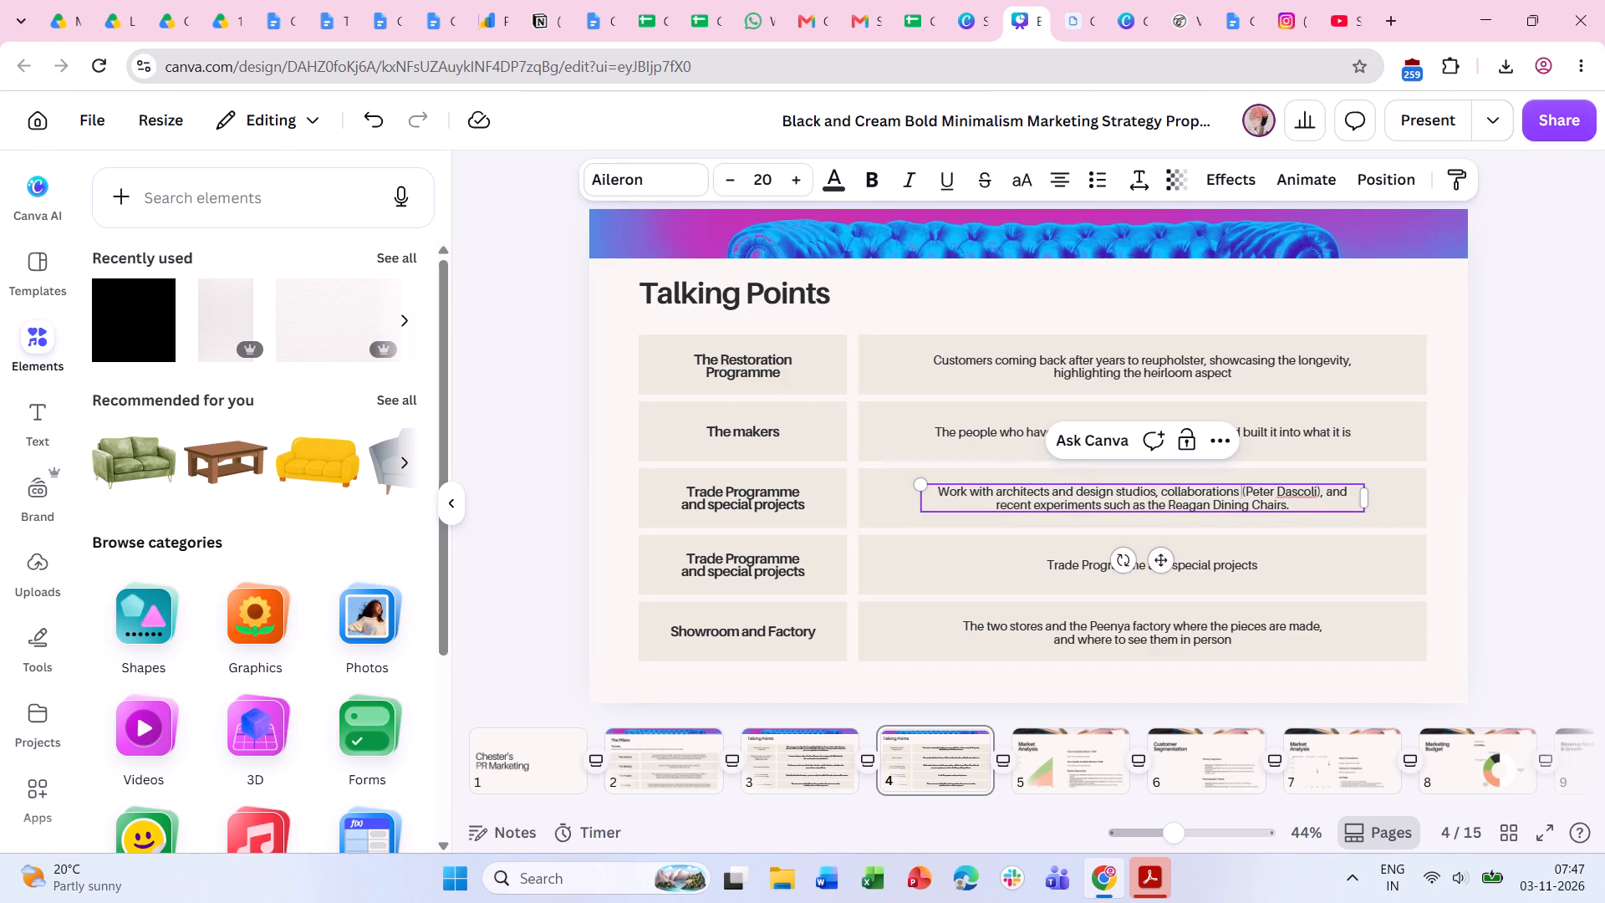
{"action": "left_click", "coordinate": [1246, 487]}
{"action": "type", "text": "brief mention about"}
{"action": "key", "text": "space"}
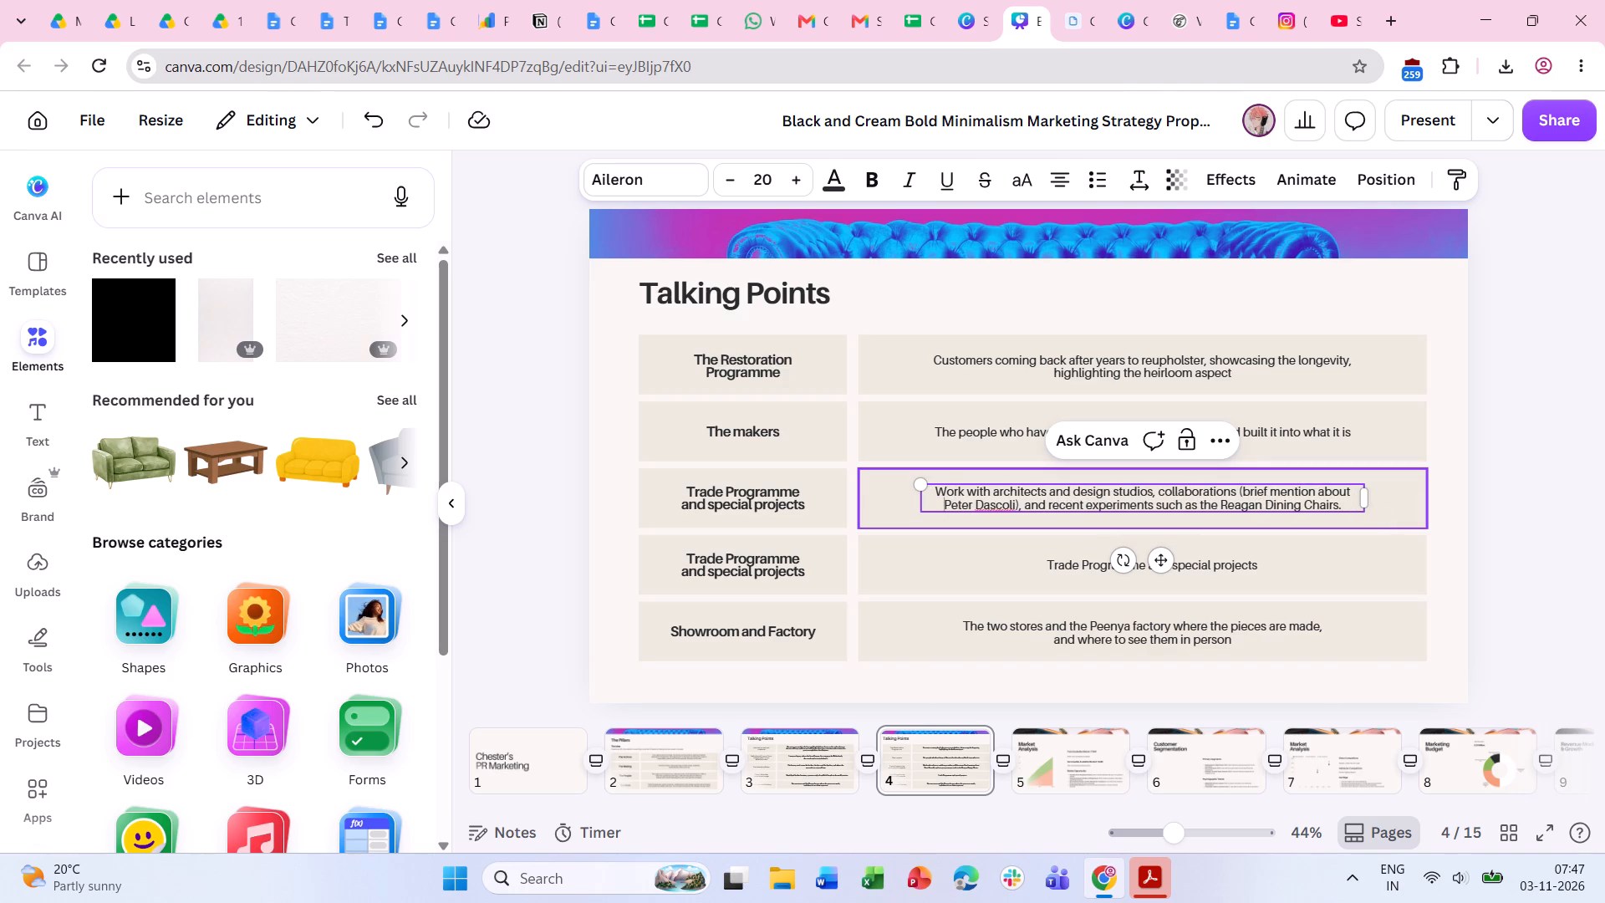
{"action": "left_click", "coordinate": [1483, 517]}
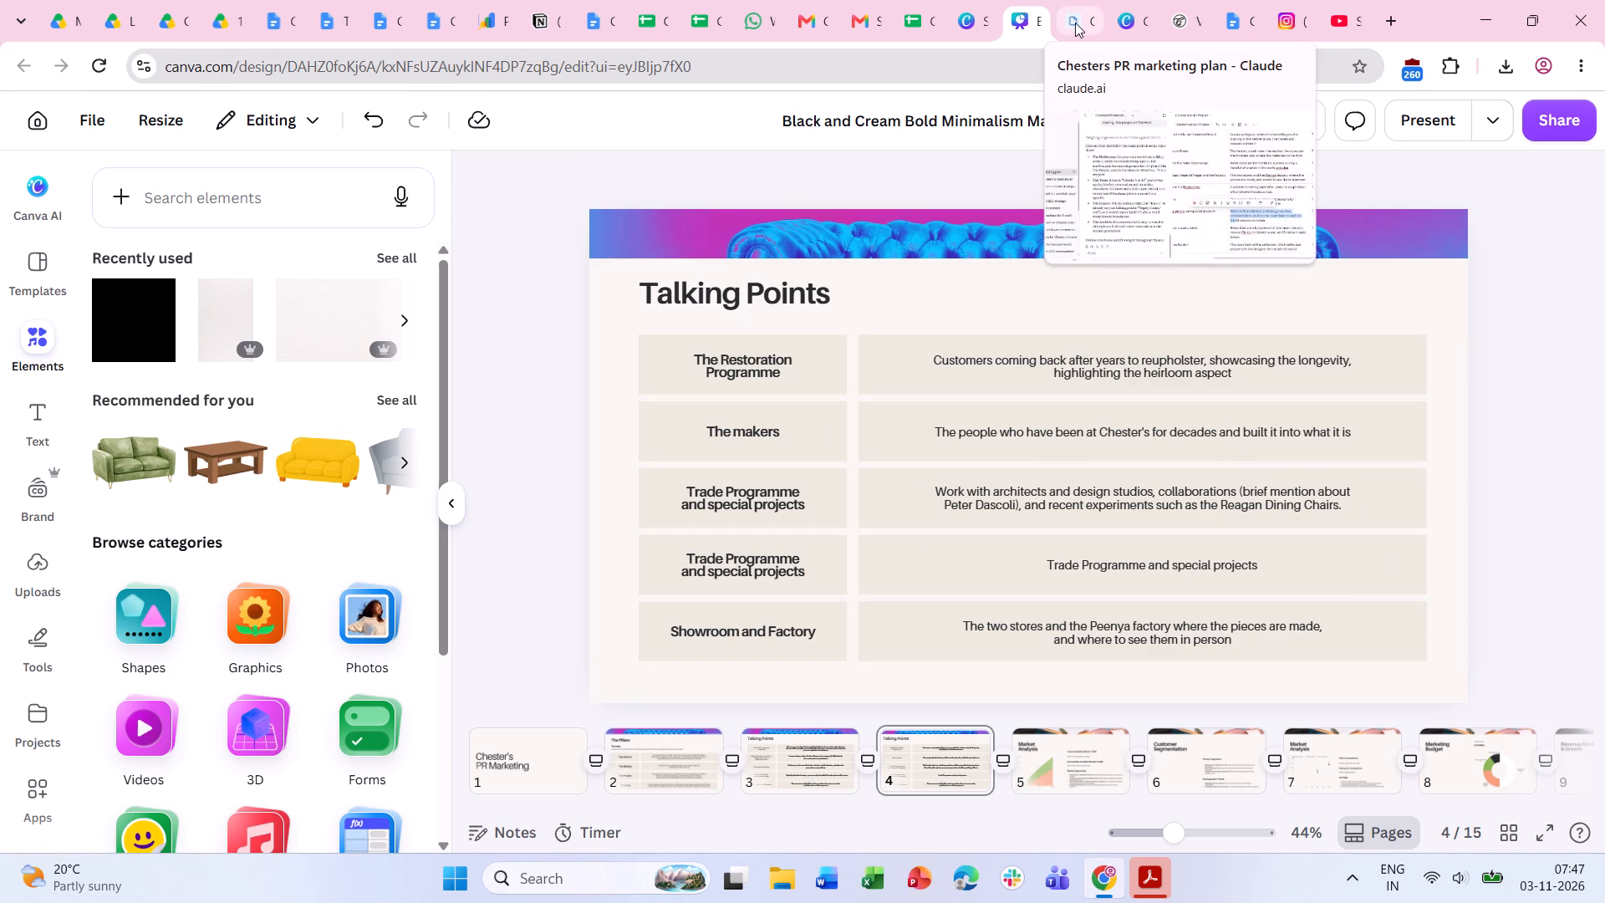
Change the fourth row's heading to "The Objet Collection" and centre it vertically in its cell.
{"action": "double_click", "coordinate": [737, 569]}
{"action": "triple_click", "coordinate": [741, 564]}
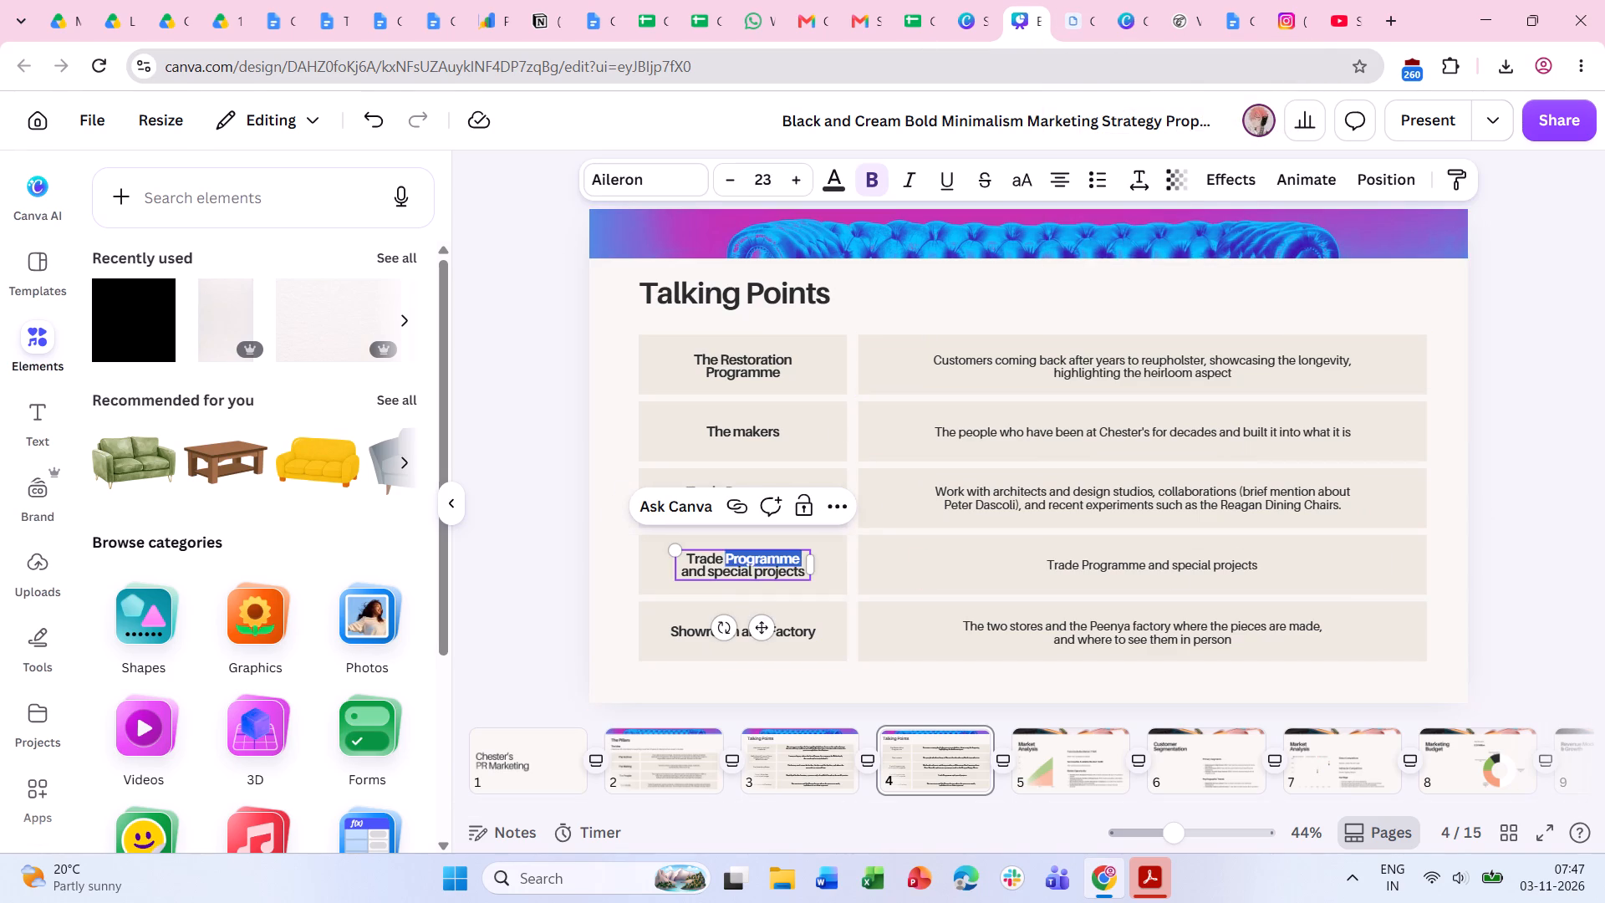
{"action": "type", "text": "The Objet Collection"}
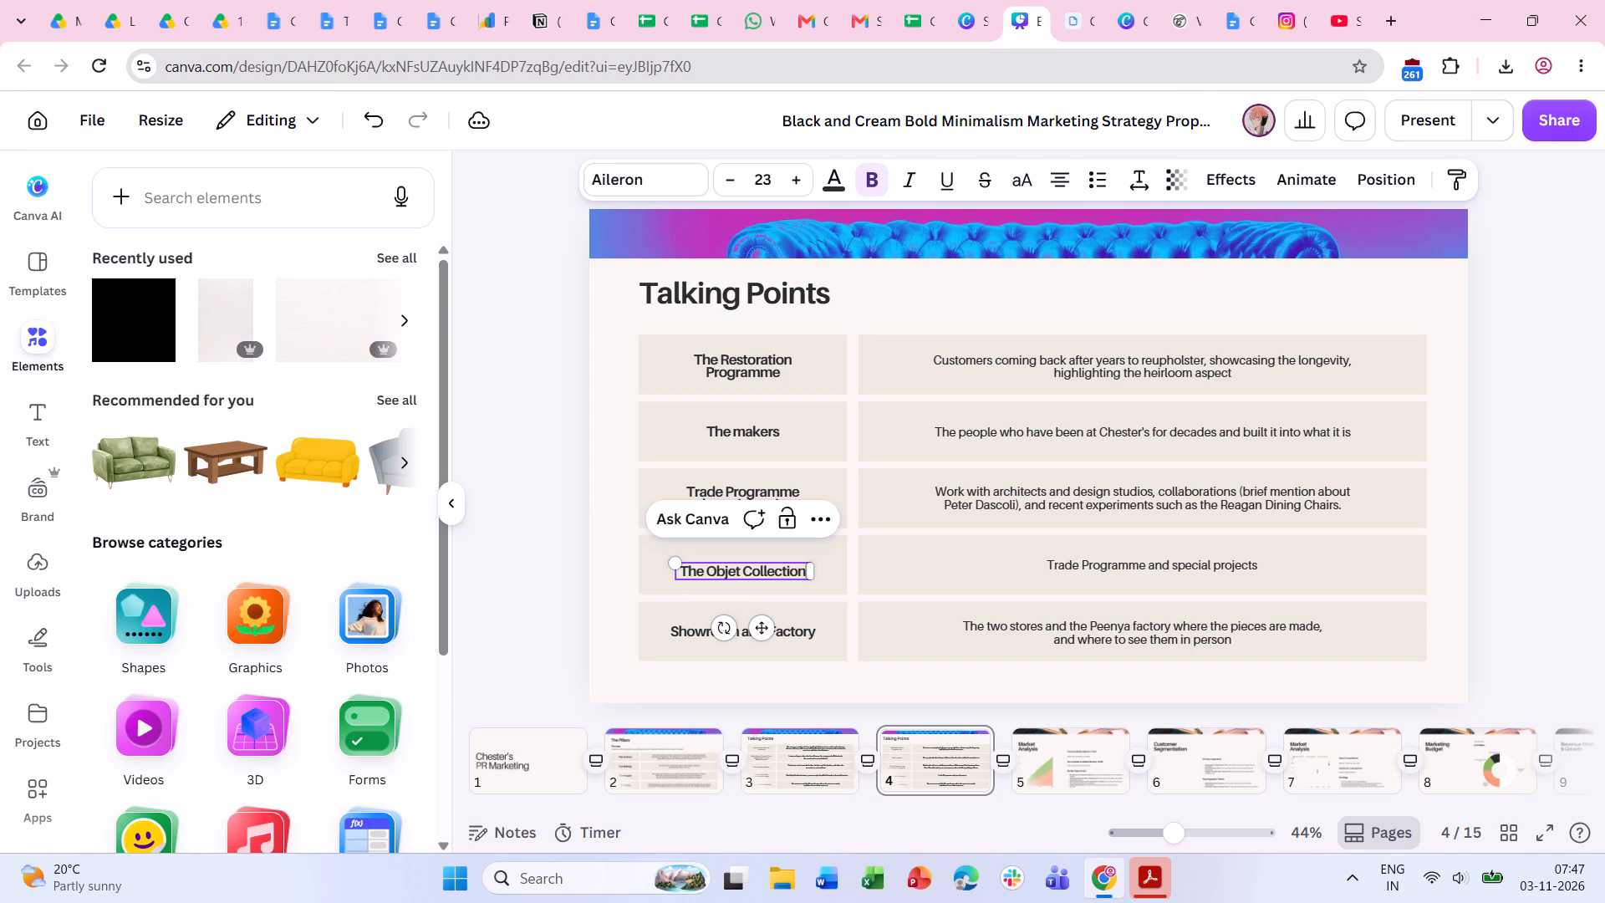
{"action": "left_click", "coordinate": [1521, 485]}
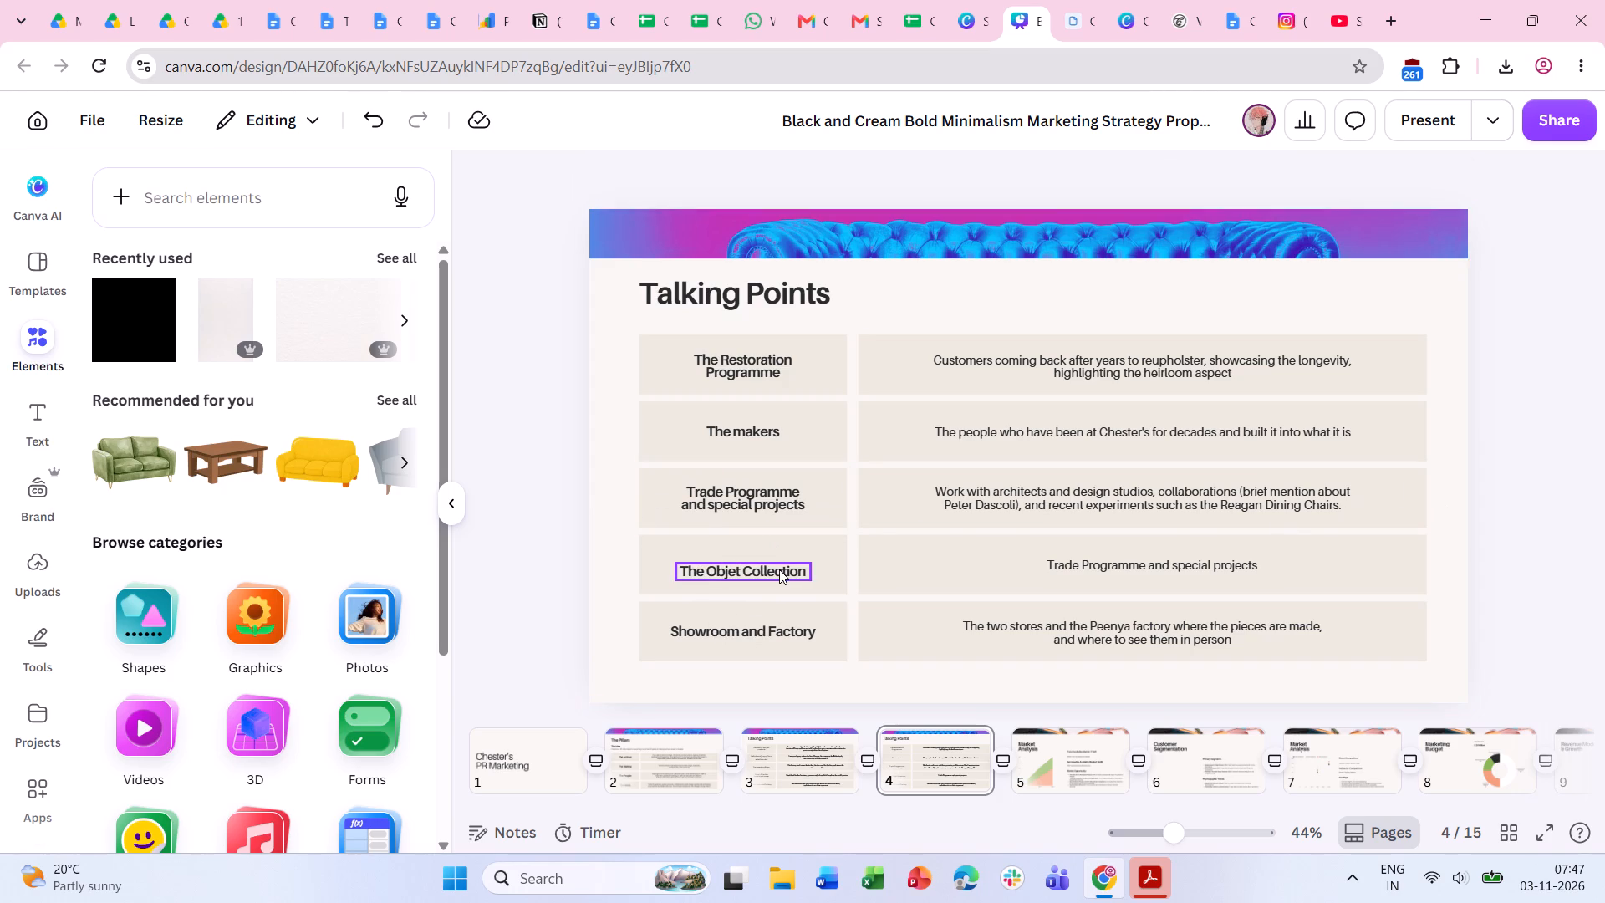
{"action": "left_click", "coordinate": [779, 569]}
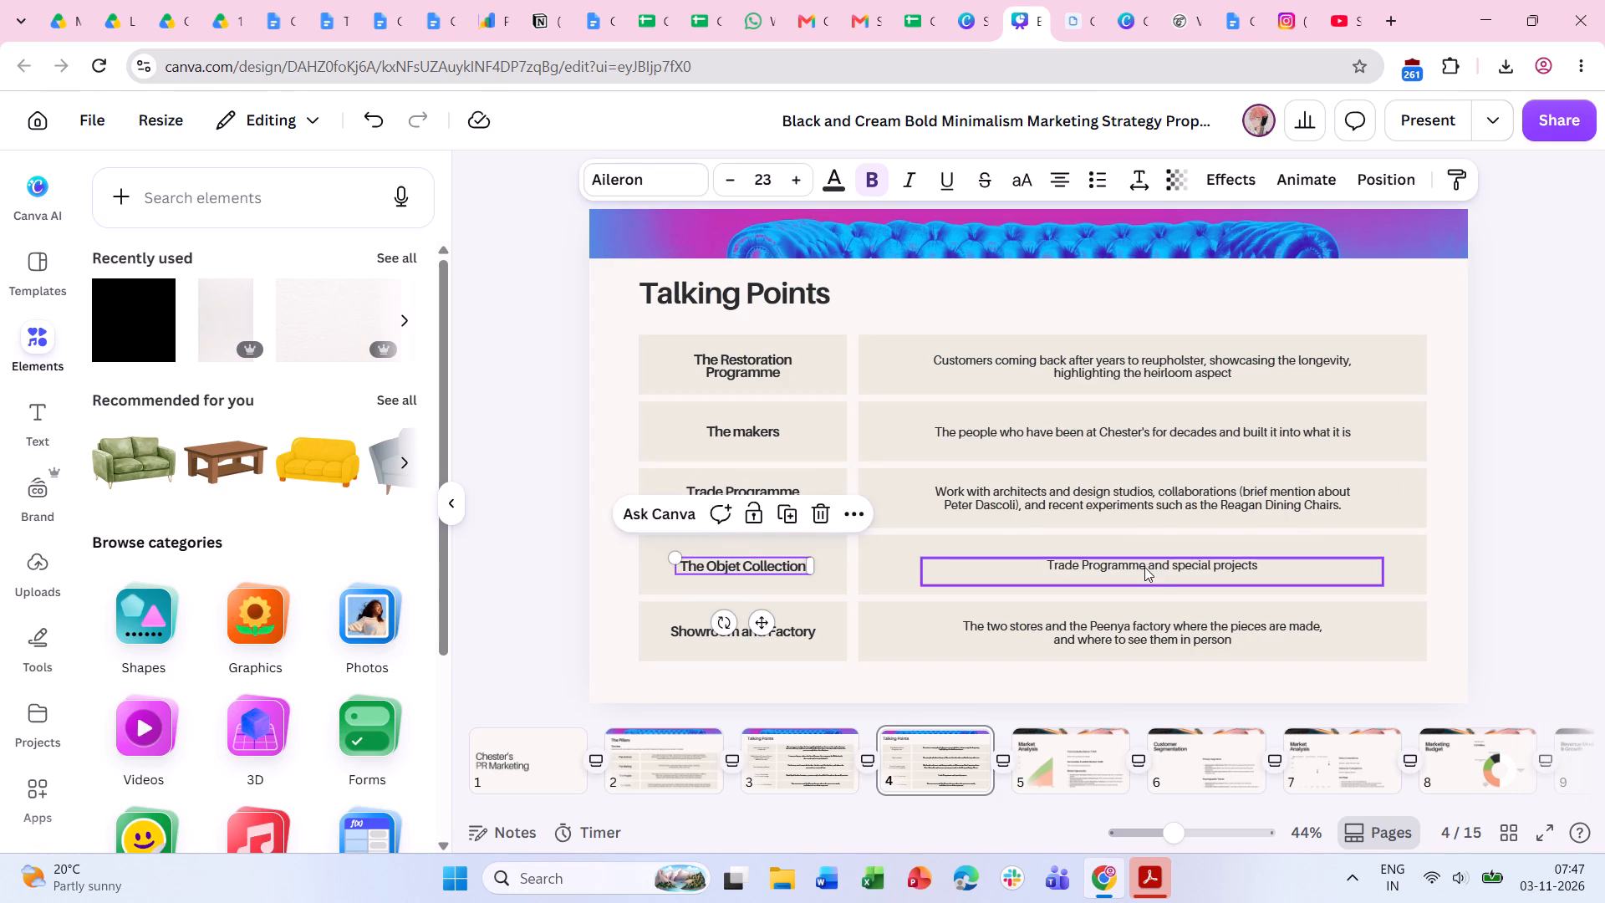
{"action": "triple_click", "coordinate": [1144, 567]}
{"action": "scroll", "coordinate": [1146, 566], "scroll_direction": "down", "scroll_amount": 2, "text": "shift"}
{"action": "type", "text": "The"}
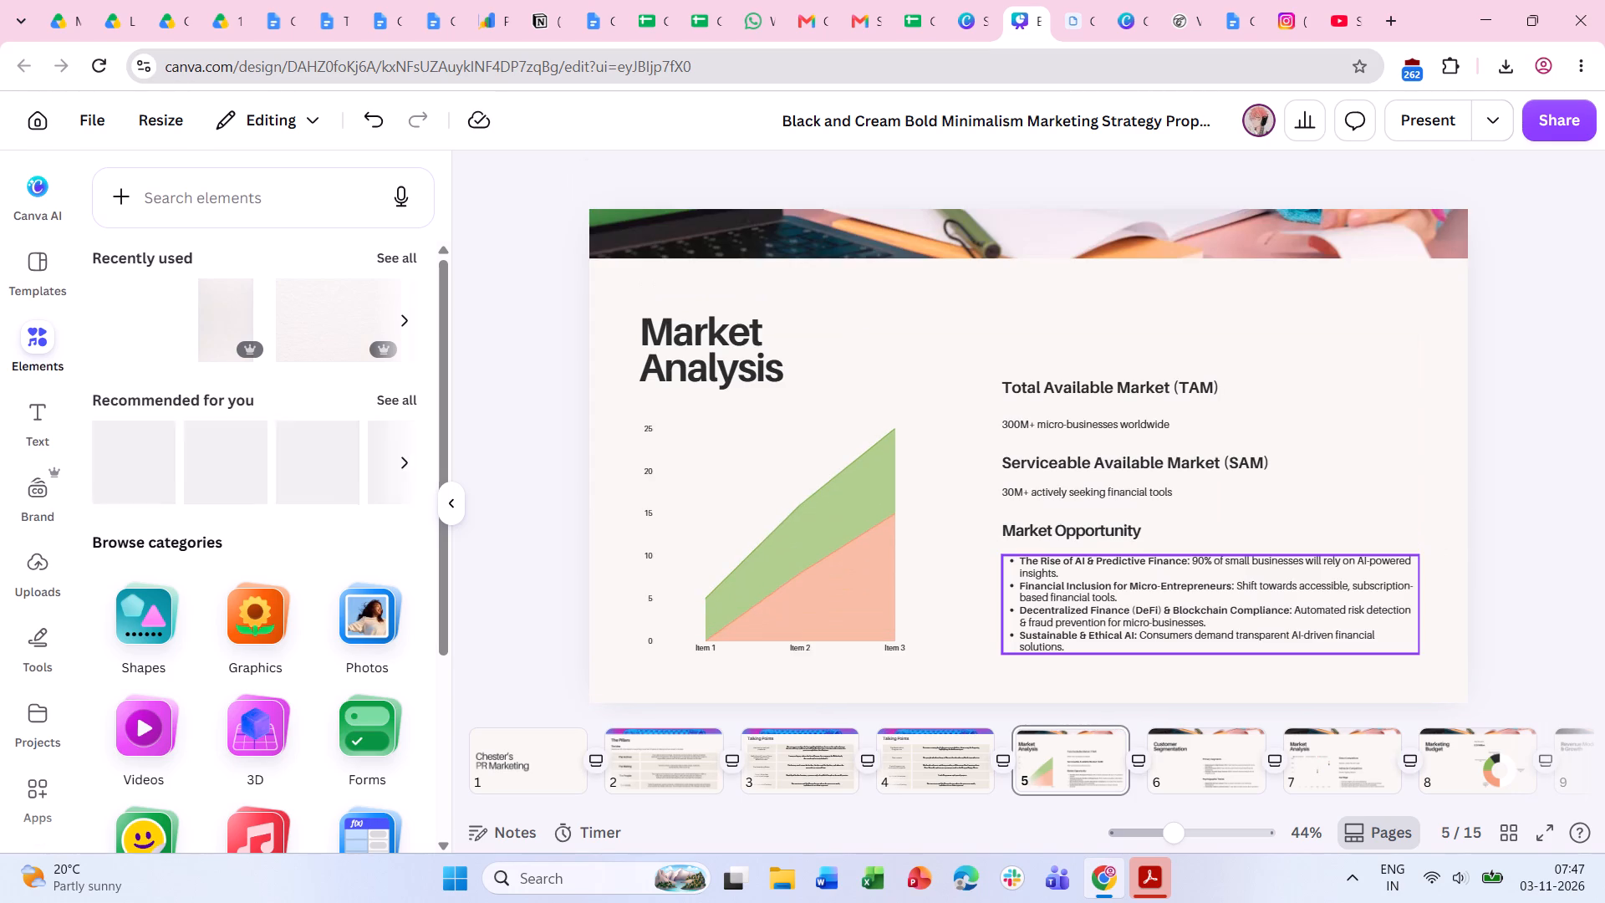
{"action": "left_click", "coordinate": [939, 764]}
{"action": "triple_click", "coordinate": [1114, 567]}
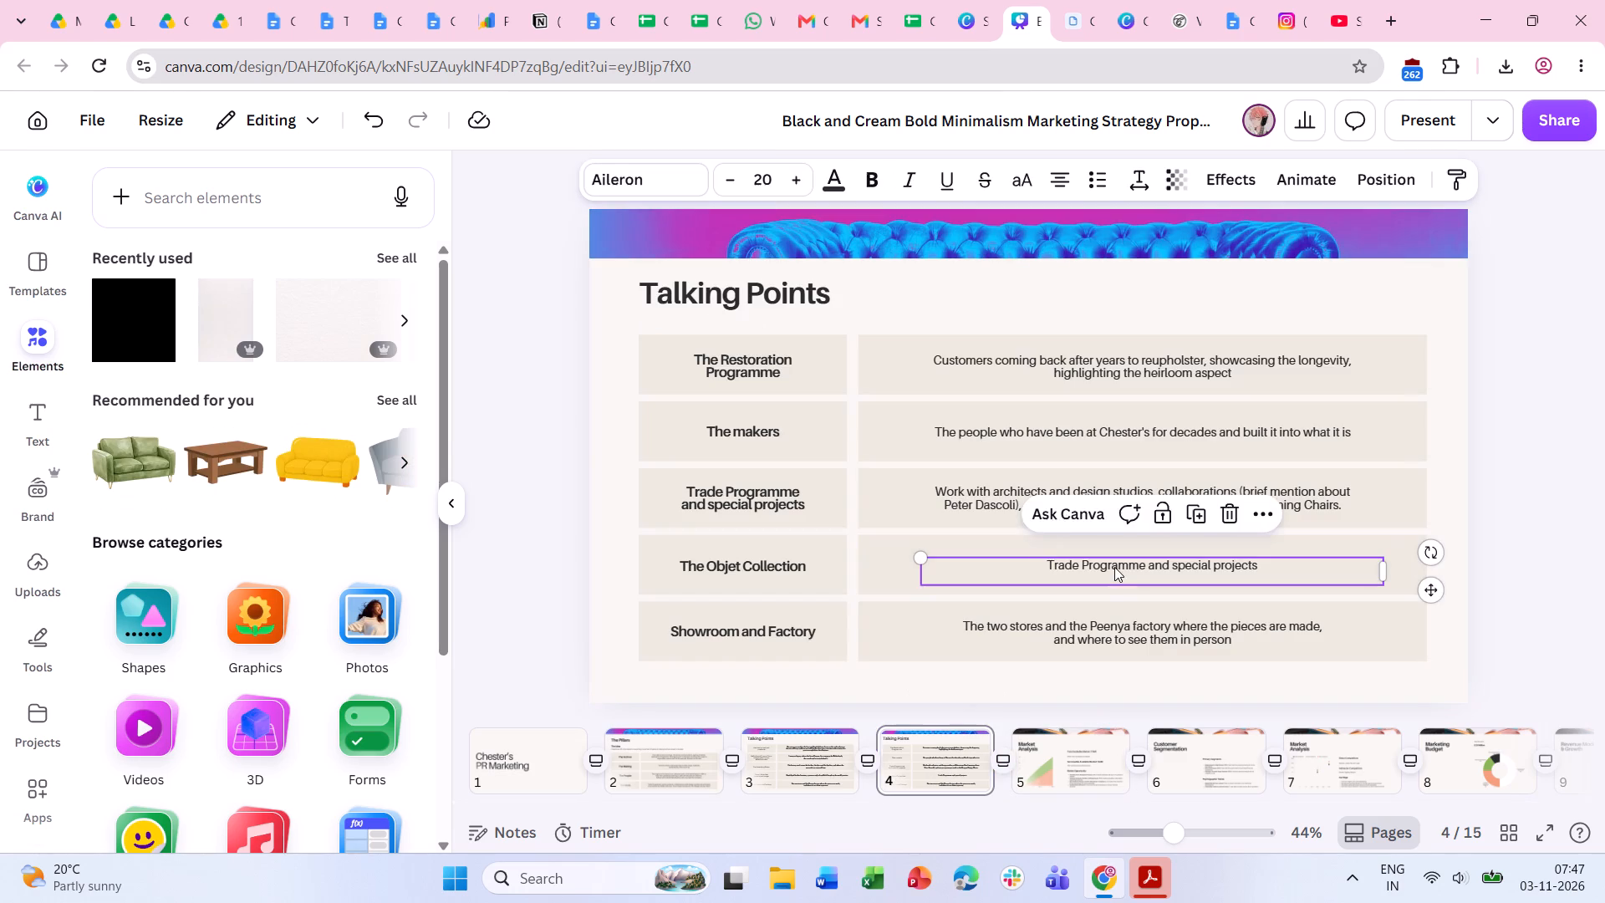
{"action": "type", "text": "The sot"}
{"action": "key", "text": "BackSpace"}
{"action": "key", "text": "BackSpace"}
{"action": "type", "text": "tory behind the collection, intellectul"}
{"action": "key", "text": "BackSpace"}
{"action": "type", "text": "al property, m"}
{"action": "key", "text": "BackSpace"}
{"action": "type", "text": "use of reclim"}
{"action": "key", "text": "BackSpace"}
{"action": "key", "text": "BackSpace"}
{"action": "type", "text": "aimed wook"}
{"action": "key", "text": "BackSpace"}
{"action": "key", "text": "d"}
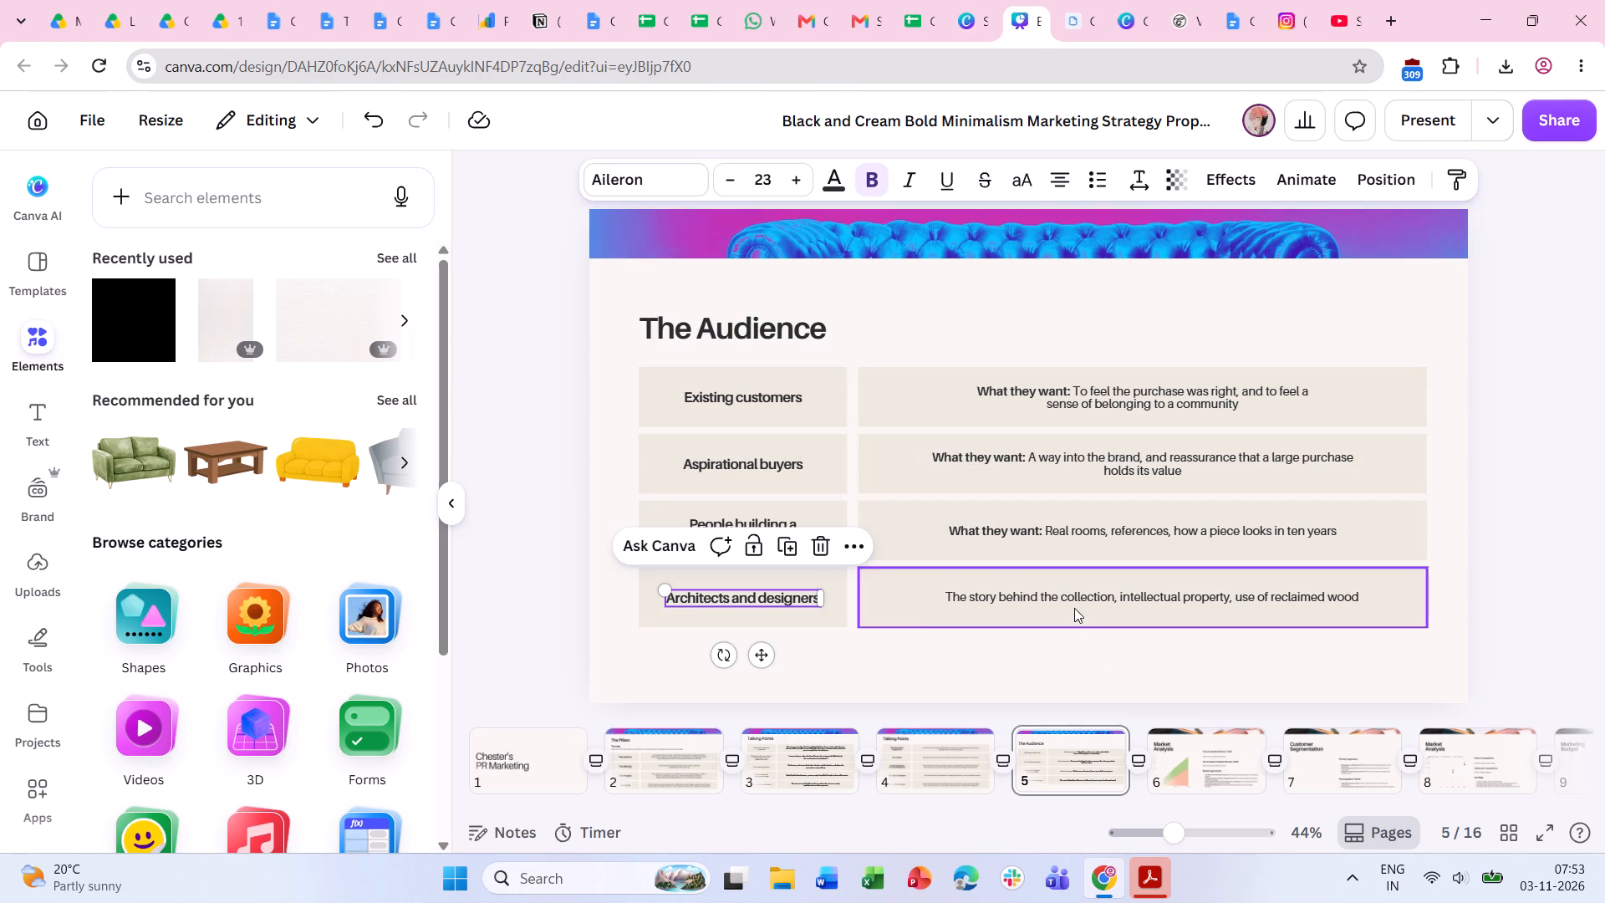
{"action": "double_click", "coordinate": [1074, 599]}
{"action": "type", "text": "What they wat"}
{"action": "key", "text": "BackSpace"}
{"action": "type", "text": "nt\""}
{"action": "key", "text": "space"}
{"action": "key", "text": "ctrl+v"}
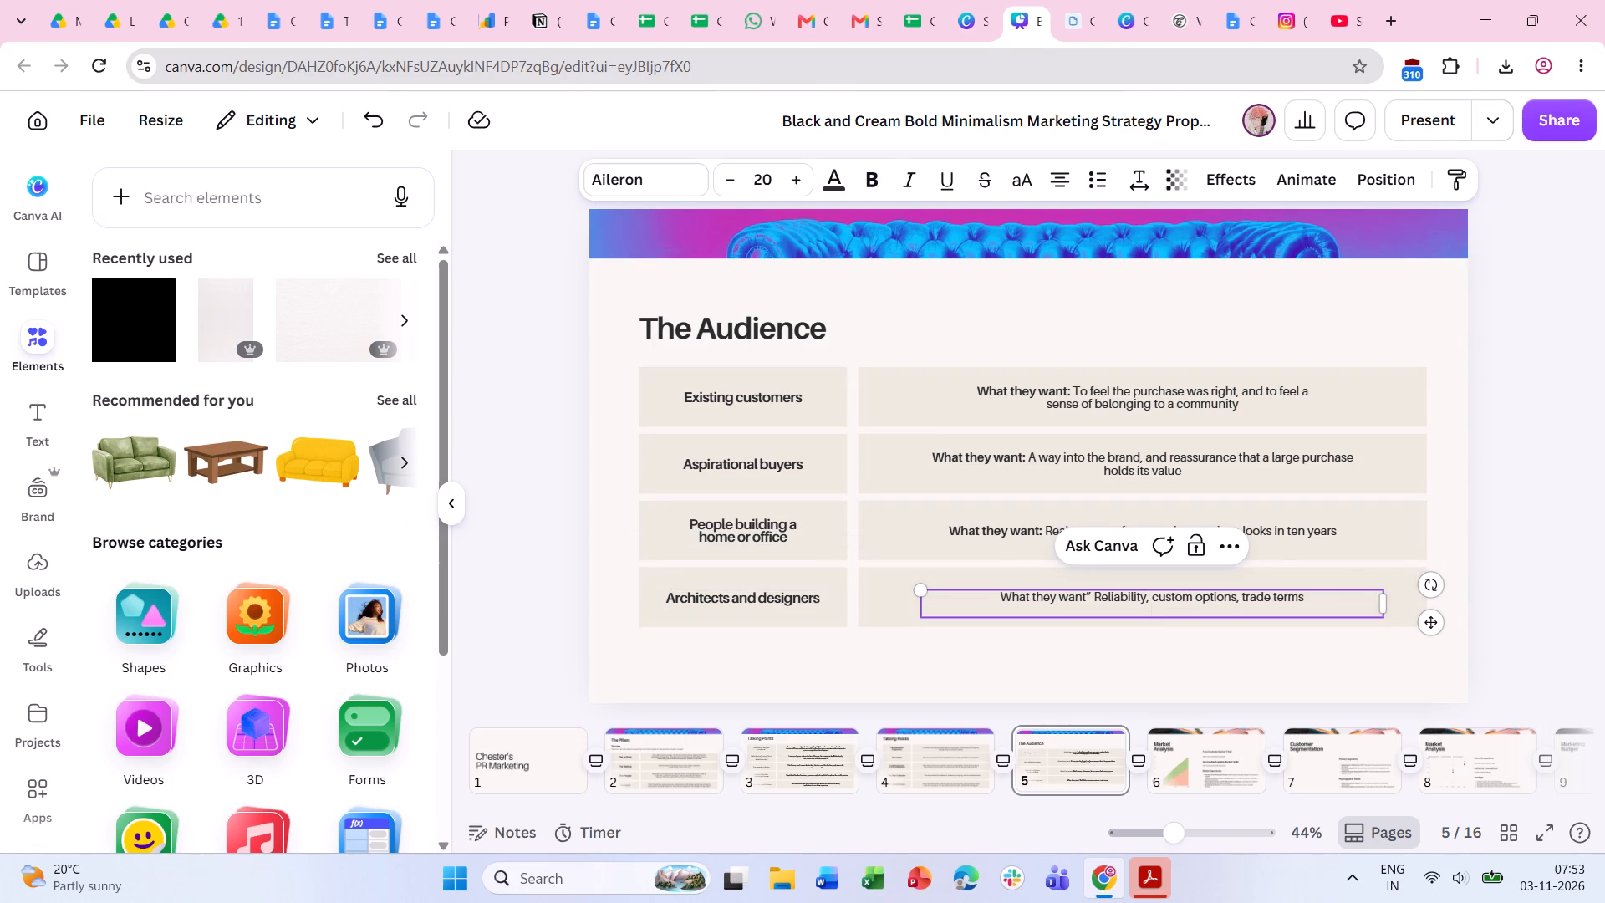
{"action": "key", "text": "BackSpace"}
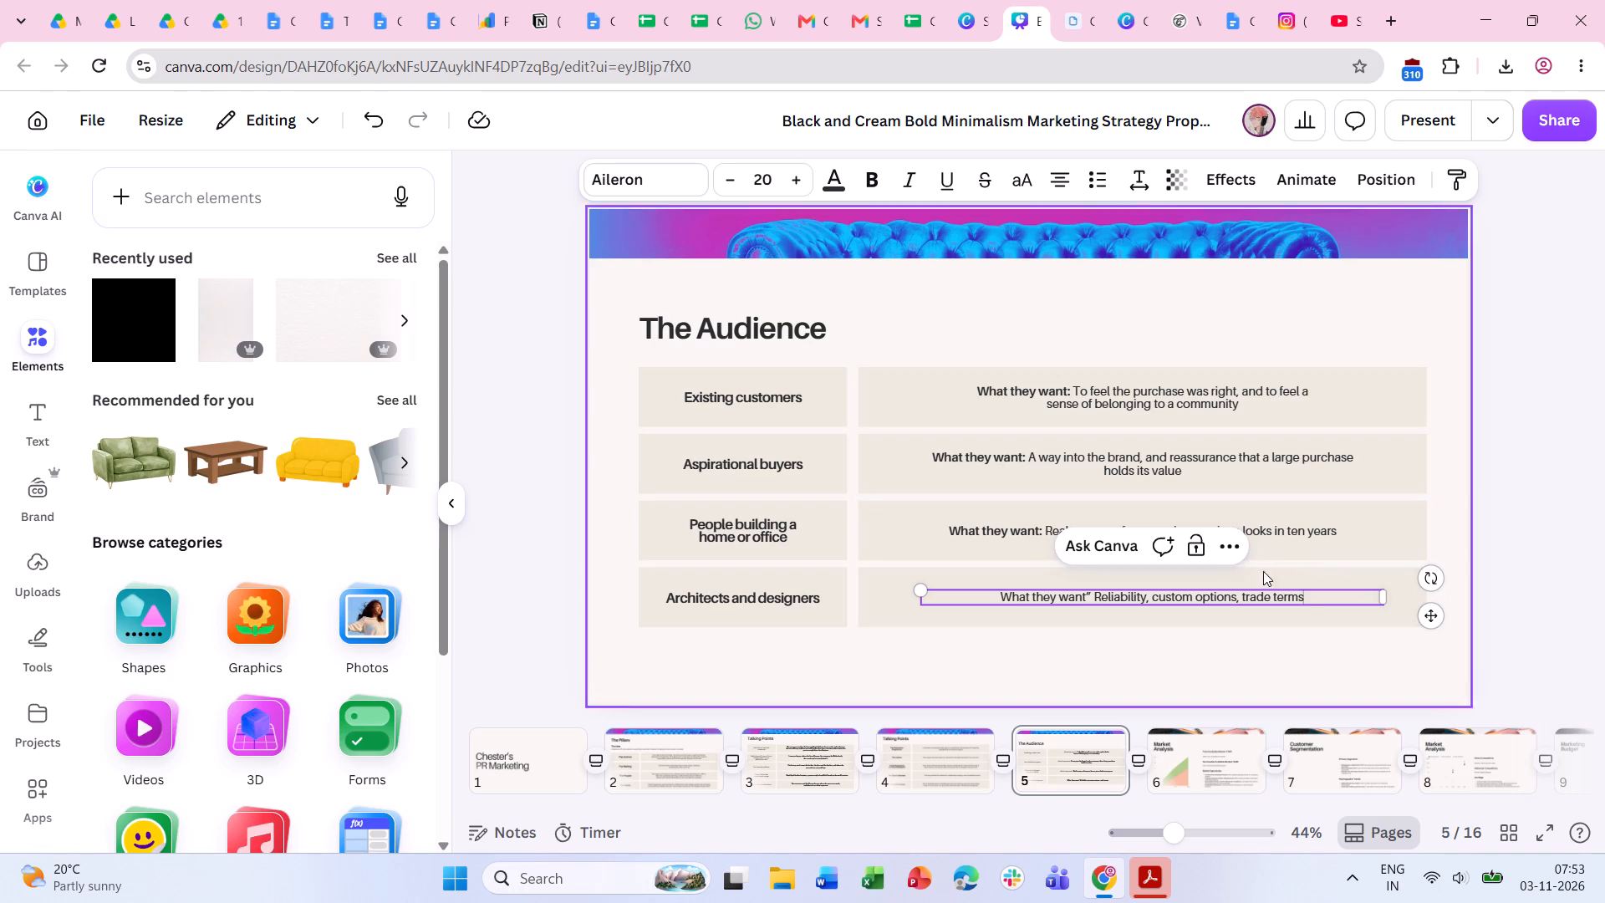
Change "trade terms" to "trade programme" in the Architects and designers description.
{"action": "left_click_drag", "start_coordinate": [1308, 595], "coordinate": [1274, 597]}
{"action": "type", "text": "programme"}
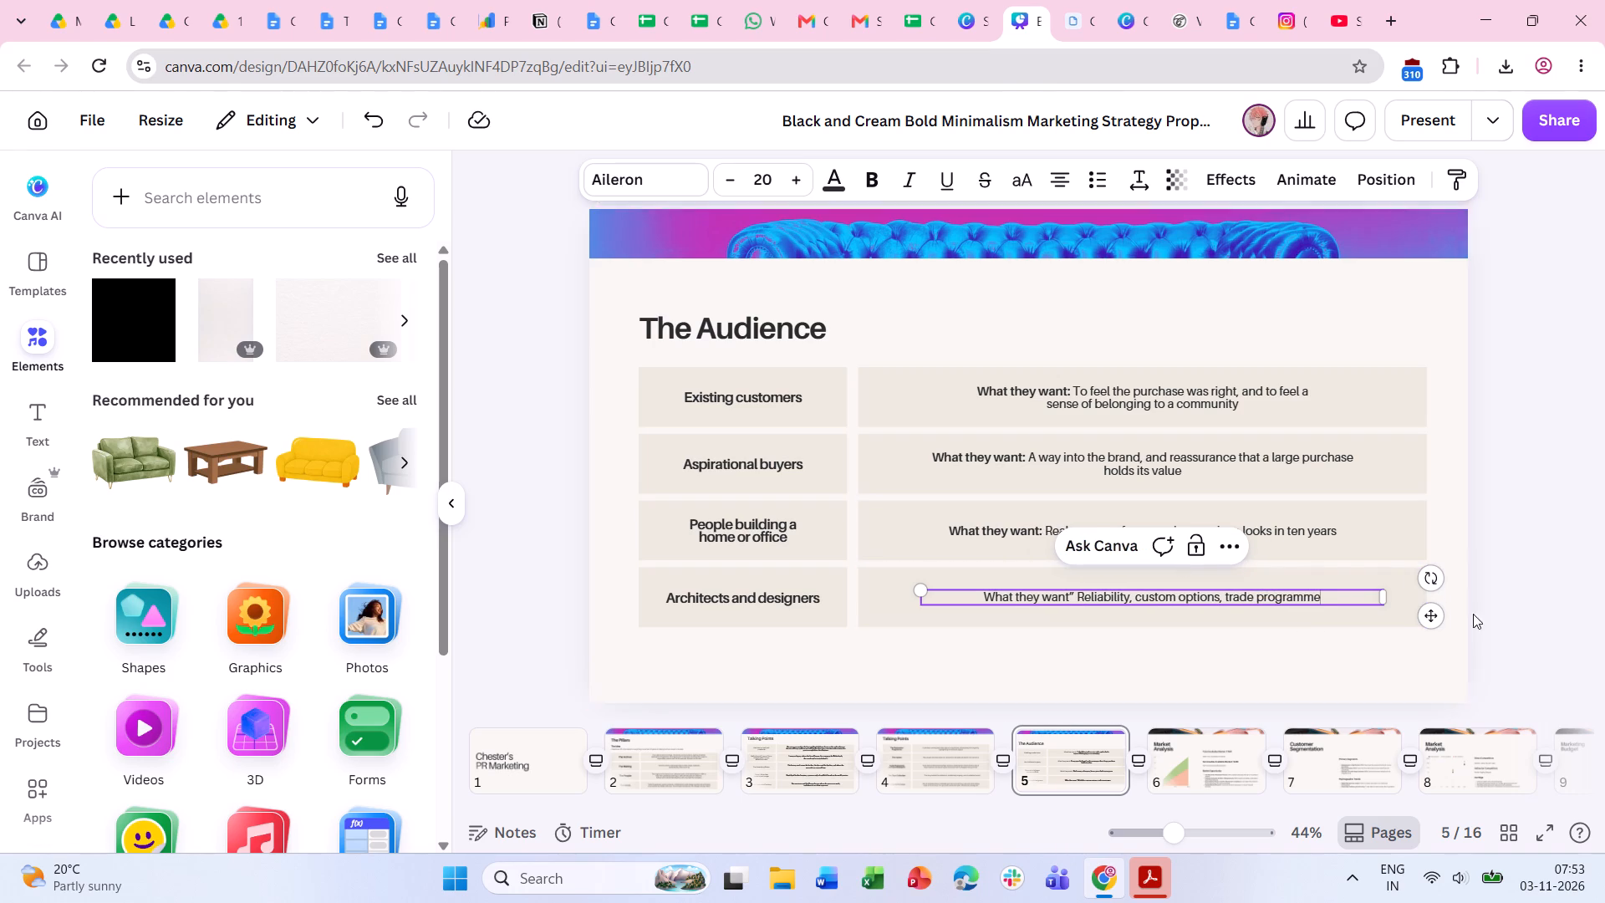
Bold "What they want" in the Architects and designers description and replace the quotation mark after it with a colon.
{"action": "left_click_drag", "start_coordinate": [1073, 597], "coordinate": [980, 594]}
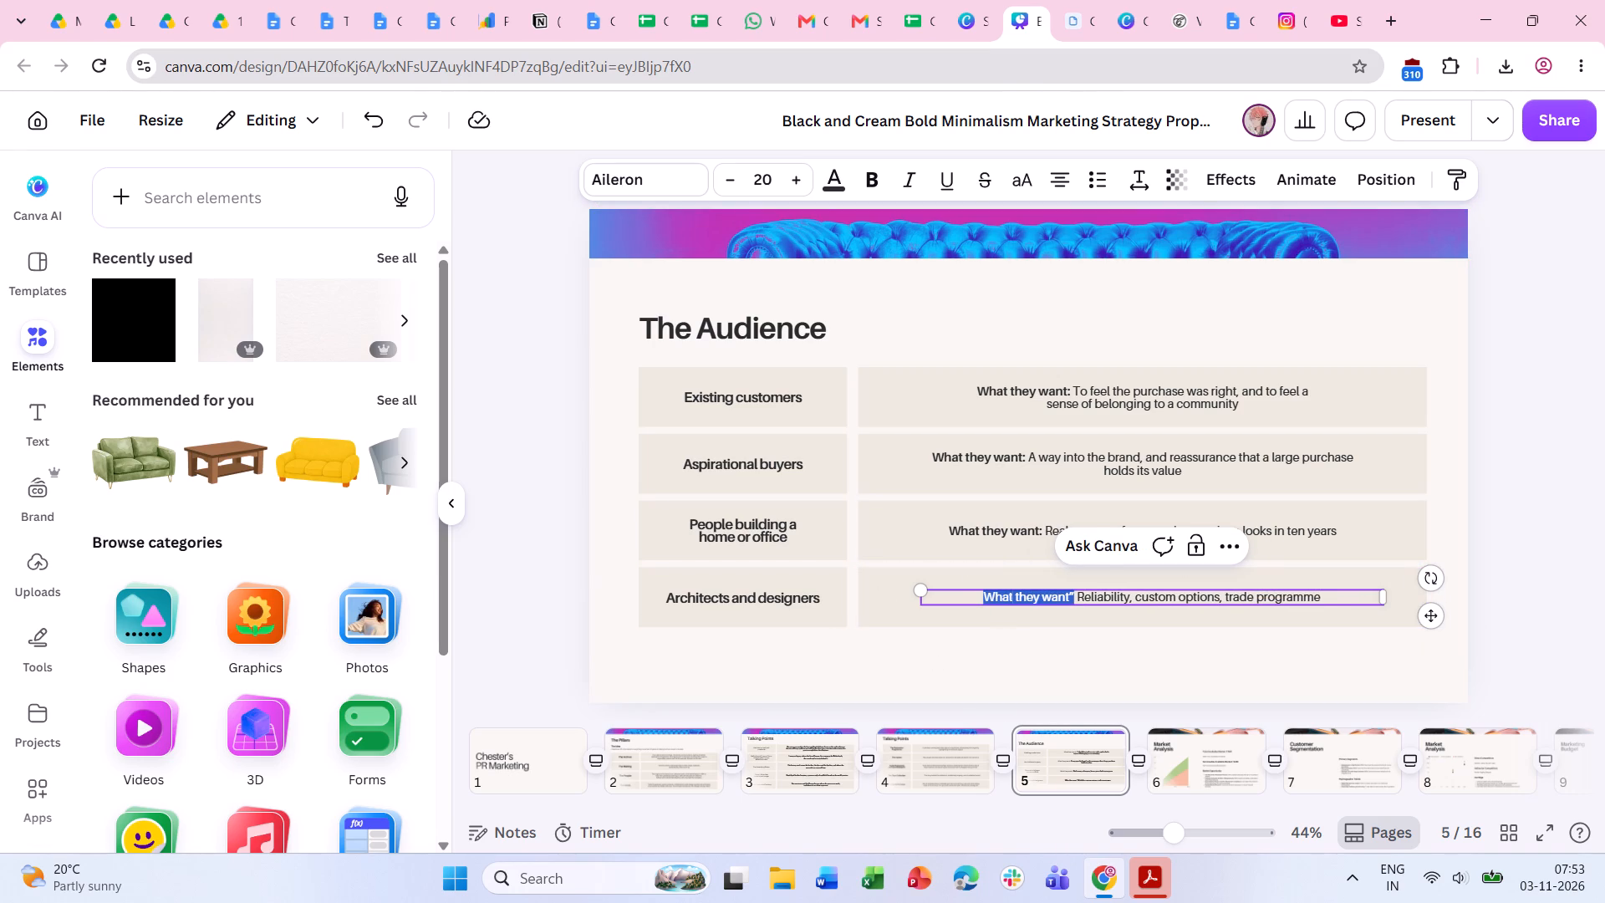
{"action": "left_click_drag", "start_coordinate": [980, 594], "coordinate": [978, 594]}
{"action": "key", "text": "ctrl+b"}
{"action": "left_click", "coordinate": [1076, 597]}
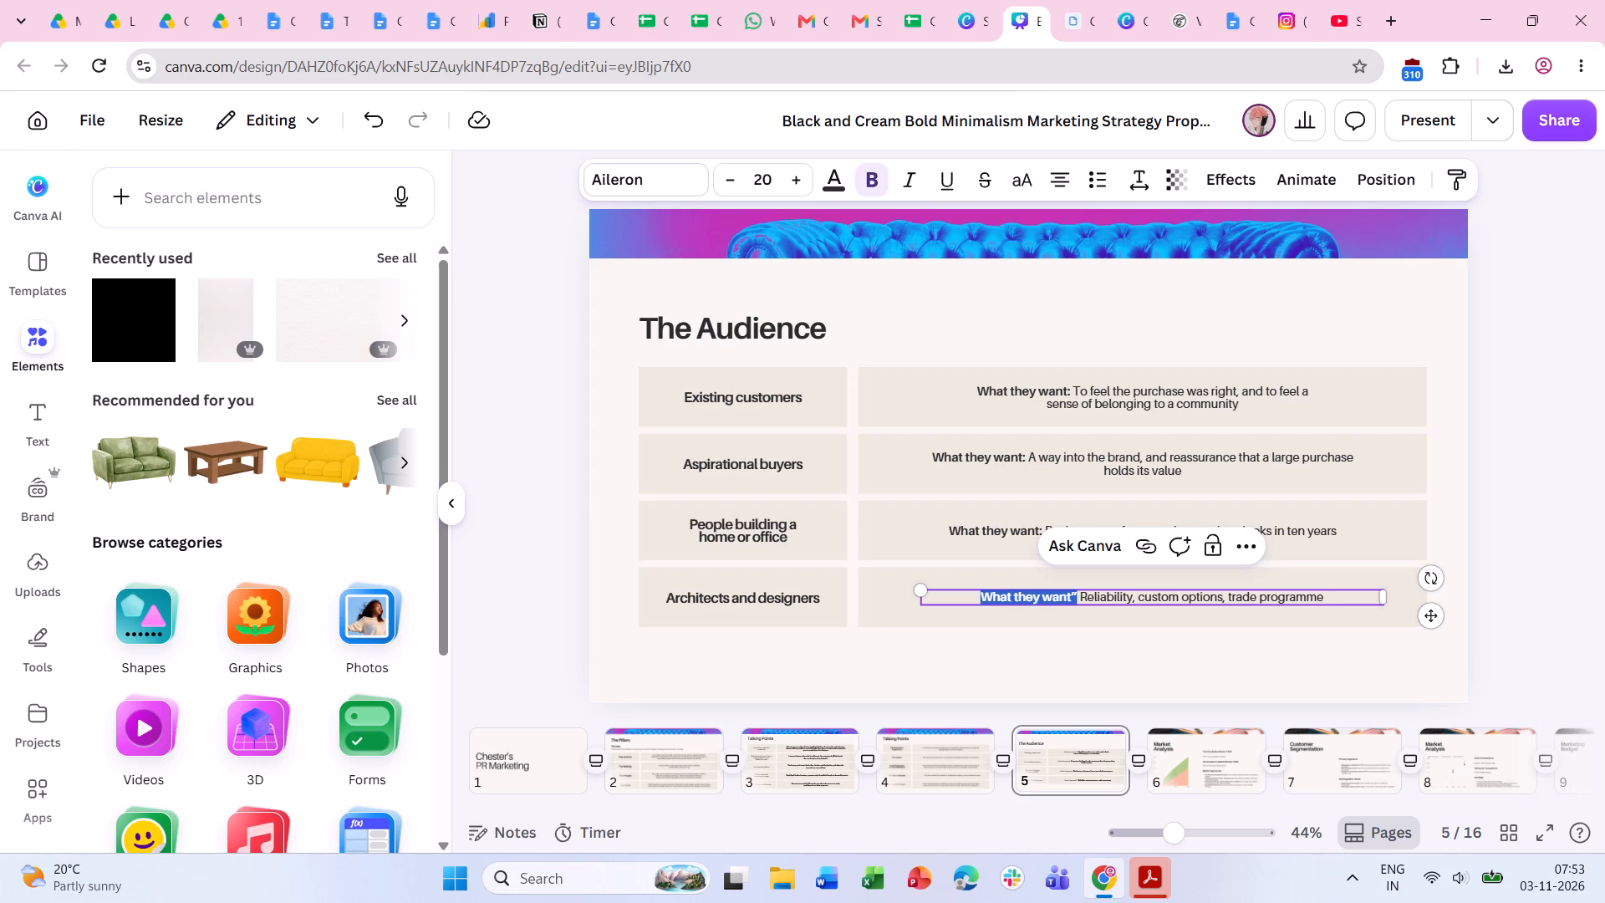
{"action": "key", "text": "Right"}
{"action": "key", "text": "BackSpace"}
{"action": "key", "text": "shift+quotedbl"}
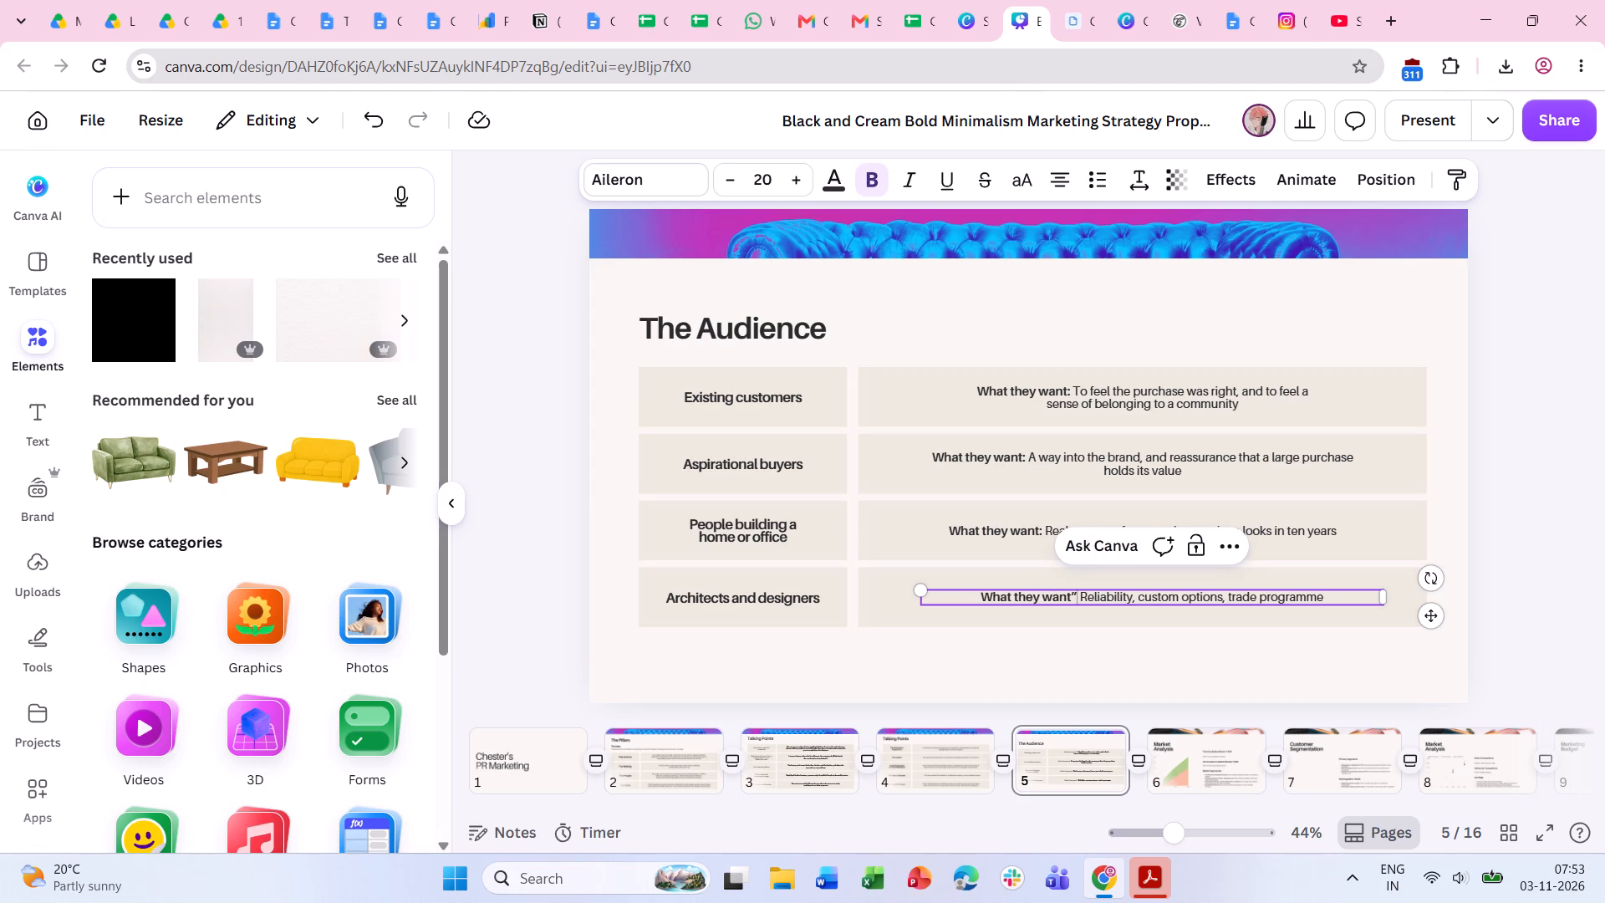
{"action": "key", "text": "BackSpace"}
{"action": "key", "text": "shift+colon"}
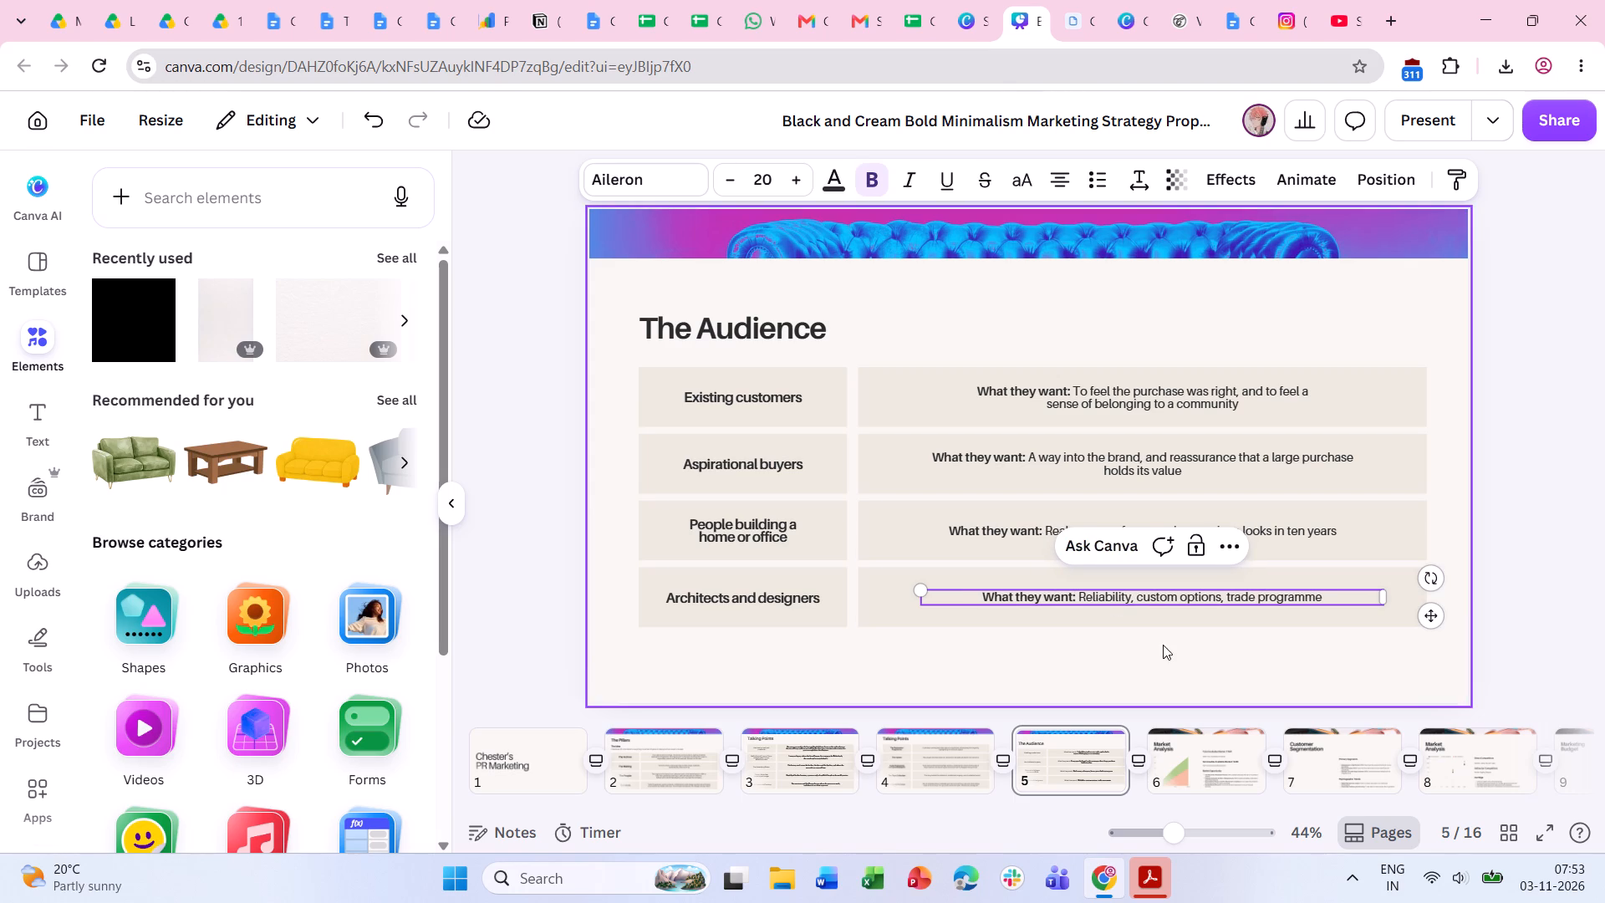
{"action": "left_click_drag", "start_coordinate": [1543, 545], "coordinate": [1535, 545]}
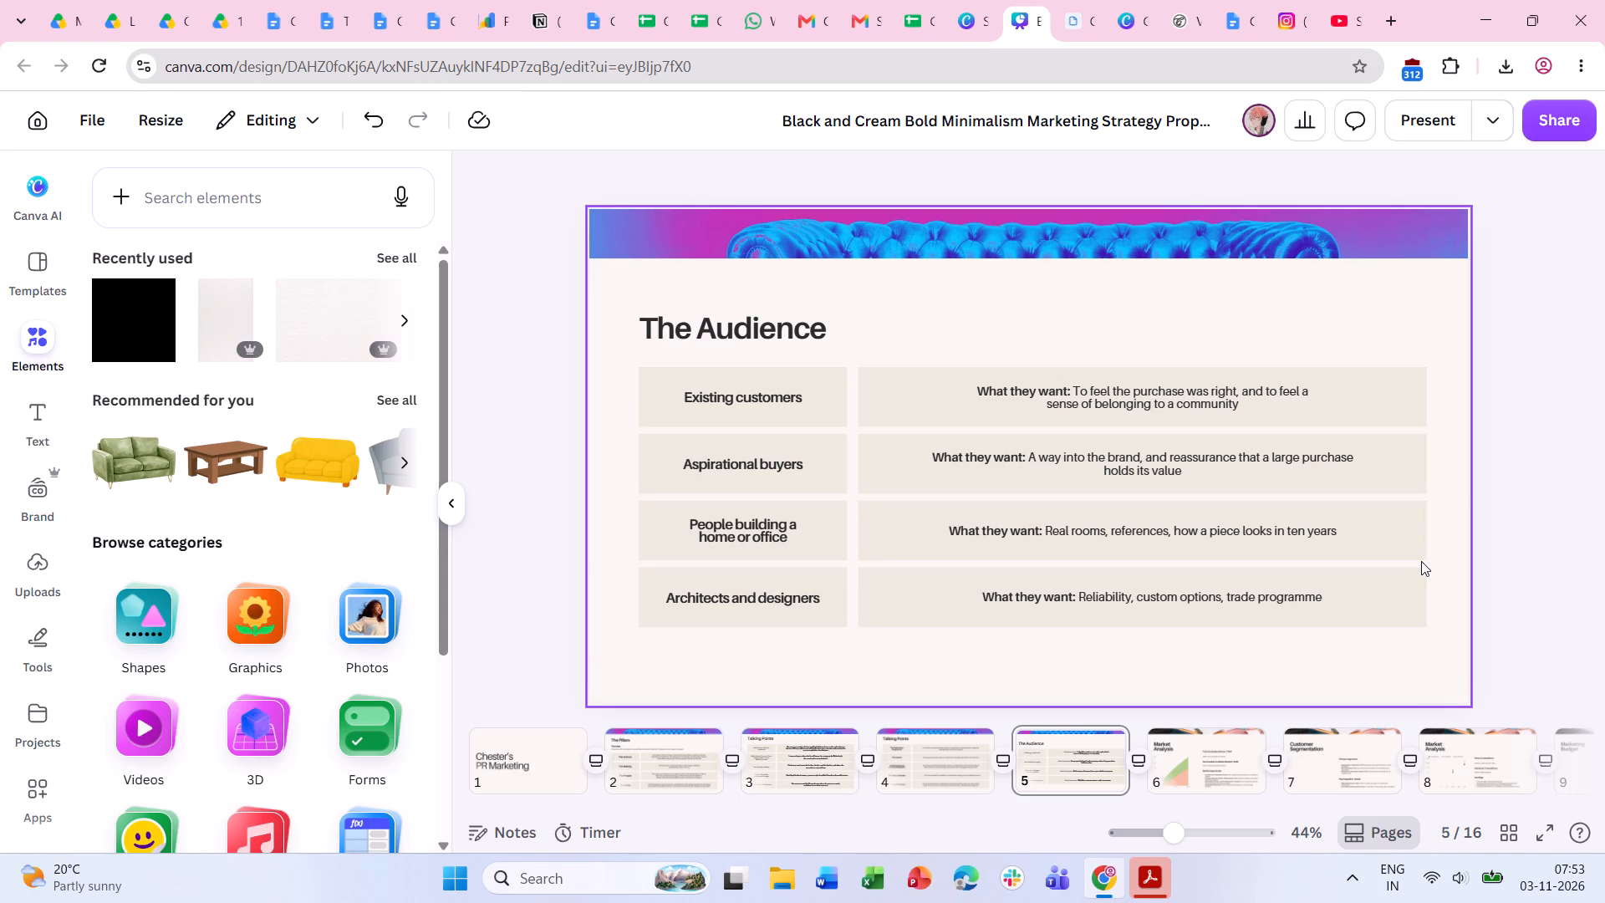
Break the Aspirational buyers description after "reassurance that" so the second line starts with "a large purchase holds its value".
{"action": "left_click", "coordinate": [1310, 468]}
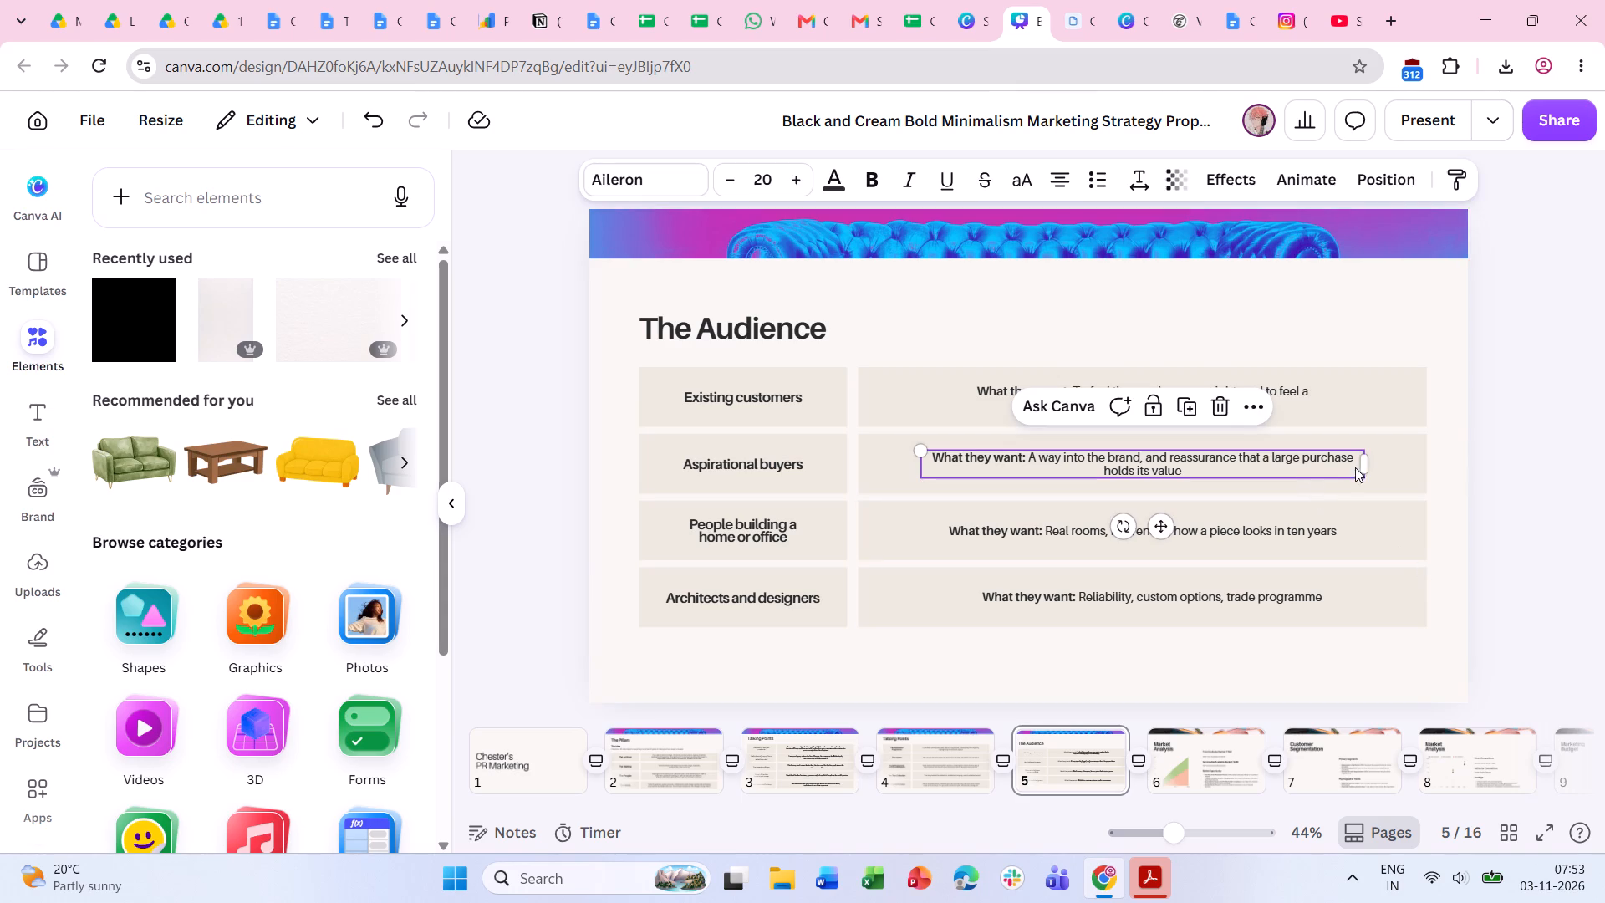
{"action": "left_click", "coordinate": [1271, 454]}
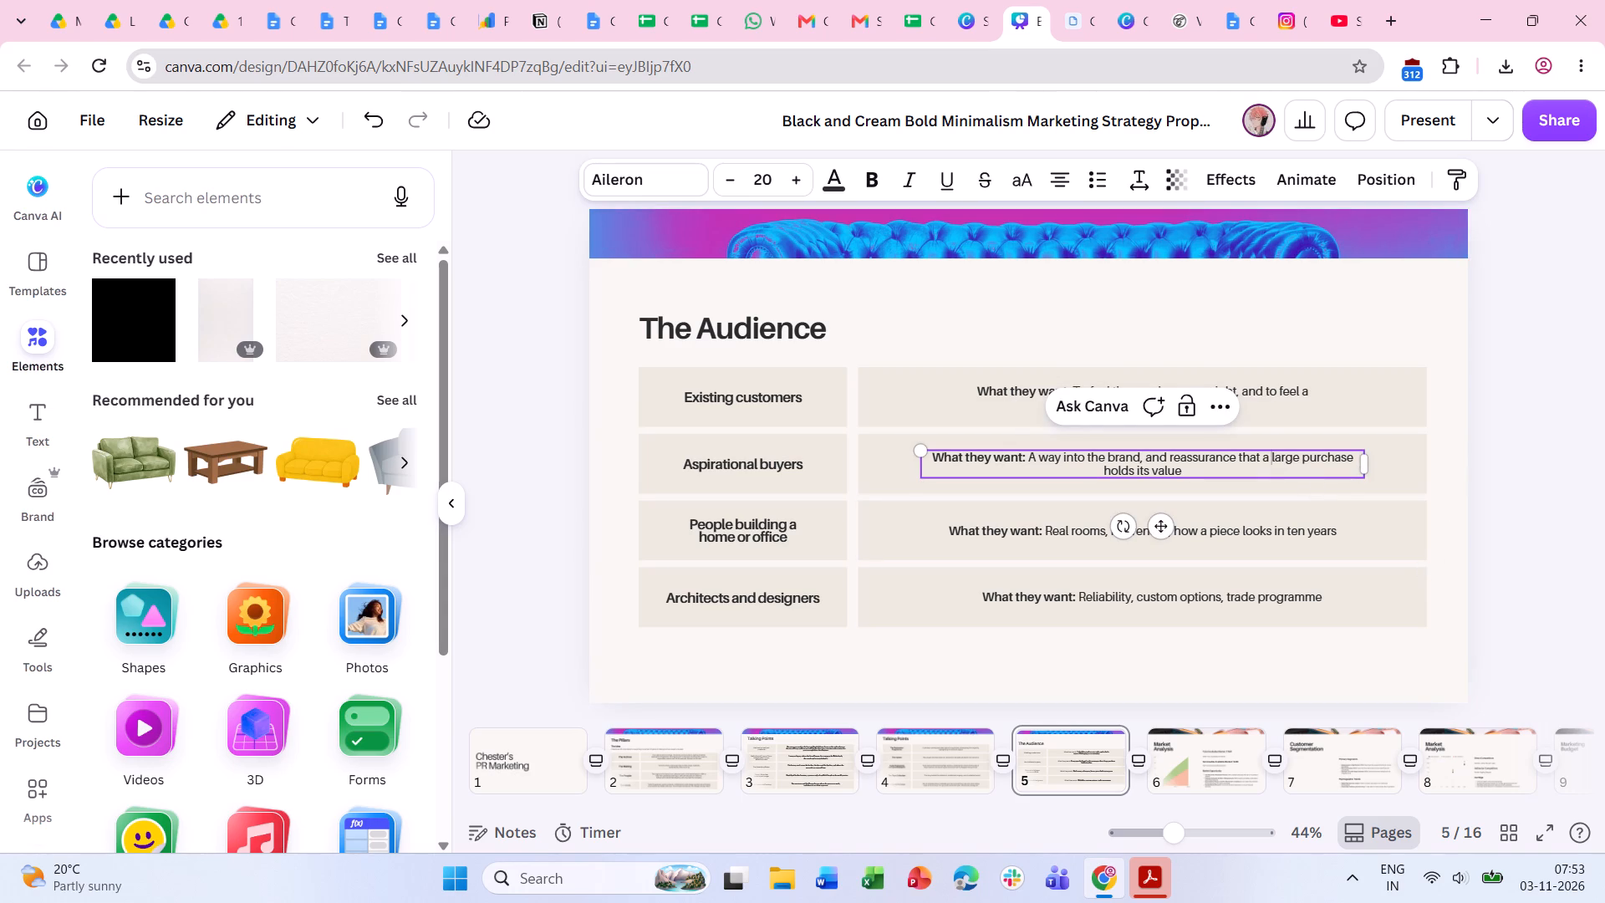
{"action": "key", "text": "Left"}
{"action": "key", "text": "Left"}
{"action": "key", "text": "BackSpace"}
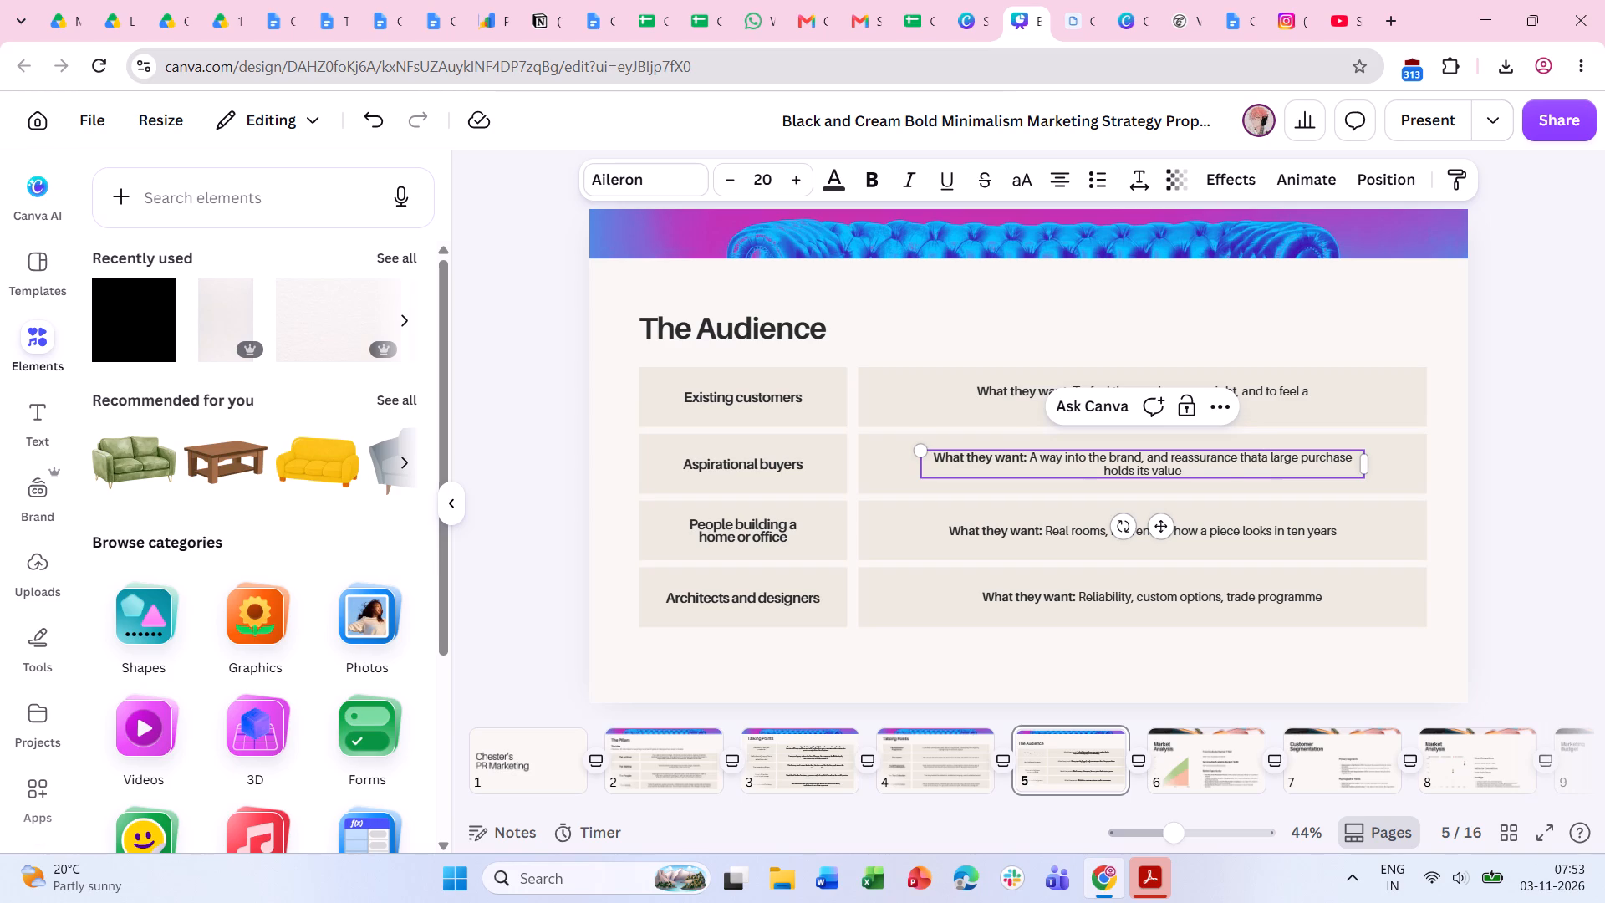
{"action": "key", "text": "Return"}
{"action": "left_click", "coordinate": [1523, 496]}
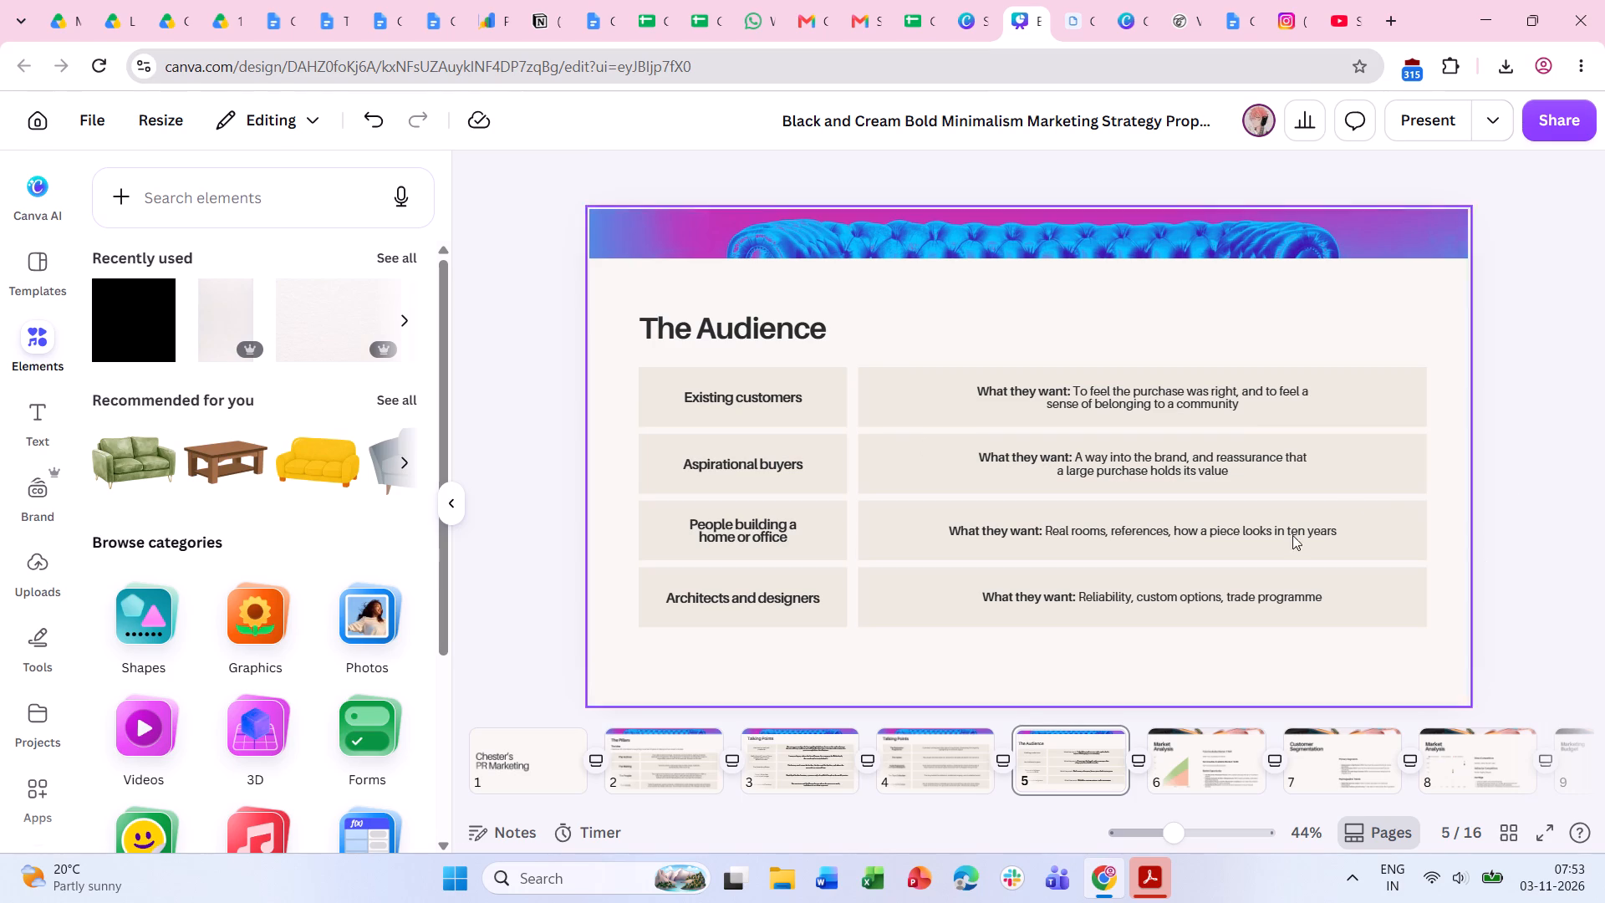
Narrow The Audience title's text box to fit its words and centre it above the heading column.
{"action": "left_click", "coordinate": [819, 335]}
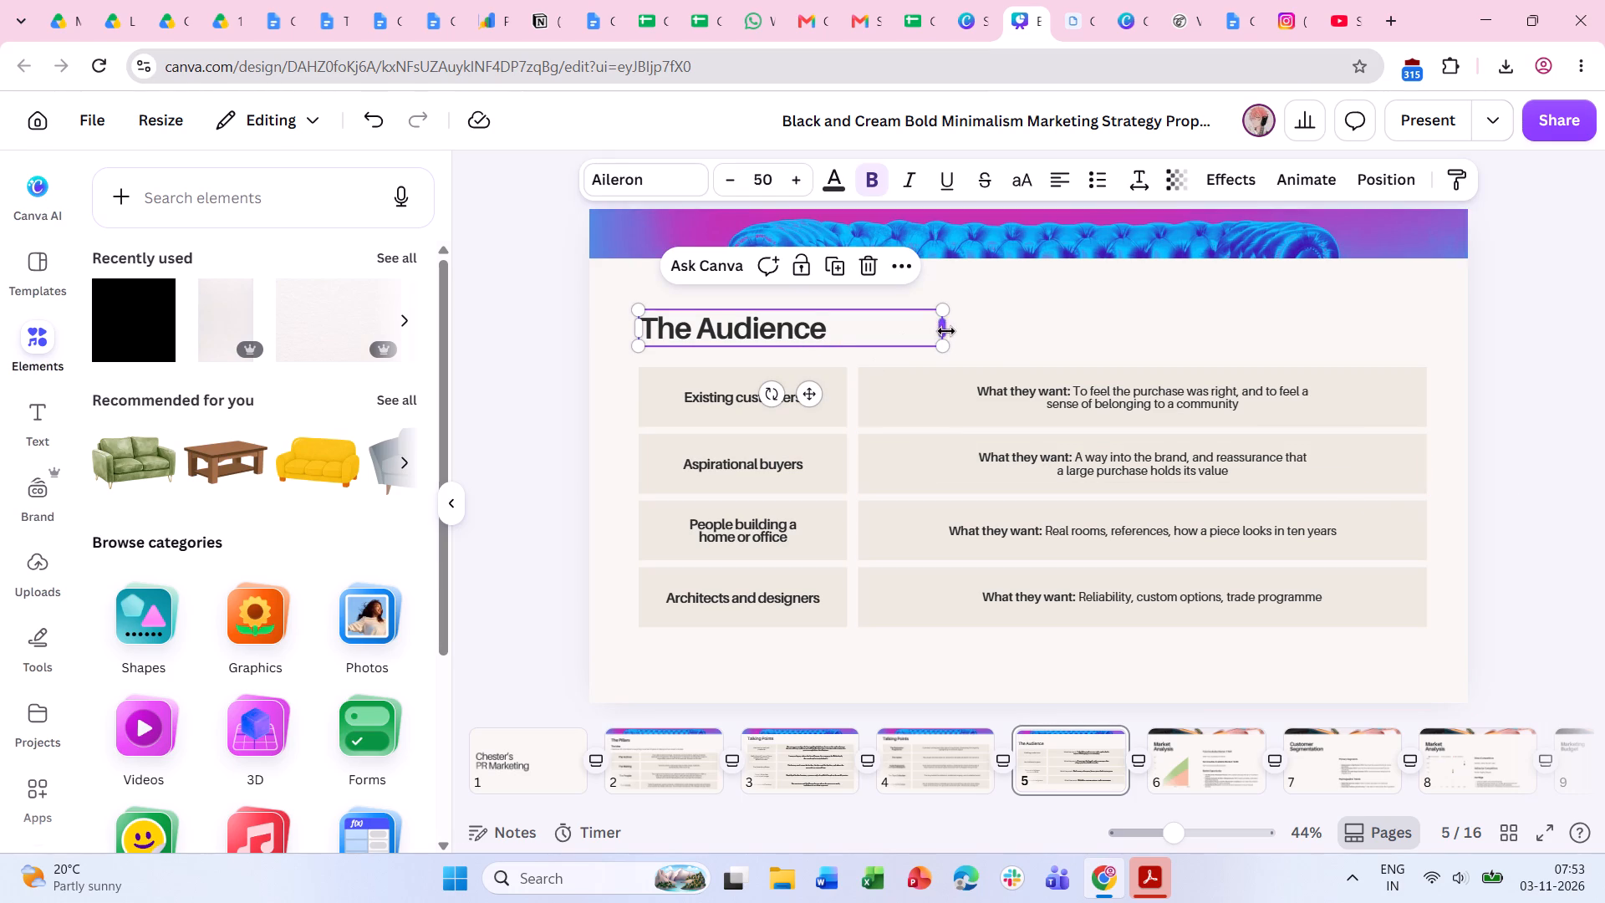
{"action": "left_click_drag", "start_coordinate": [946, 331], "coordinate": [830, 336]}
{"action": "left_click", "coordinate": [1060, 176]}
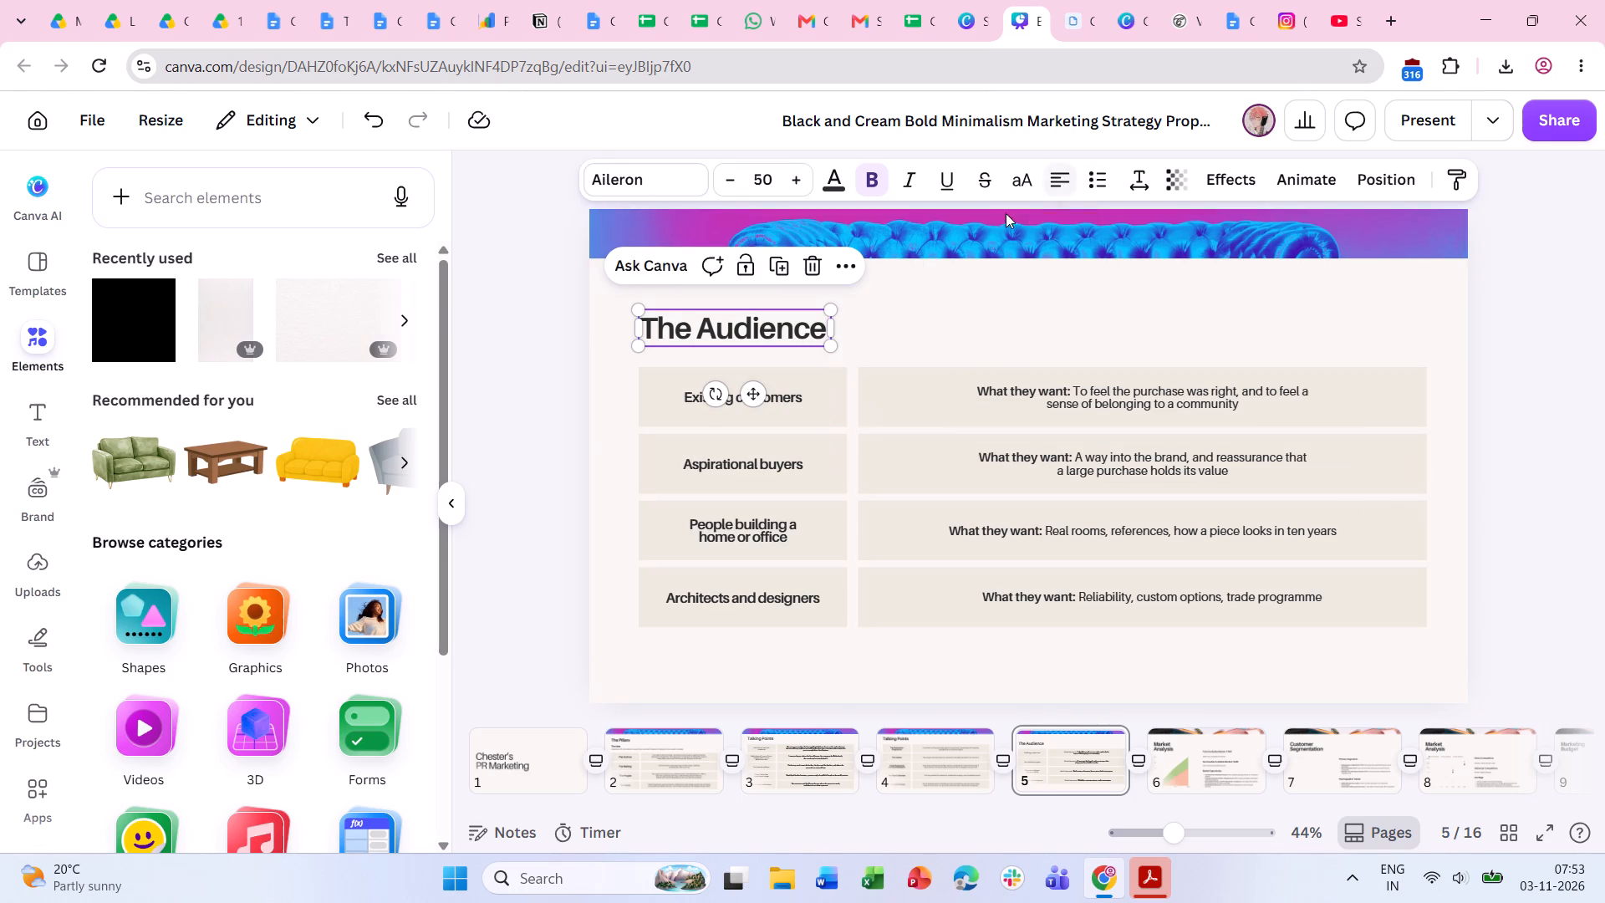
{"action": "left_click", "coordinate": [736, 330]}
{"action": "left_click", "coordinate": [1518, 380]}
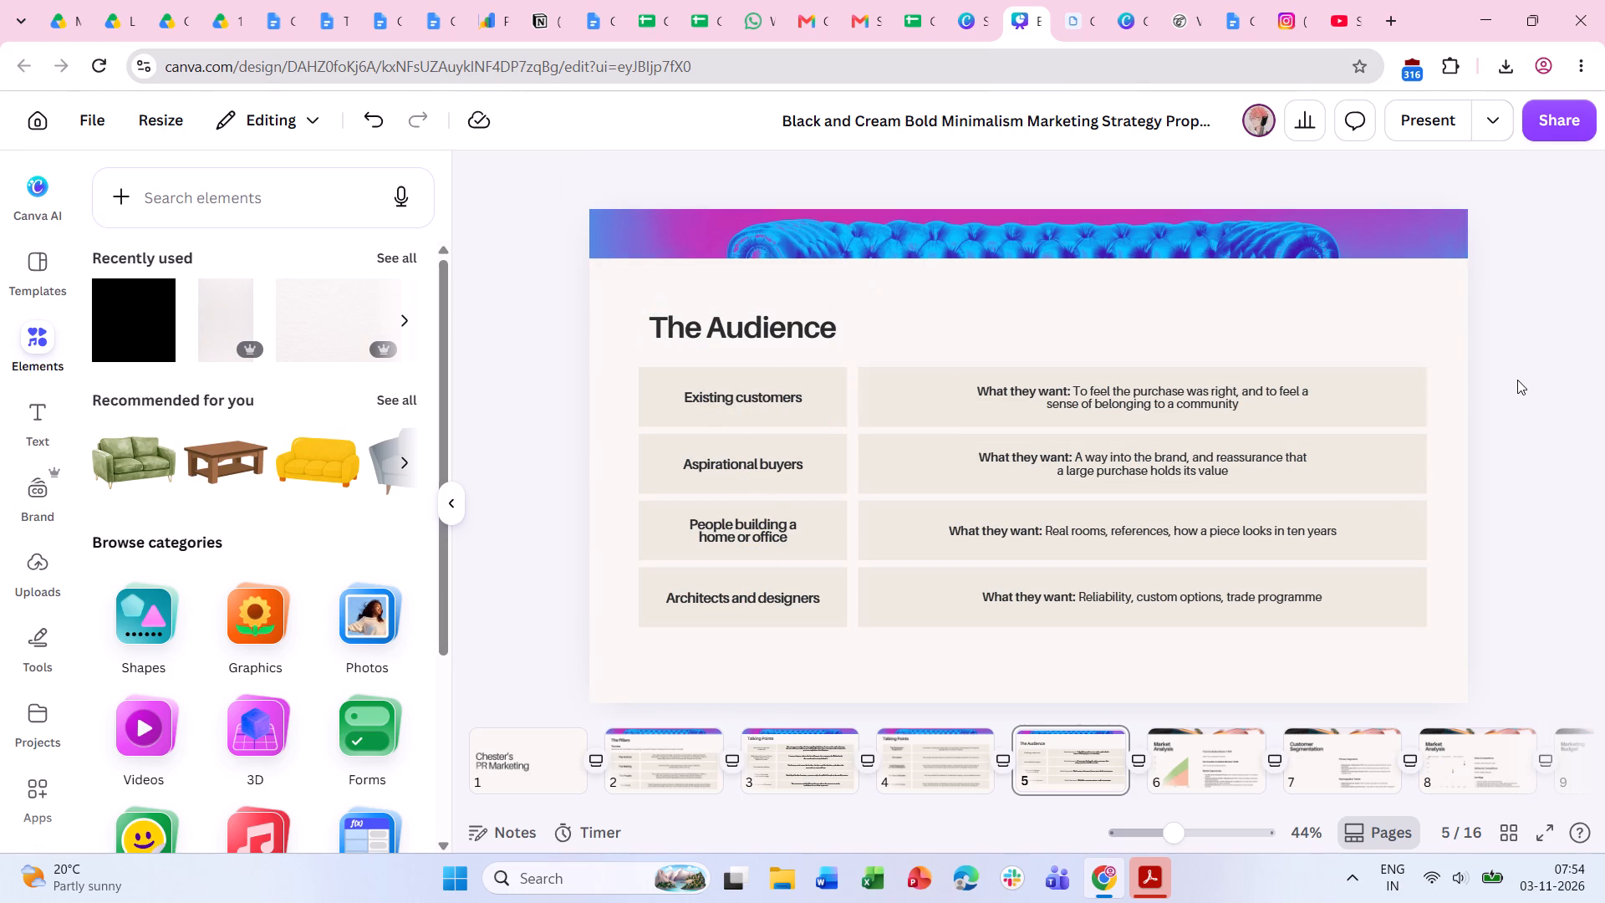
On slide 4, narrow the Talking Points title's text box to its words, centre-align it and position it centrally above the heading column.
{"action": "left_click", "coordinate": [894, 768]}
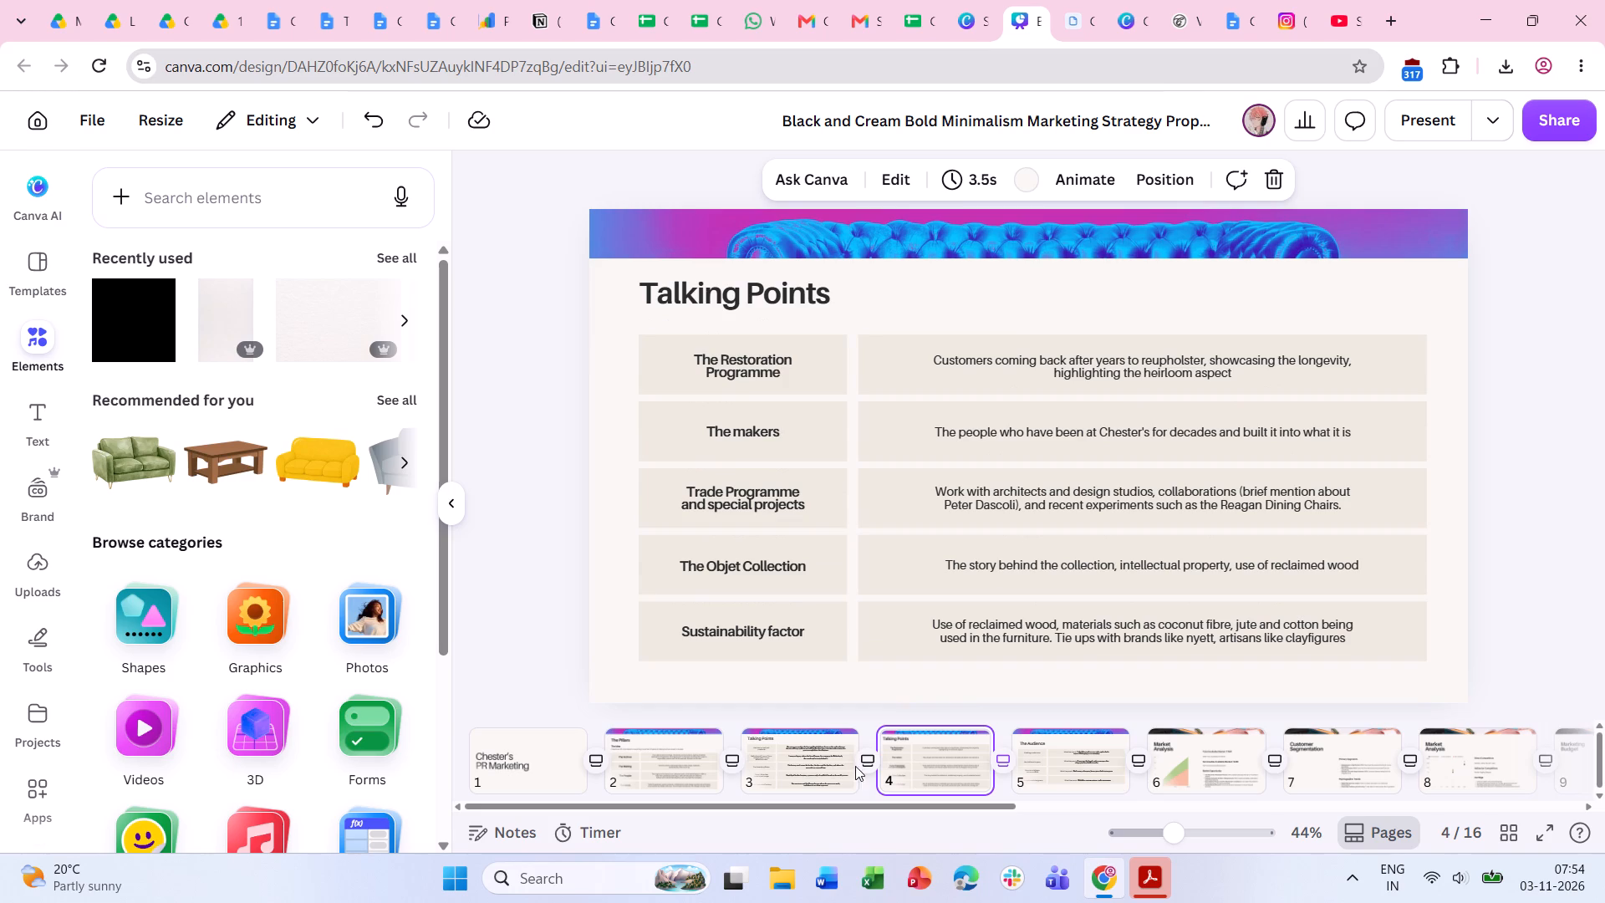
{"action": "left_click", "coordinate": [758, 306]}
{"action": "left_click_drag", "start_coordinate": [956, 296], "coordinate": [848, 293]}
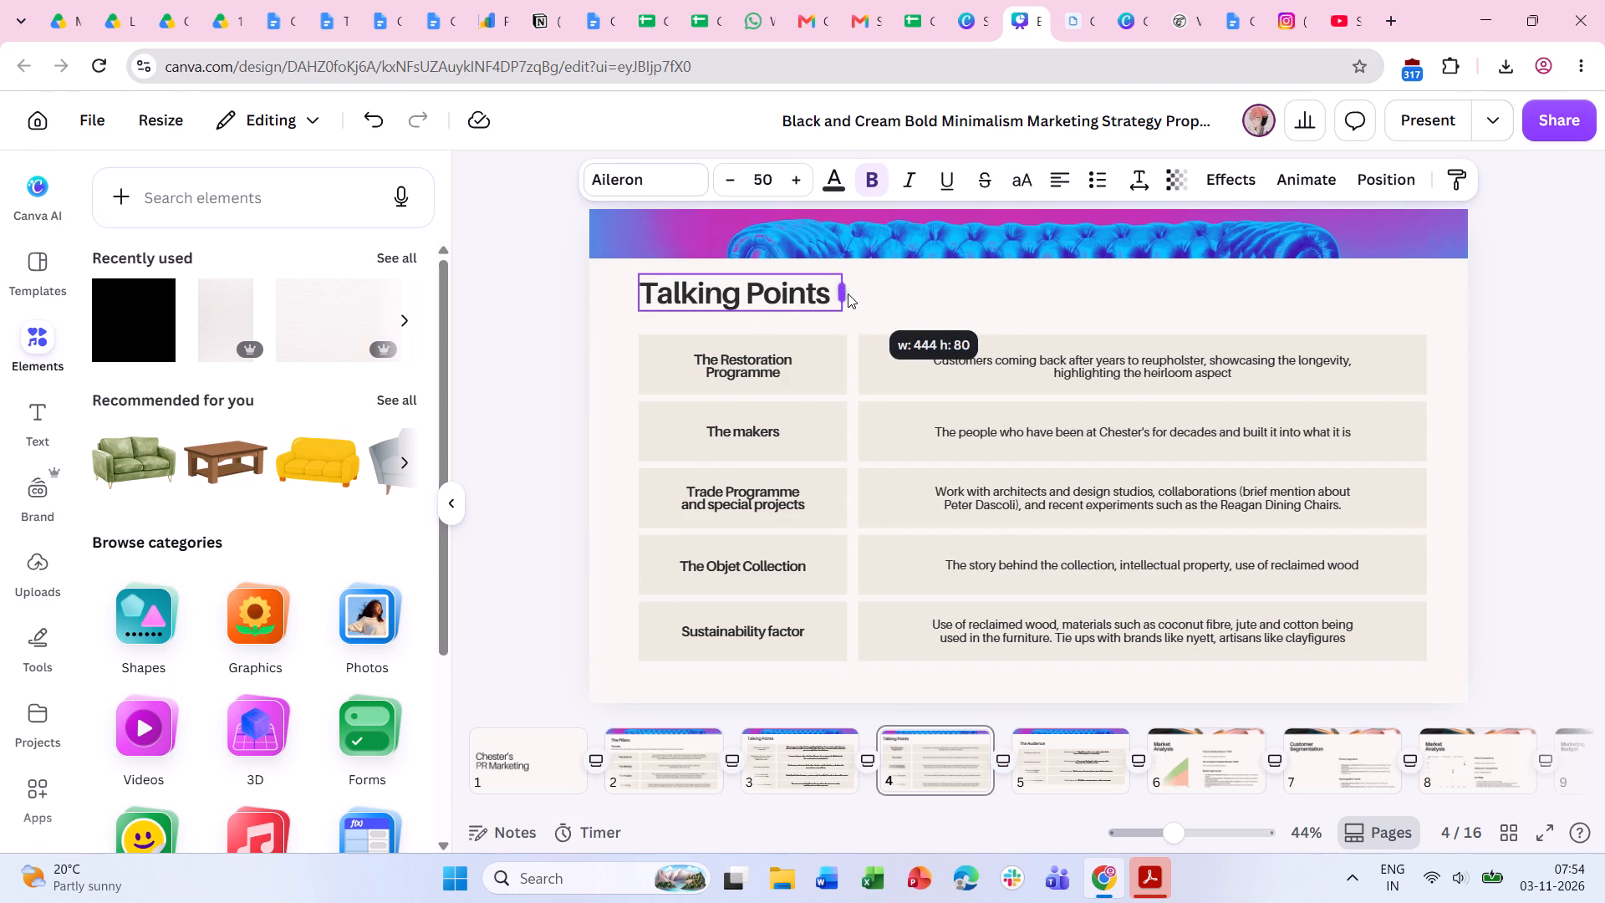
{"action": "left_click_drag", "start_coordinate": [848, 293], "coordinate": [844, 293]}
{"action": "left_click", "coordinate": [1052, 187]}
{"action": "left_click_drag", "start_coordinate": [760, 288], "coordinate": [767, 289]}
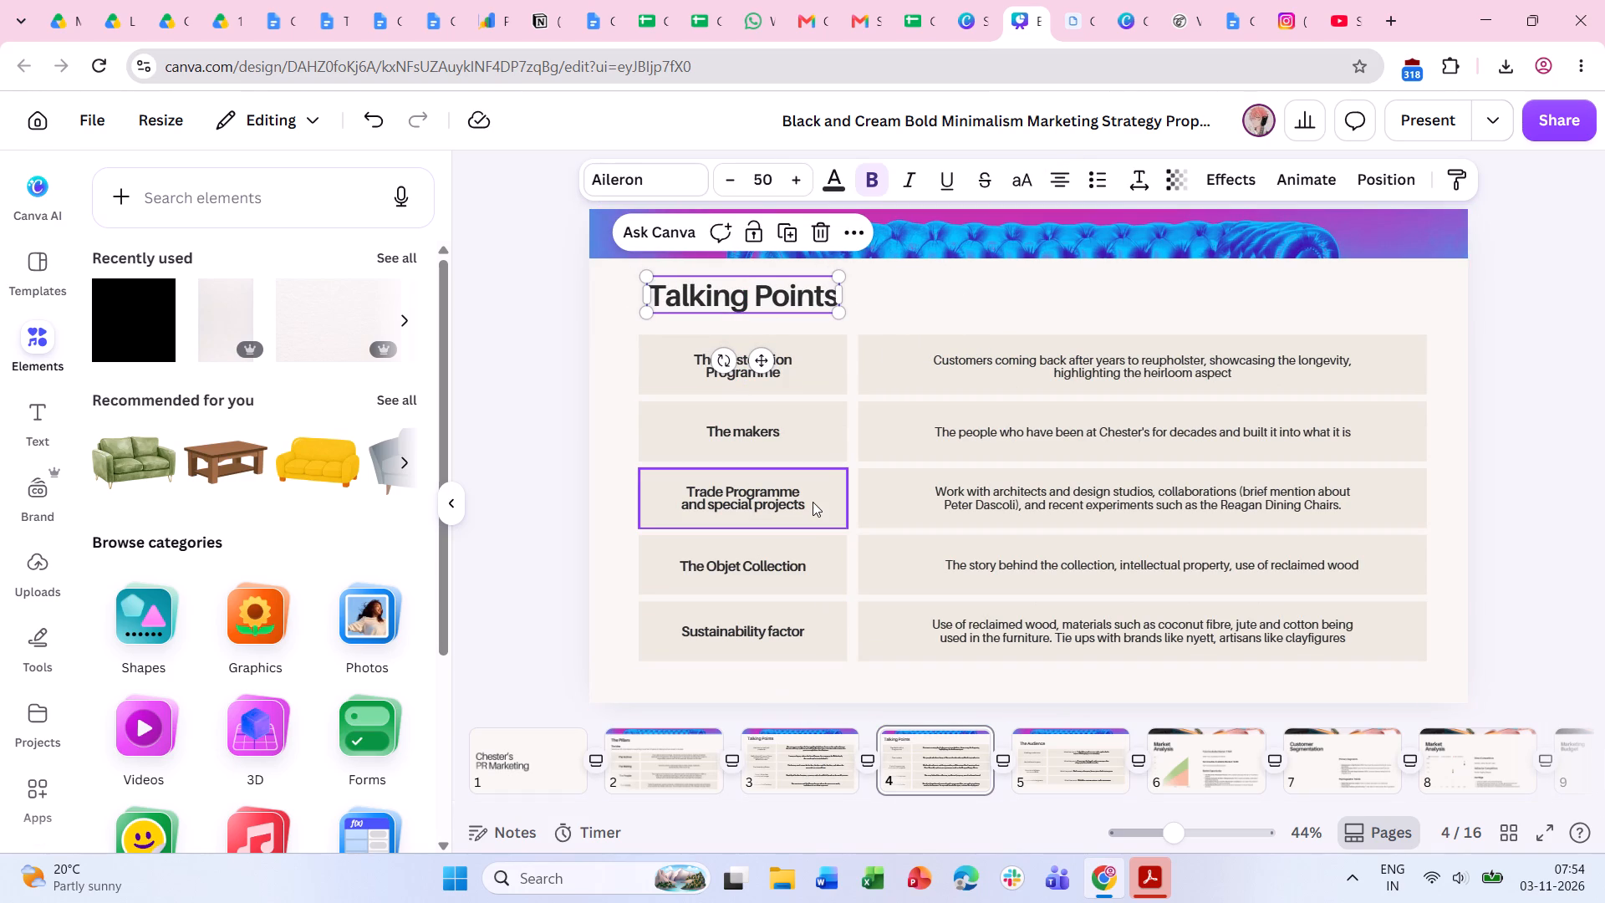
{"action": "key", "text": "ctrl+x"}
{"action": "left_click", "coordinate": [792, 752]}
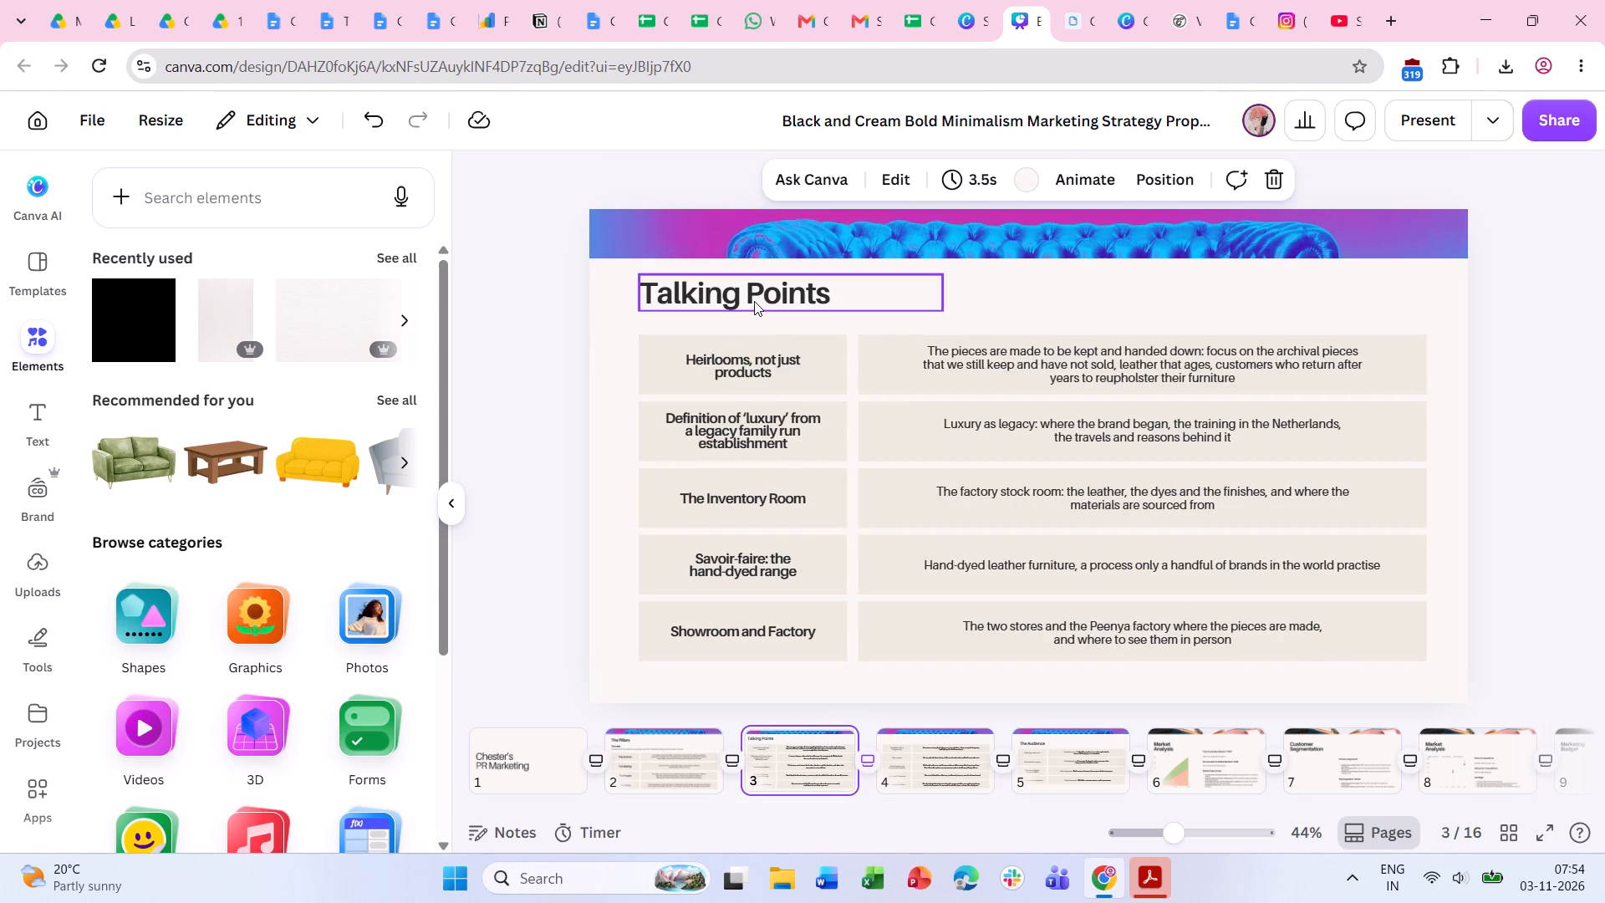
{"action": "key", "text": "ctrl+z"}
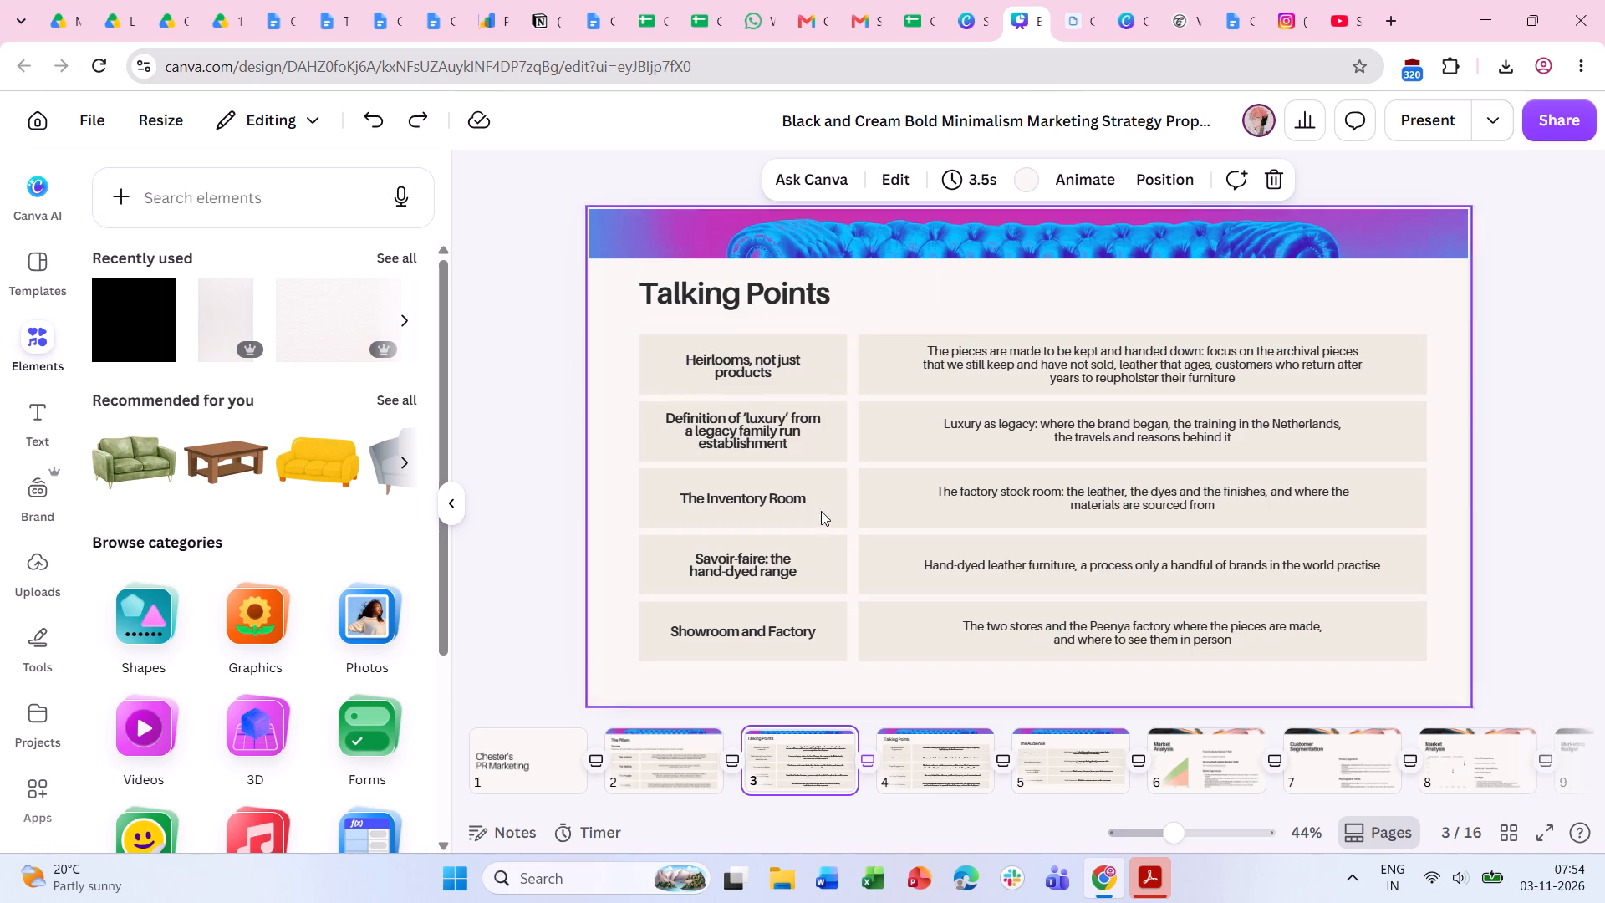
Replace slide 3's Talking Points title with a copy of the repositioned title from slide 4.
{"action": "left_click", "coordinate": [932, 744]}
{"action": "left_click", "coordinate": [737, 285]}
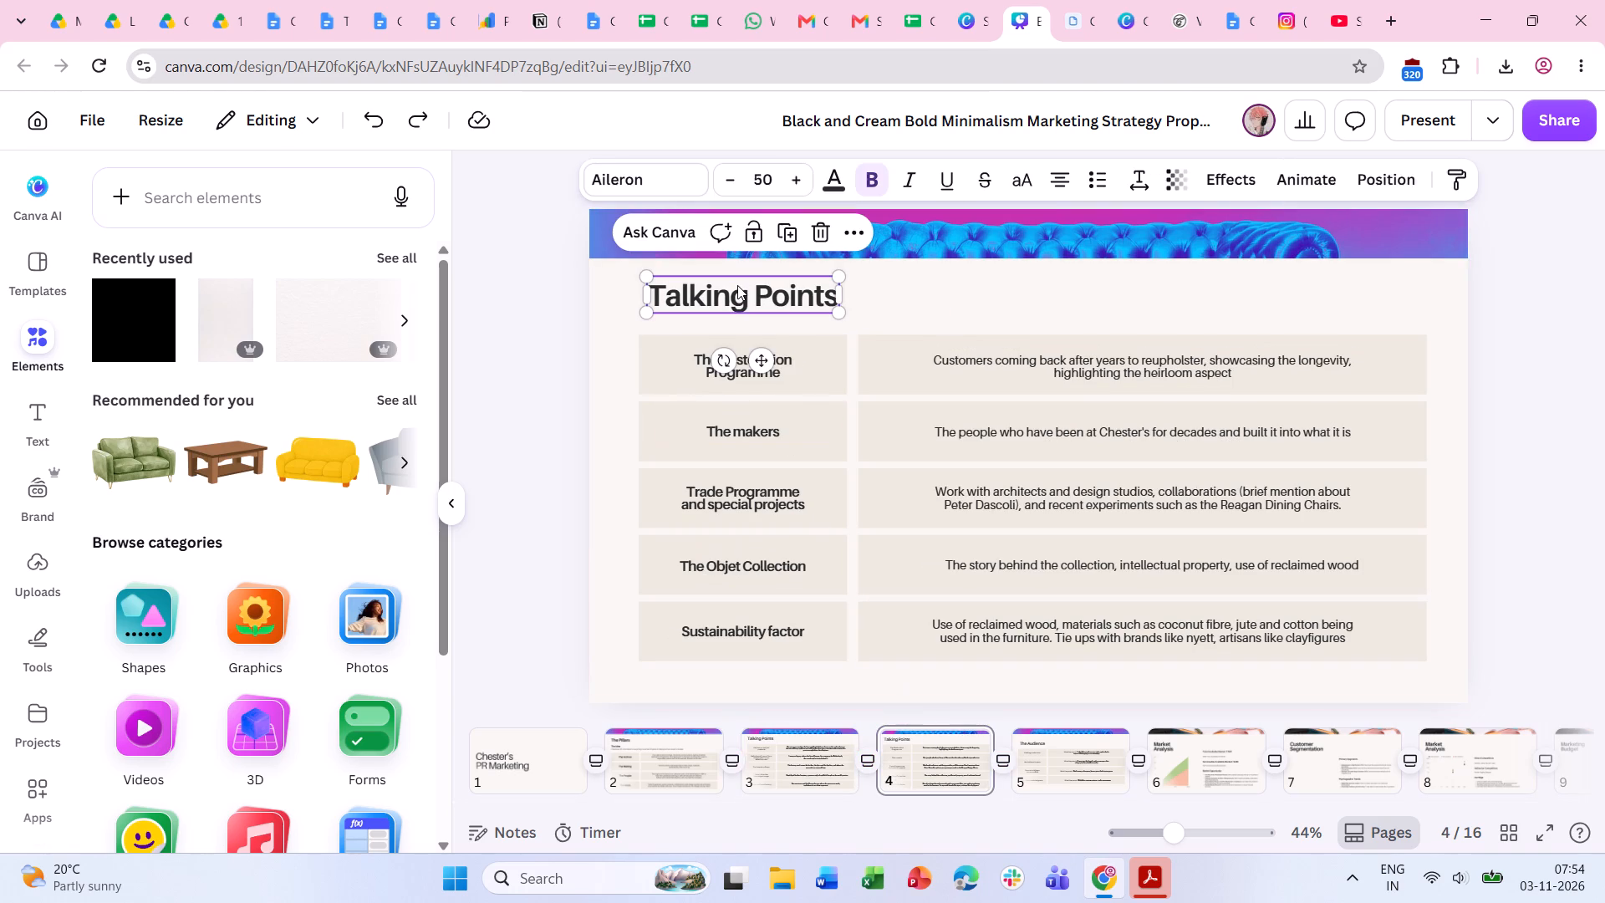
{"action": "key", "text": "ctrl+c"}
{"action": "left_click", "coordinate": [815, 761]}
{"action": "left_click", "coordinate": [697, 304]}
{"action": "key", "text": "BackSpace"}
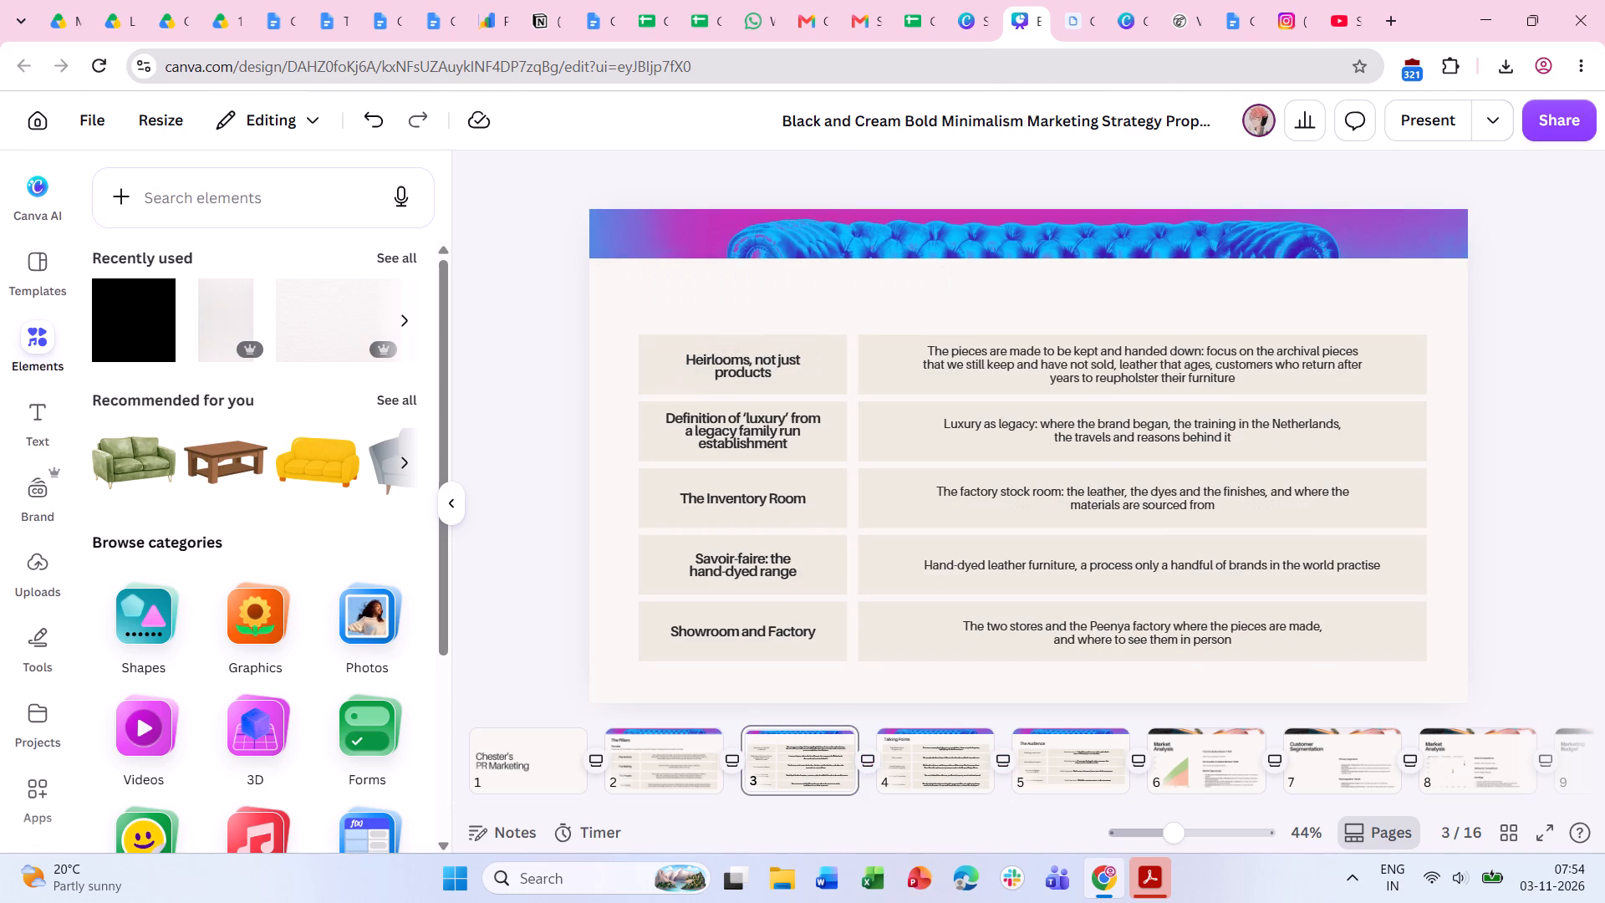
{"action": "key", "text": "ctrl+v"}
On slide 2, narrow The Pillars title's text box to fit its words.
{"action": "left_click", "coordinate": [665, 770]}
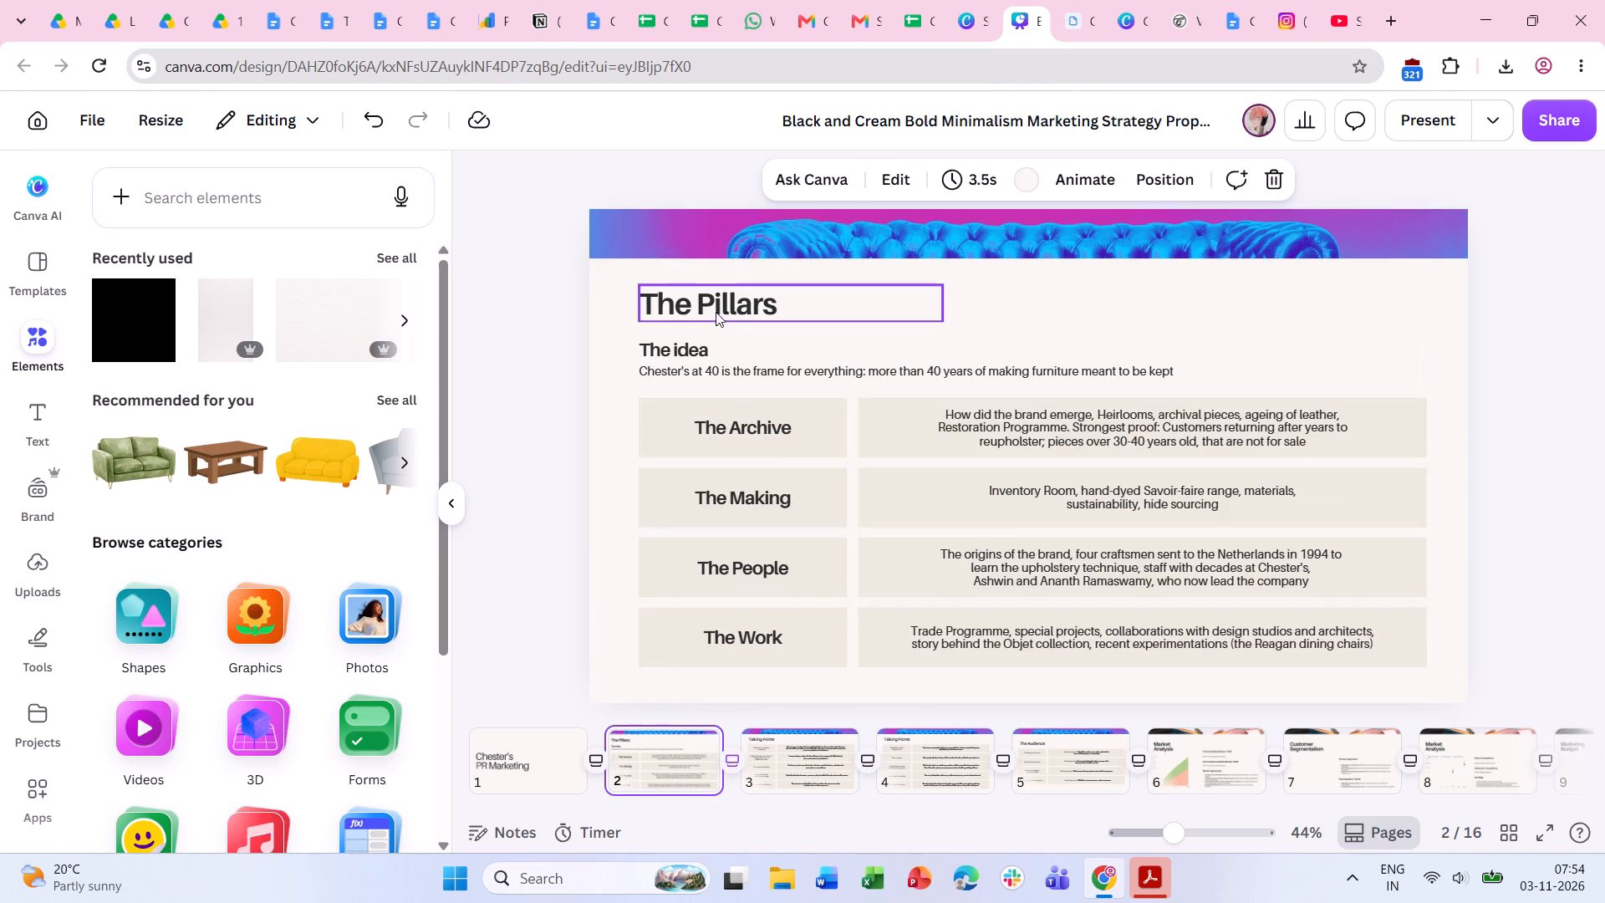
{"action": "left_click", "coordinate": [714, 304]}
{"action": "left_click_drag", "start_coordinate": [953, 300], "coordinate": [876, 300]}
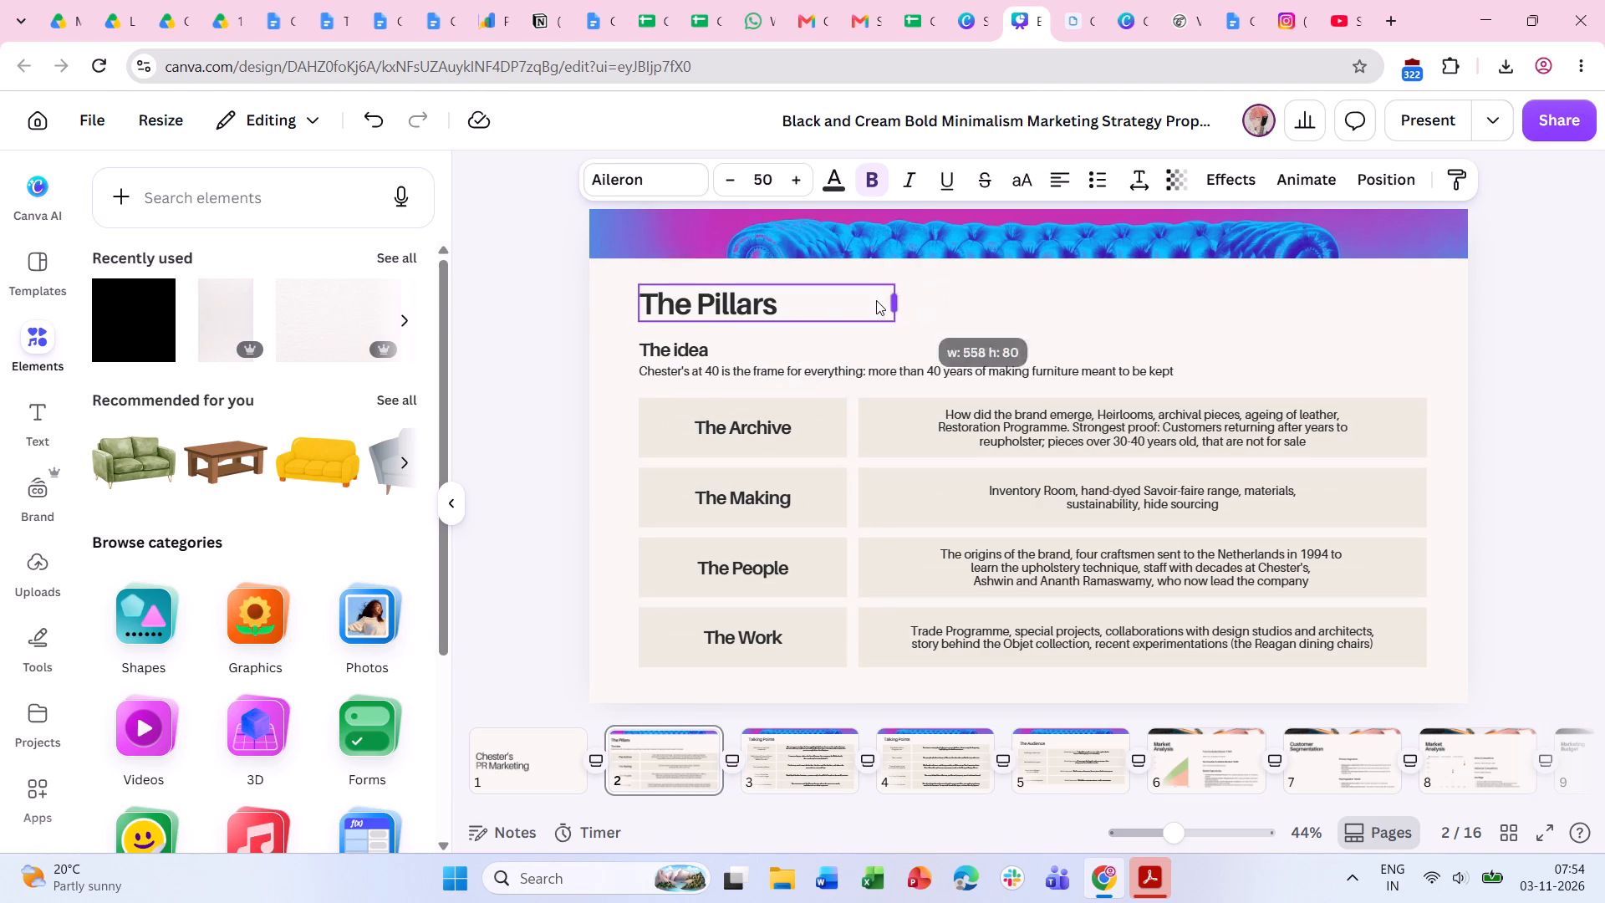
{"action": "left_click_drag", "start_coordinate": [876, 300], "coordinate": [789, 301]}
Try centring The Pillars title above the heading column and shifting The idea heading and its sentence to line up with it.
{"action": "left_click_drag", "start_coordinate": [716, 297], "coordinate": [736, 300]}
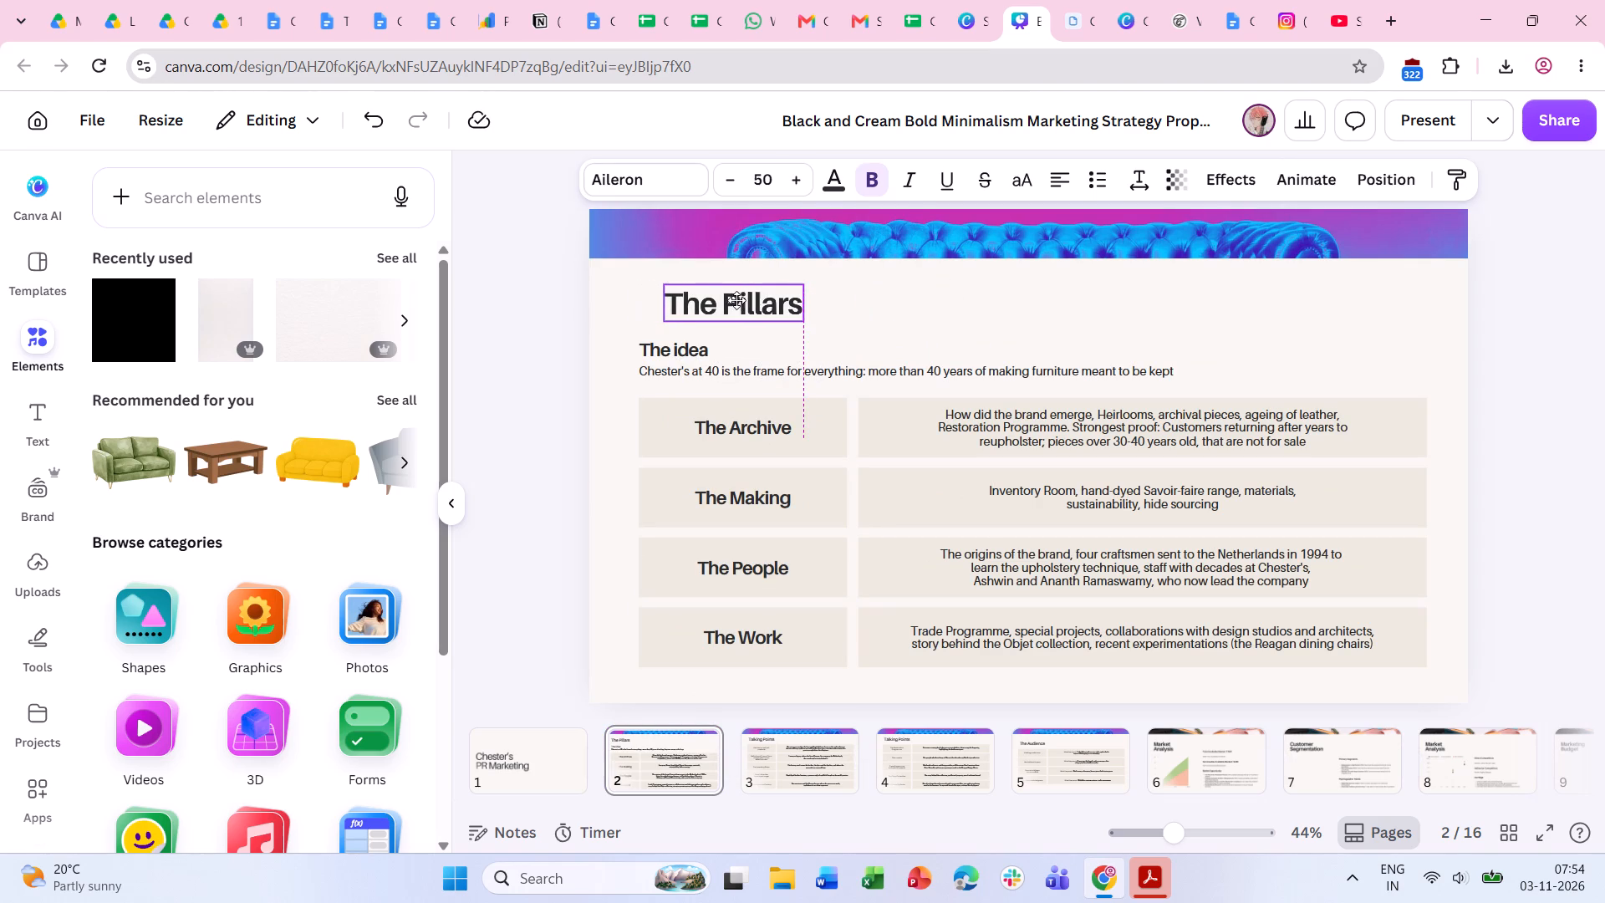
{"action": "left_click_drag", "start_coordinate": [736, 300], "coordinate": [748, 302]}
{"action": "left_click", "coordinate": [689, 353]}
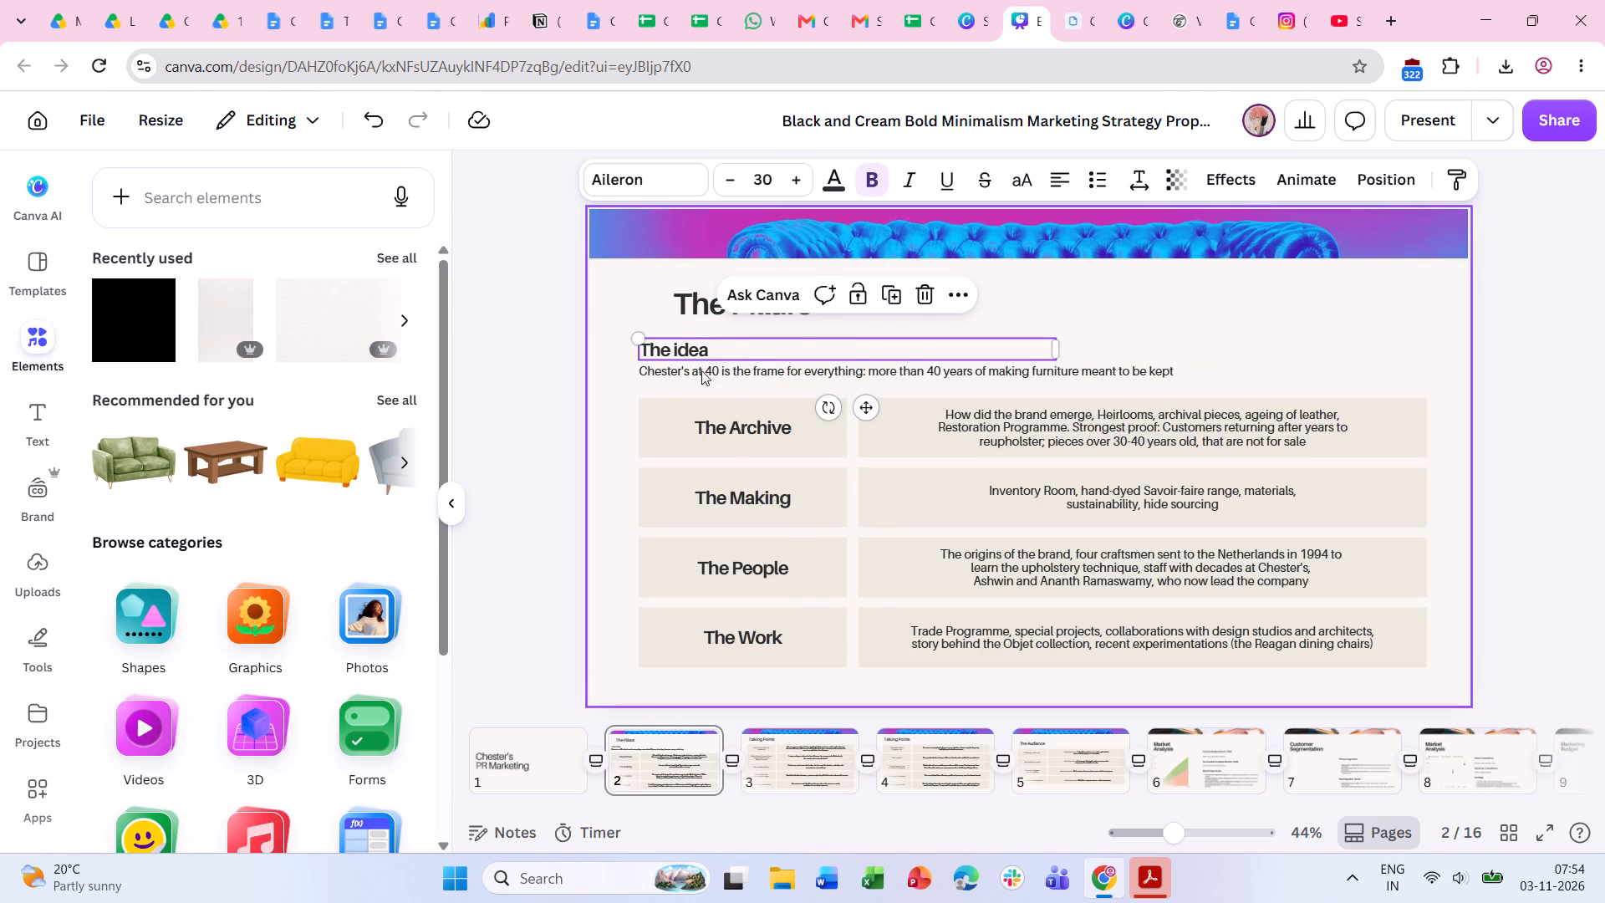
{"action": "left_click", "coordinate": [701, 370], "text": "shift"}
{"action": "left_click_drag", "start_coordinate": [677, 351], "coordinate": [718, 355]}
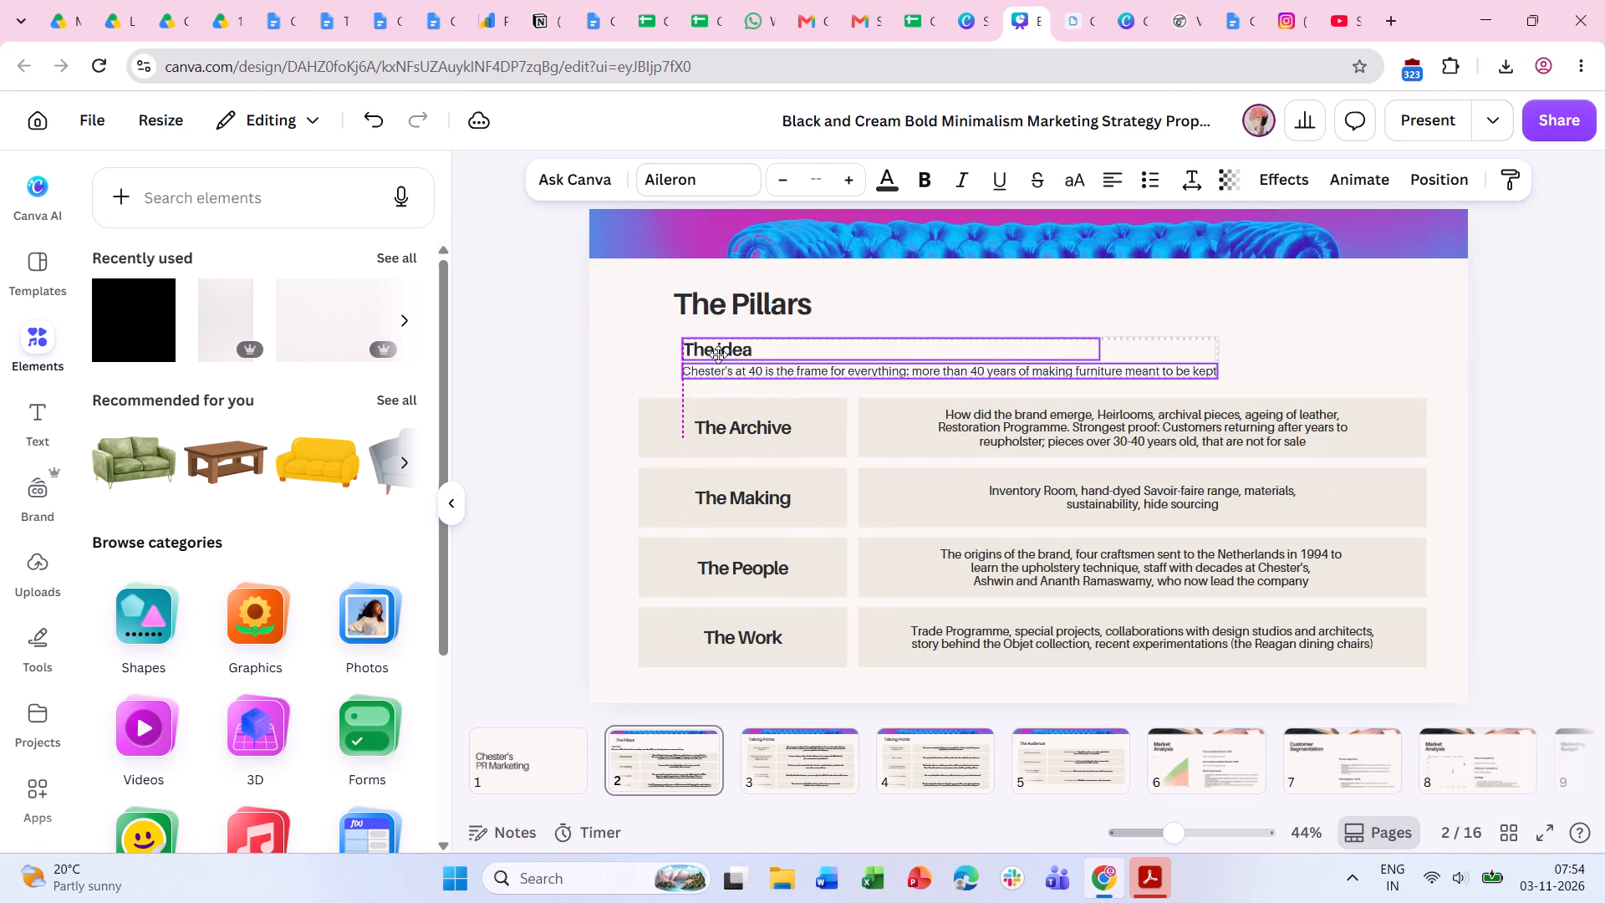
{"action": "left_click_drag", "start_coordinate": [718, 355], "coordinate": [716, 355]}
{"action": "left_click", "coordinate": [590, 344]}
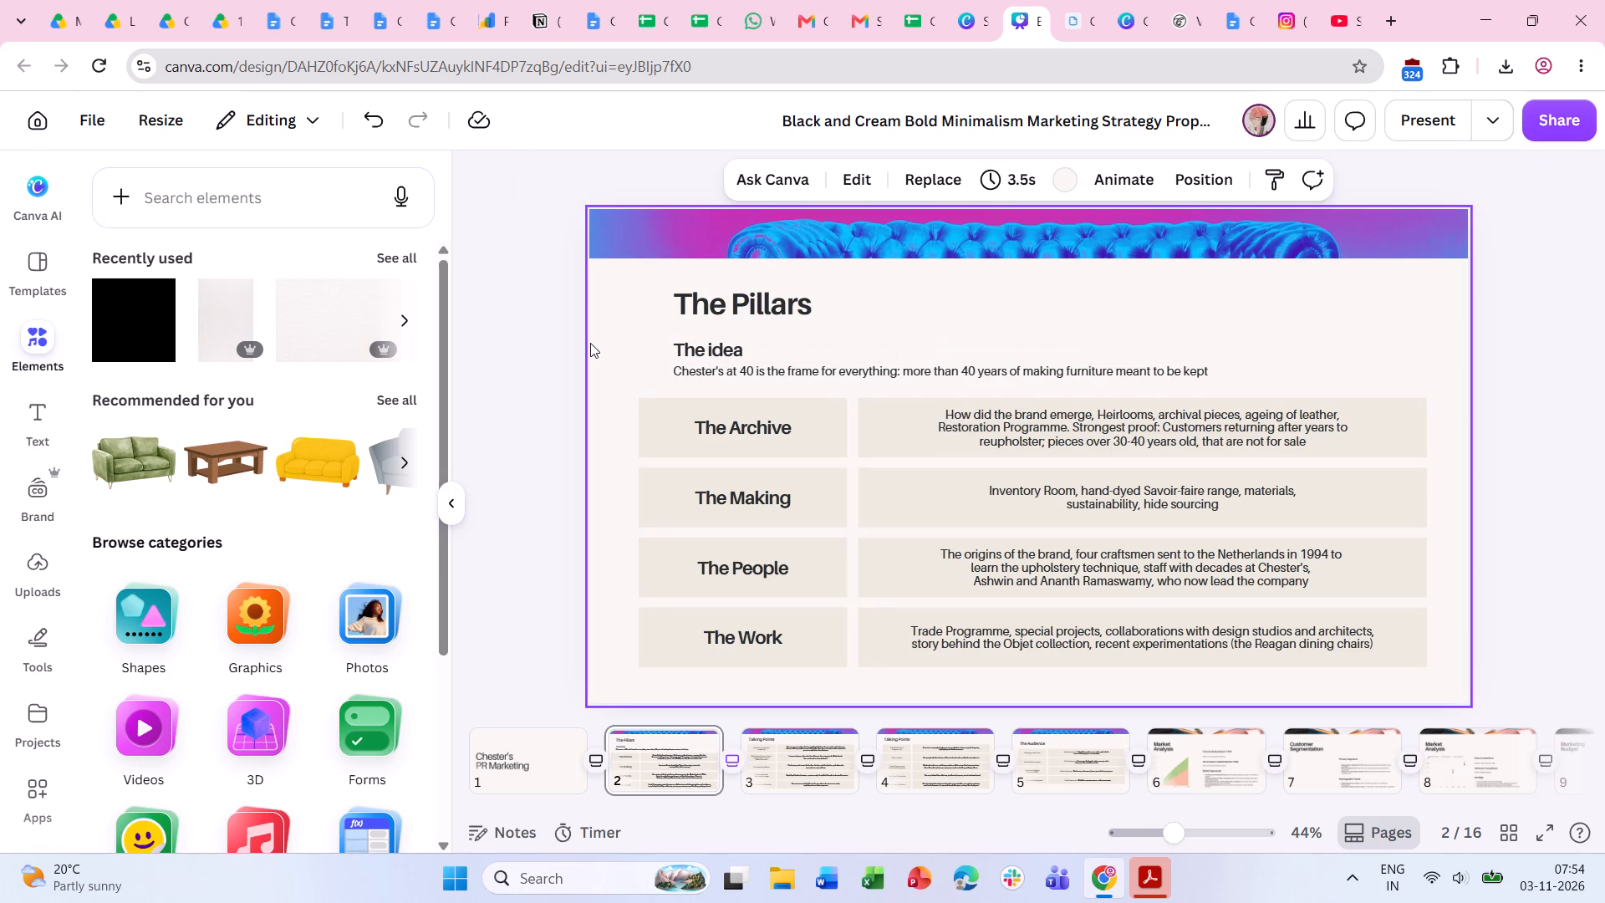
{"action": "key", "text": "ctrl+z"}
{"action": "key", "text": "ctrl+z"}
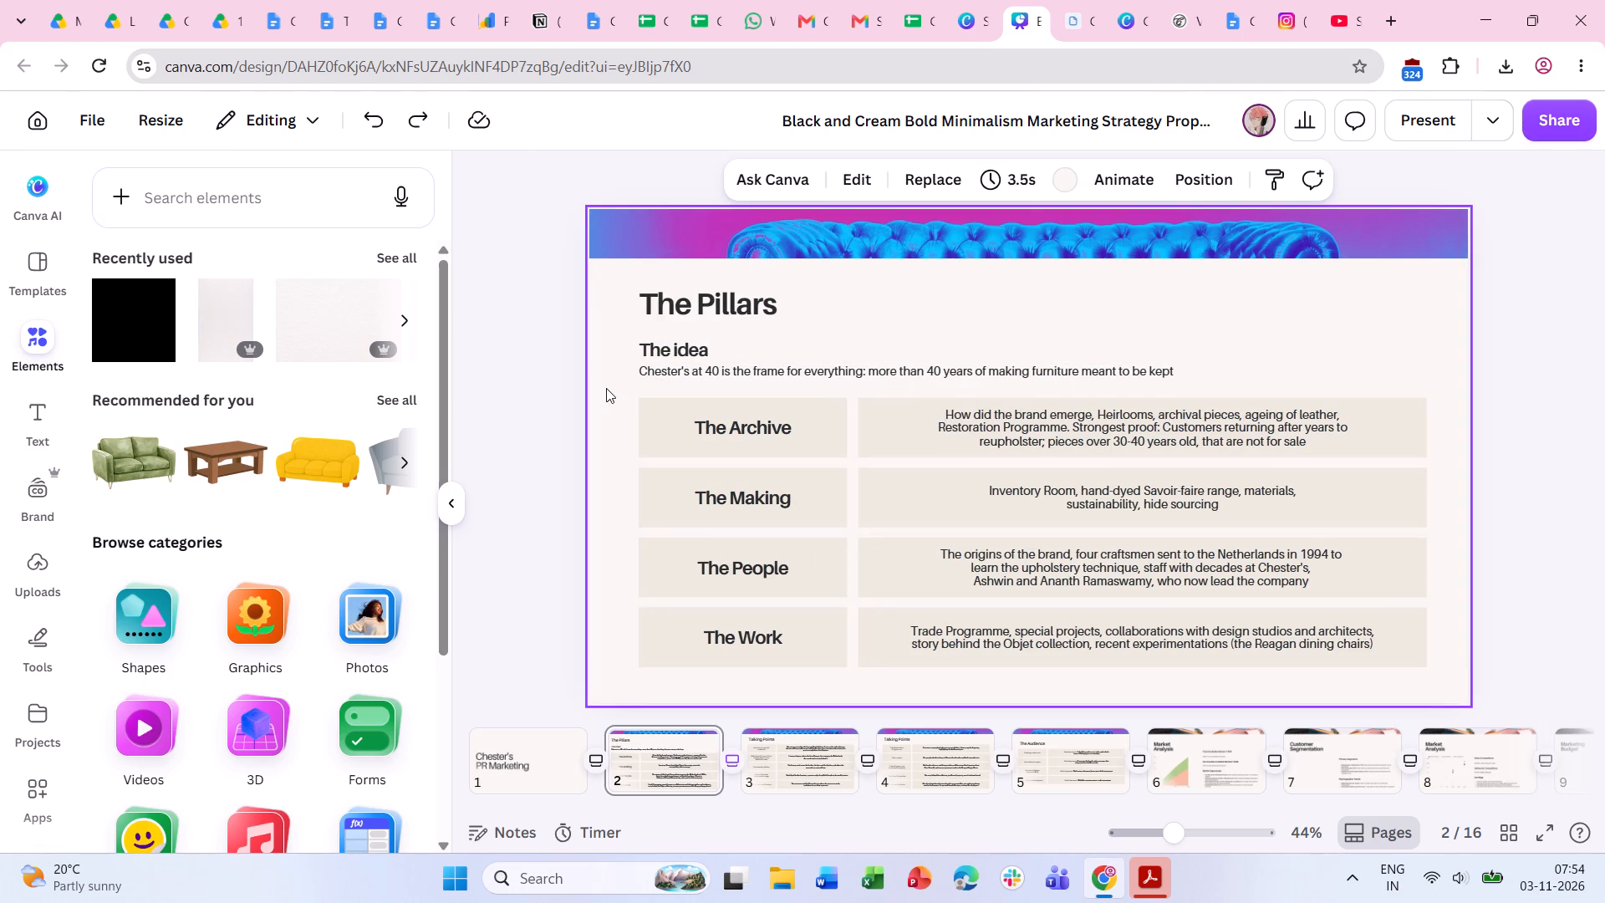
Nudge The idea heading and its sentence up slightly, closer to The Pillars title.
{"action": "left_click_drag", "start_coordinate": [590, 329], "coordinate": [690, 391]}
{"action": "key", "text": "Up"}
{"action": "key", "text": "Up"}
{"action": "key", "text": "Up"}
{"action": "key", "text": "Up"}
{"action": "key", "text": "Up"}
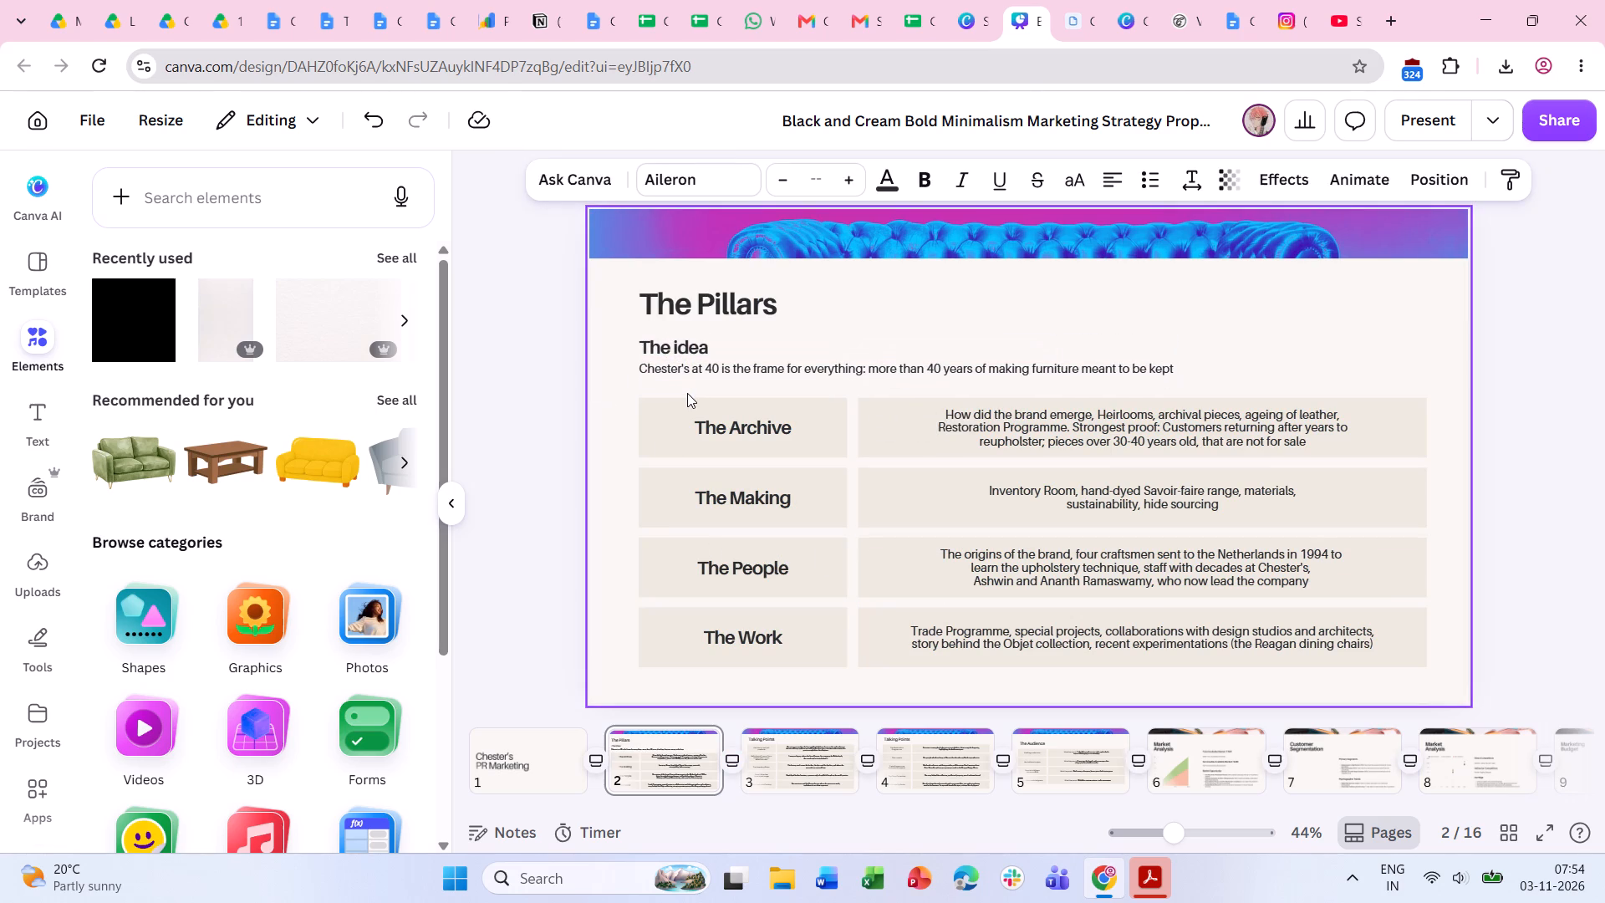
{"action": "key", "text": "Up"}
{"action": "key", "text": "Up"}
{"action": "key", "text": "Up"}
{"action": "key", "text": "Up"}
{"action": "left_click", "coordinate": [776, 768]}
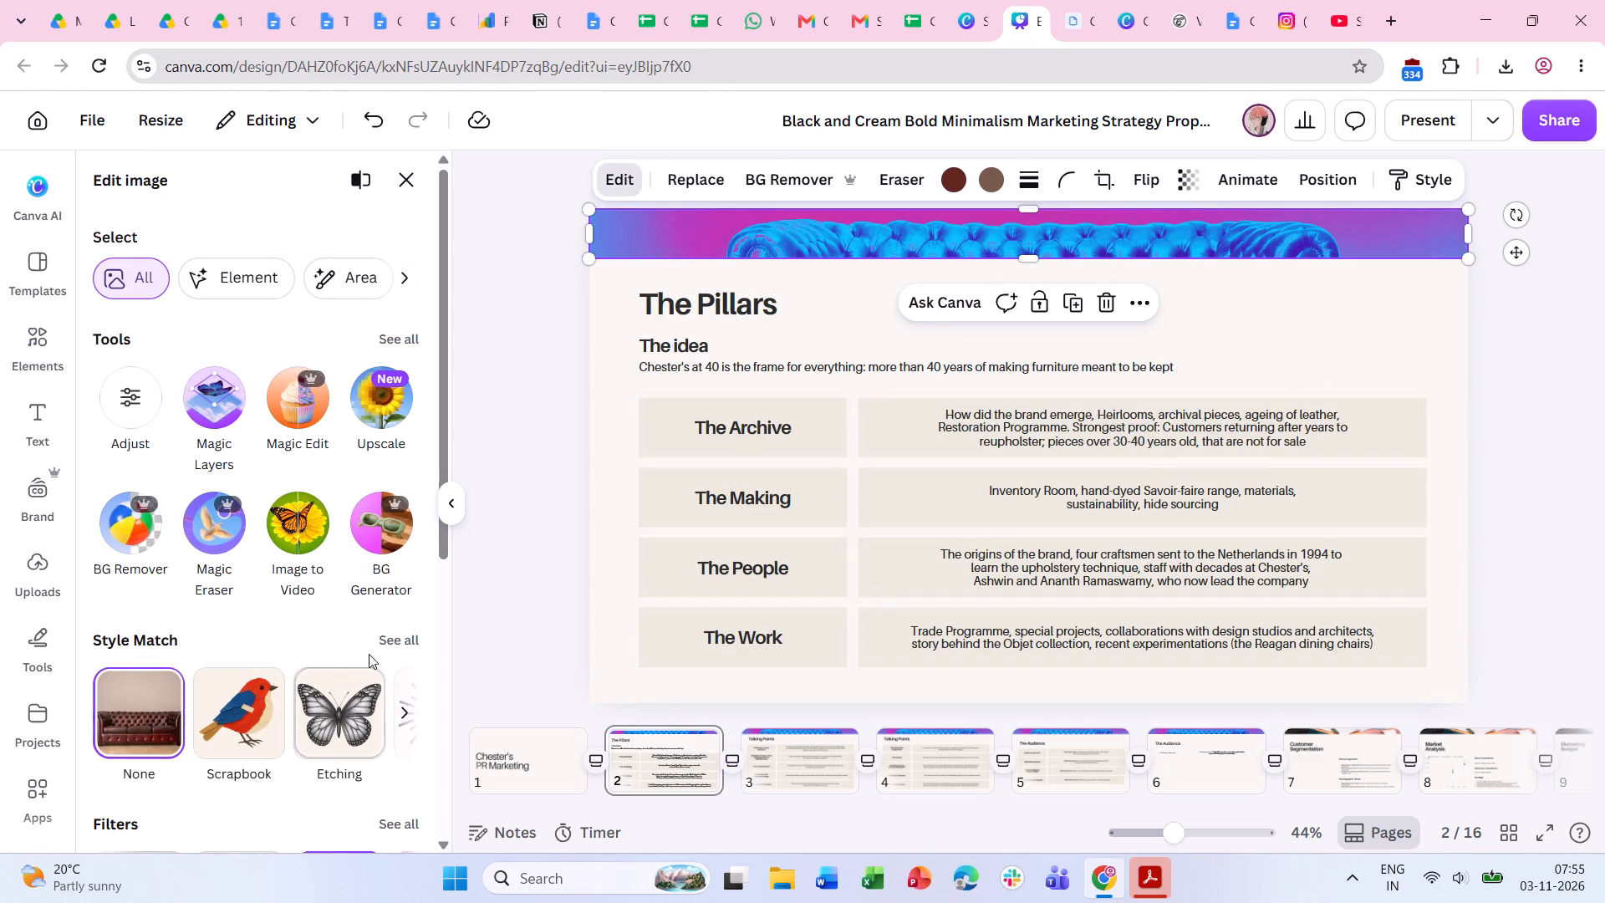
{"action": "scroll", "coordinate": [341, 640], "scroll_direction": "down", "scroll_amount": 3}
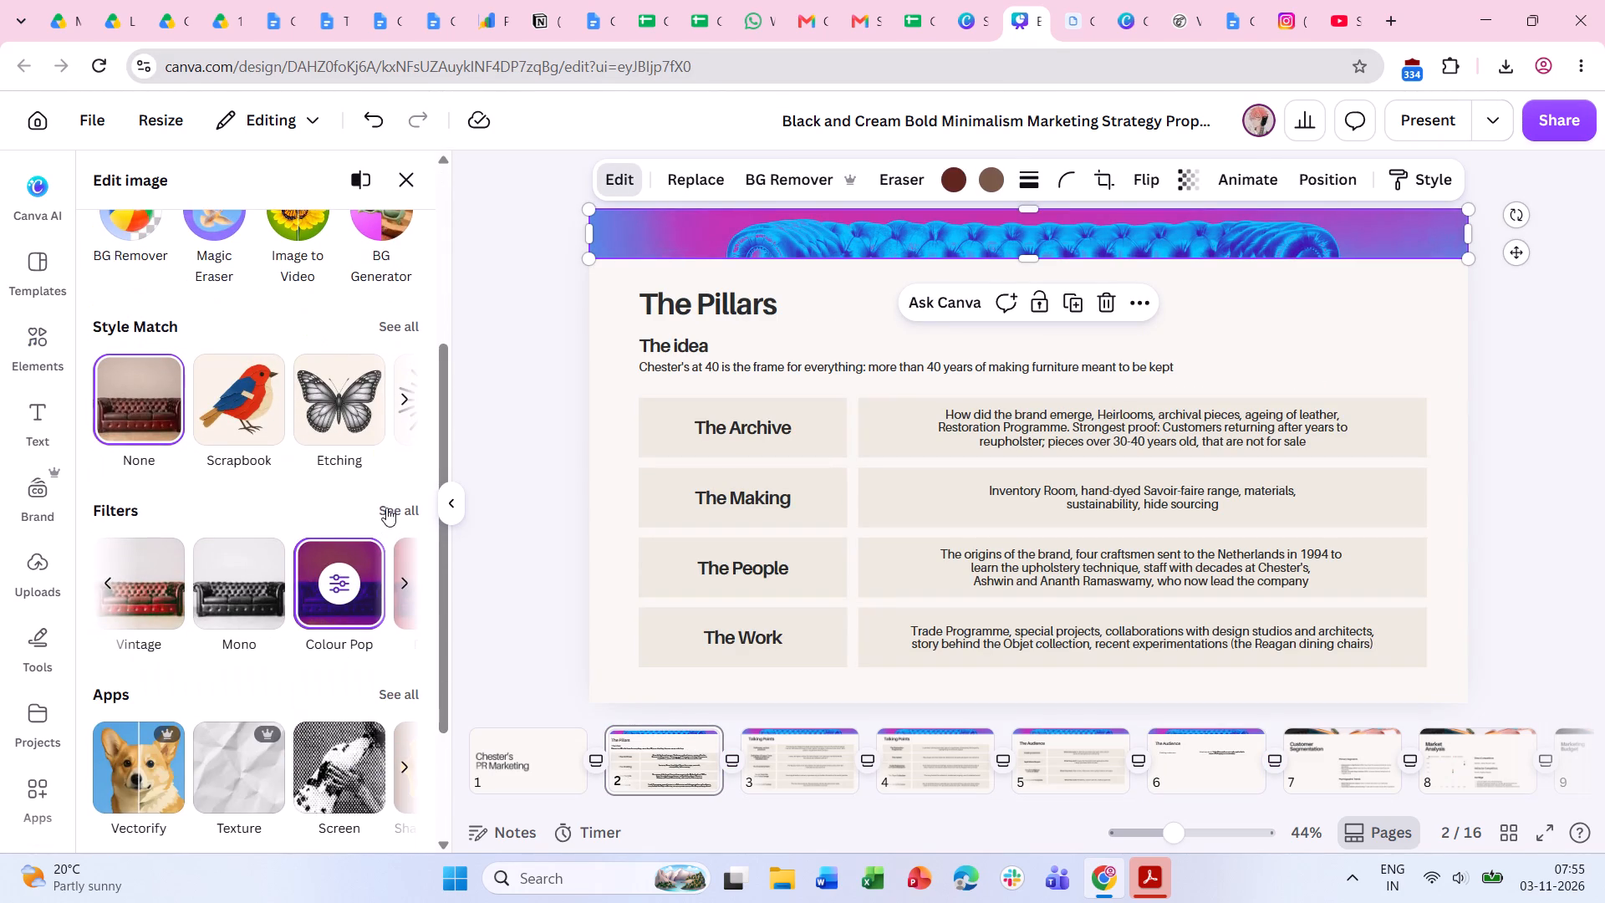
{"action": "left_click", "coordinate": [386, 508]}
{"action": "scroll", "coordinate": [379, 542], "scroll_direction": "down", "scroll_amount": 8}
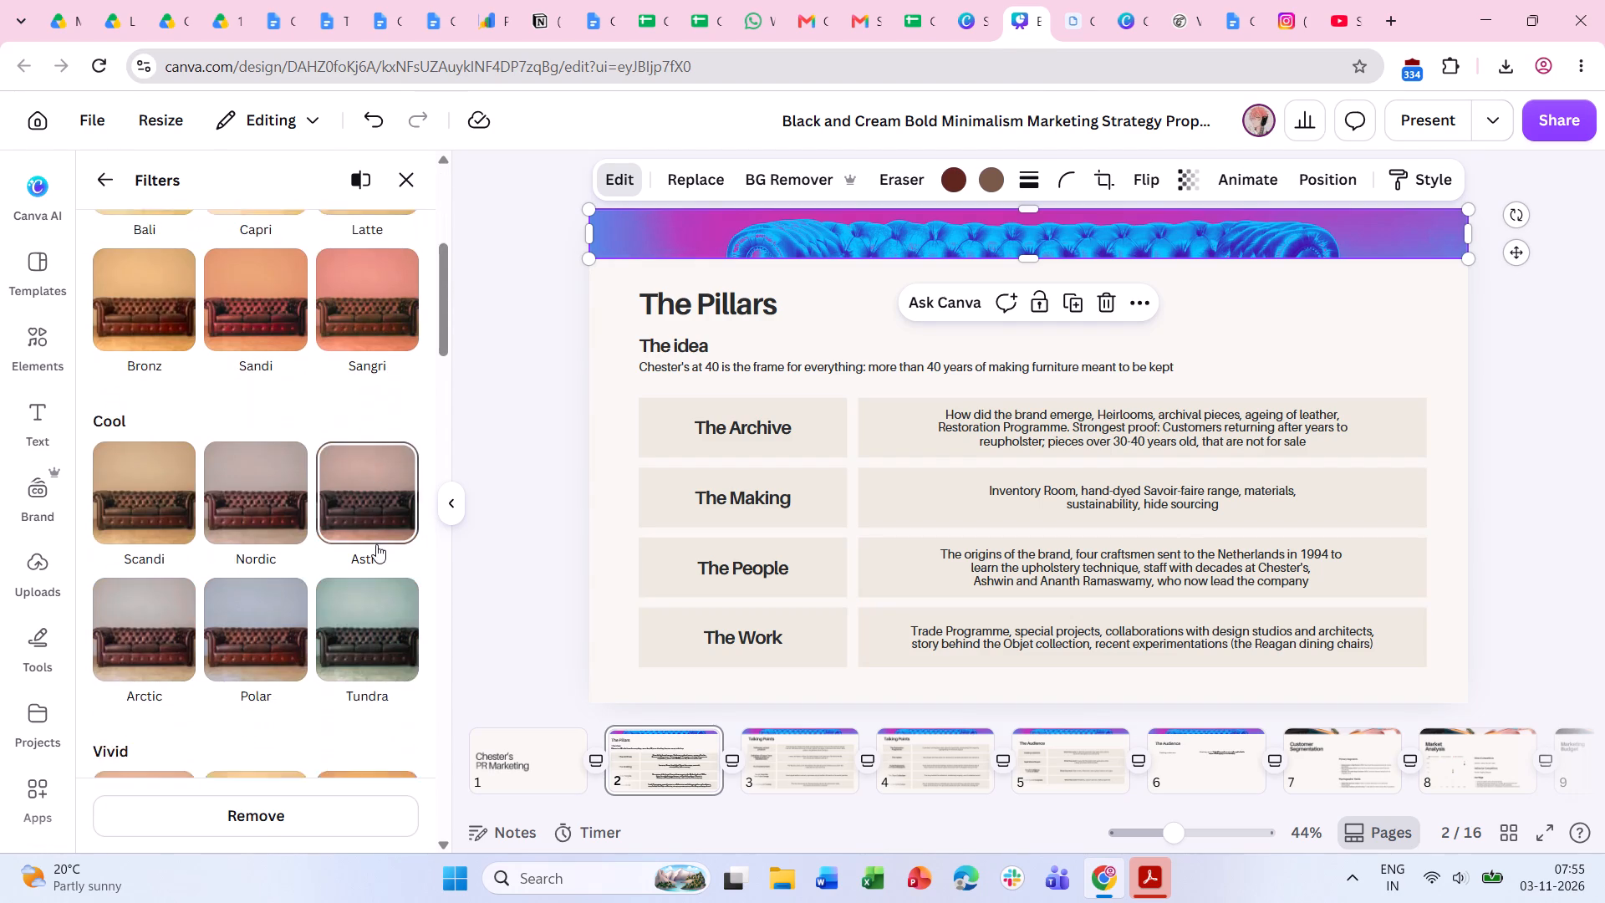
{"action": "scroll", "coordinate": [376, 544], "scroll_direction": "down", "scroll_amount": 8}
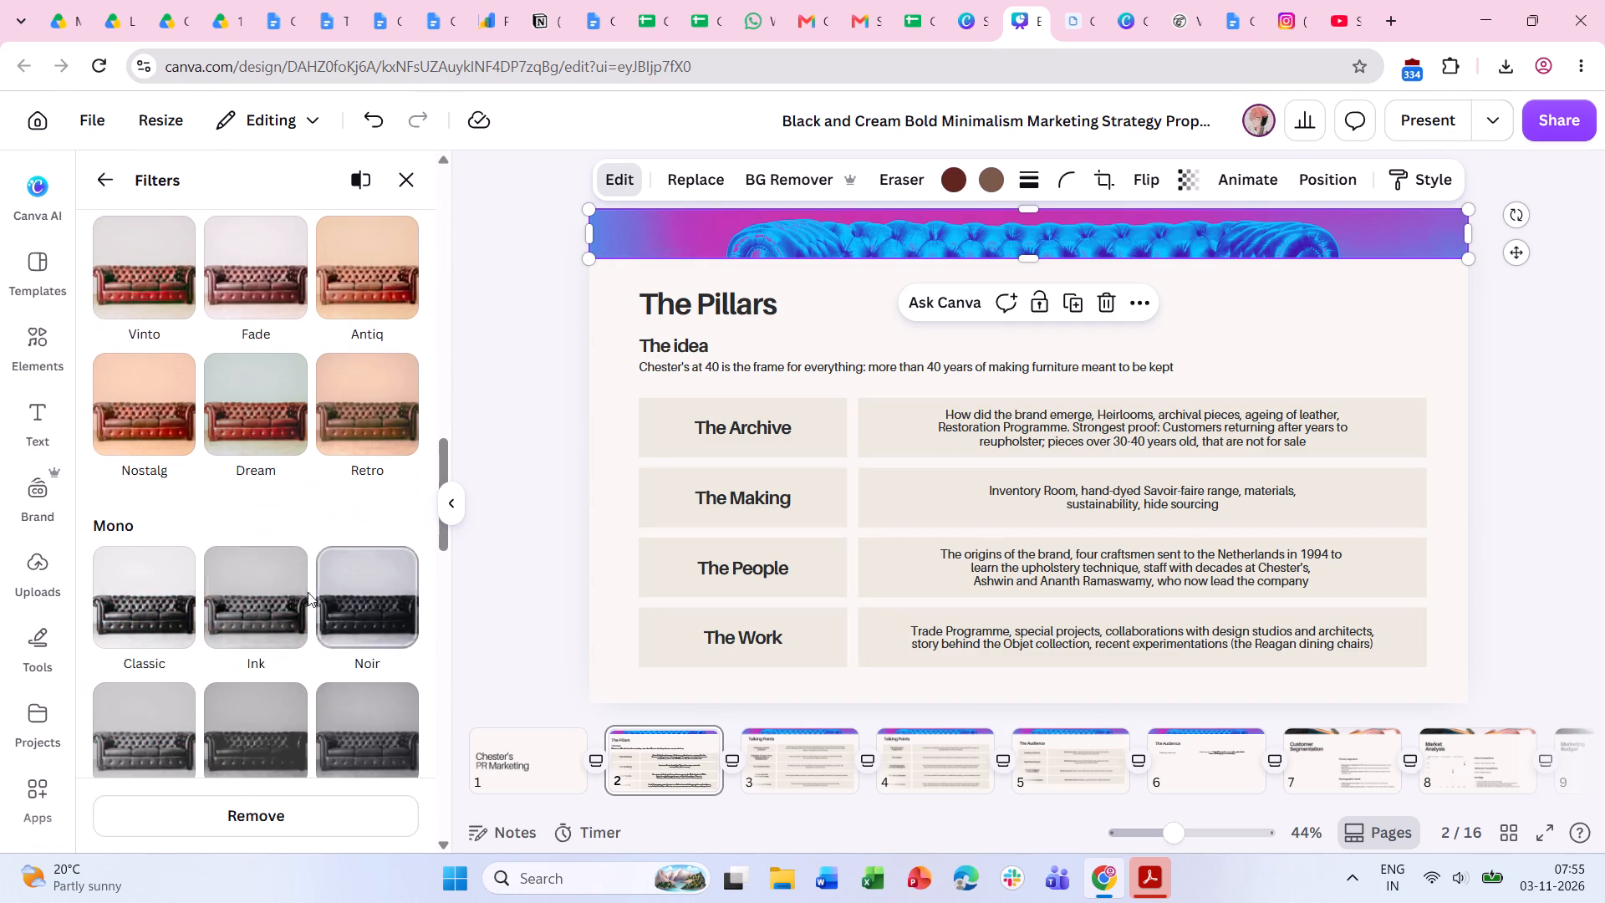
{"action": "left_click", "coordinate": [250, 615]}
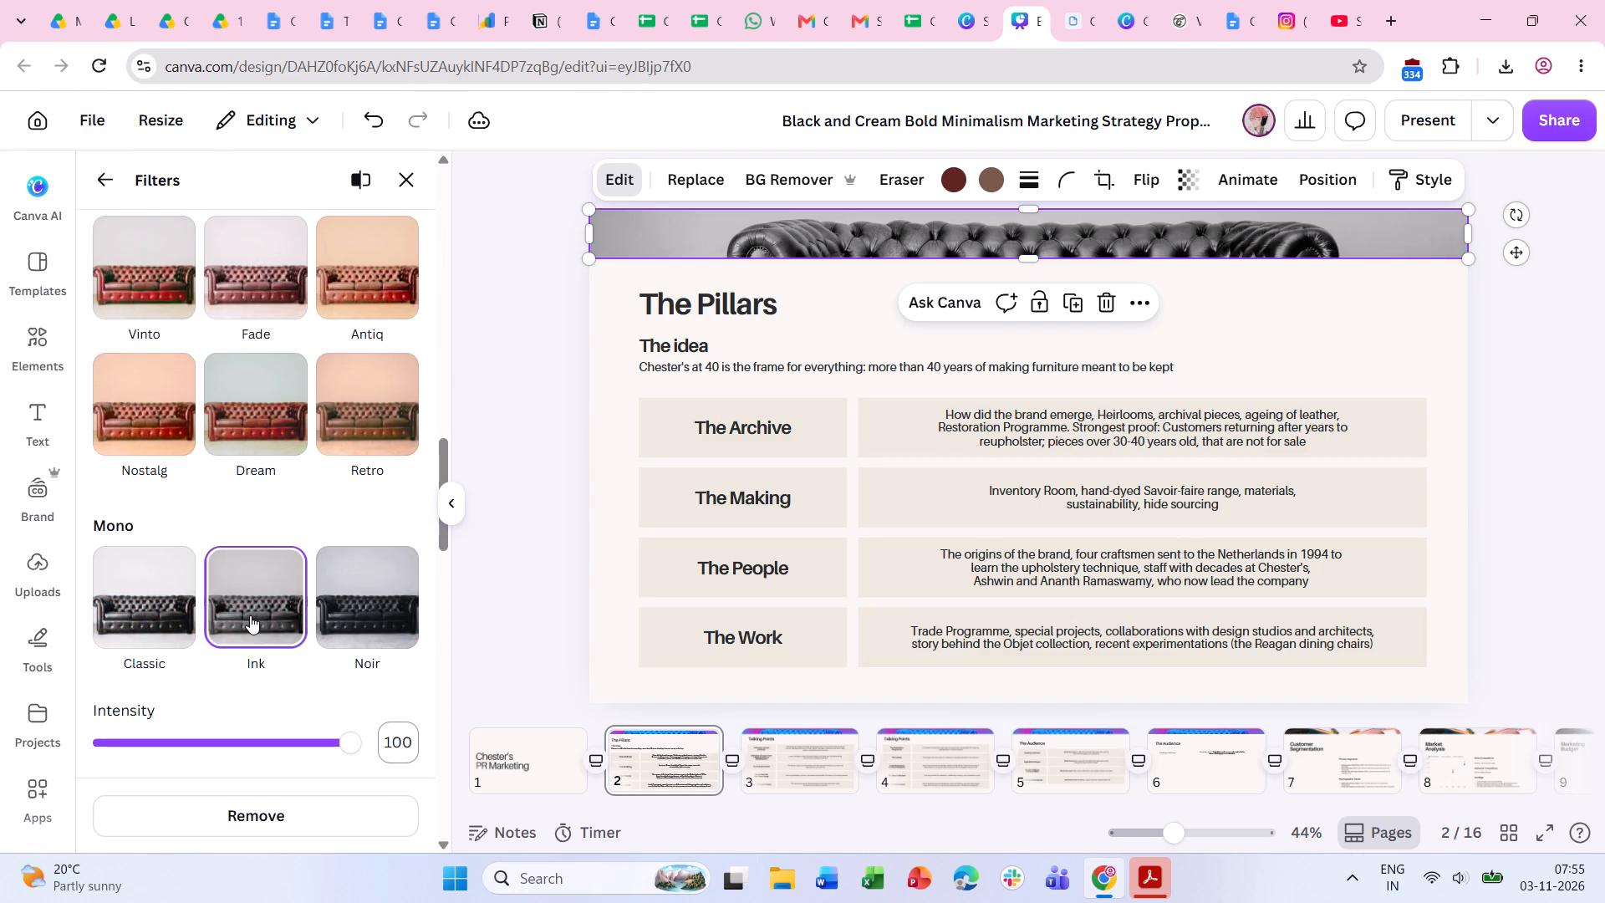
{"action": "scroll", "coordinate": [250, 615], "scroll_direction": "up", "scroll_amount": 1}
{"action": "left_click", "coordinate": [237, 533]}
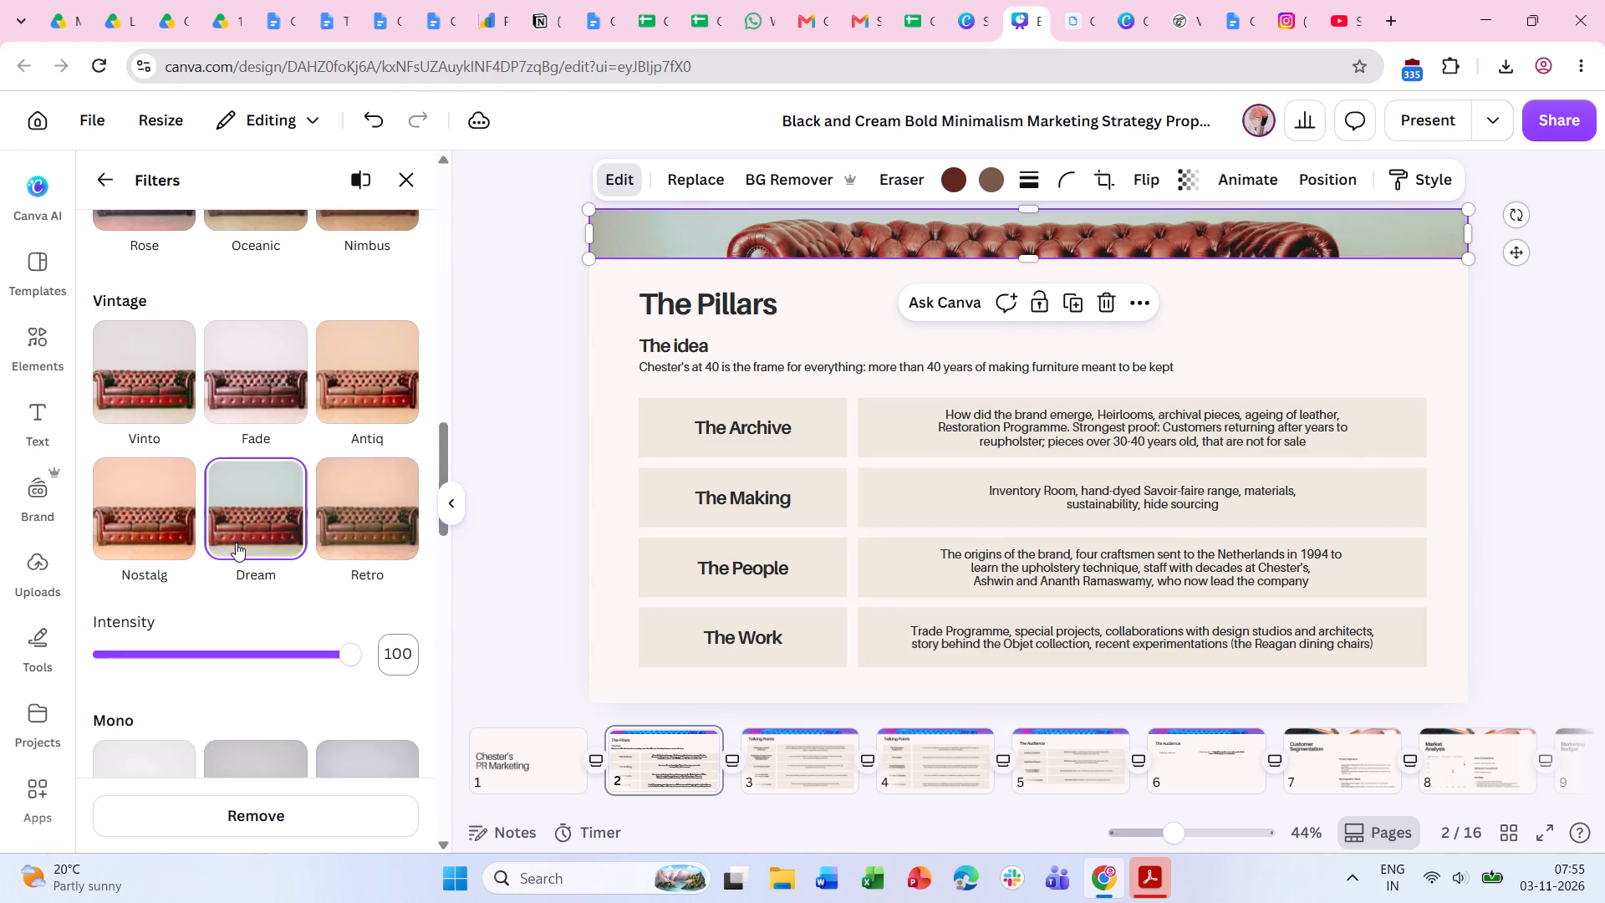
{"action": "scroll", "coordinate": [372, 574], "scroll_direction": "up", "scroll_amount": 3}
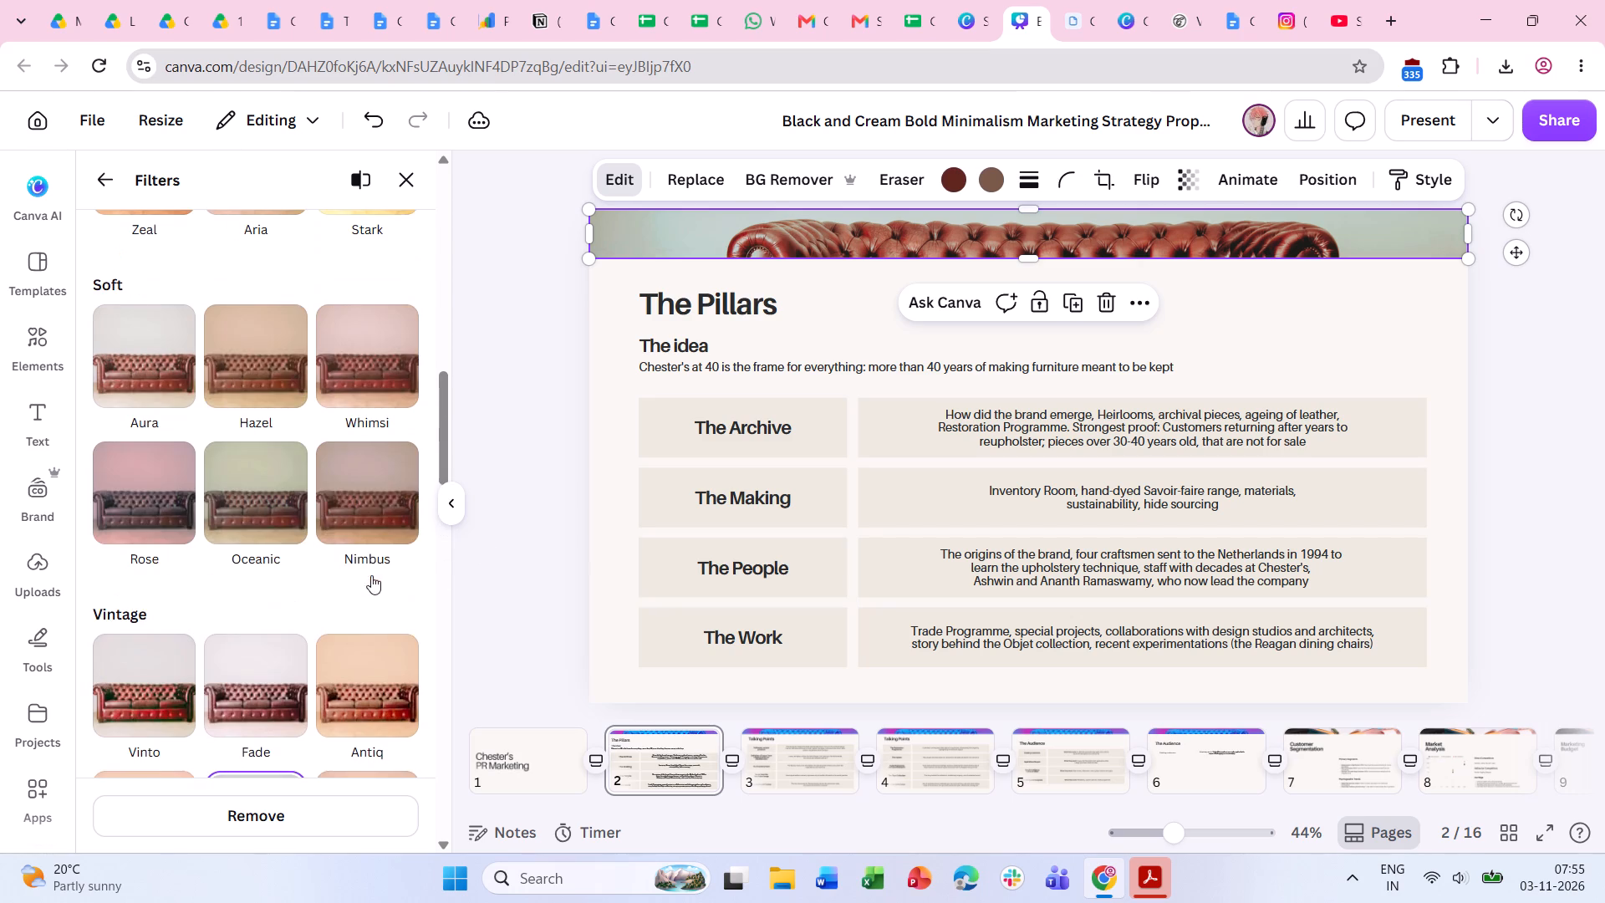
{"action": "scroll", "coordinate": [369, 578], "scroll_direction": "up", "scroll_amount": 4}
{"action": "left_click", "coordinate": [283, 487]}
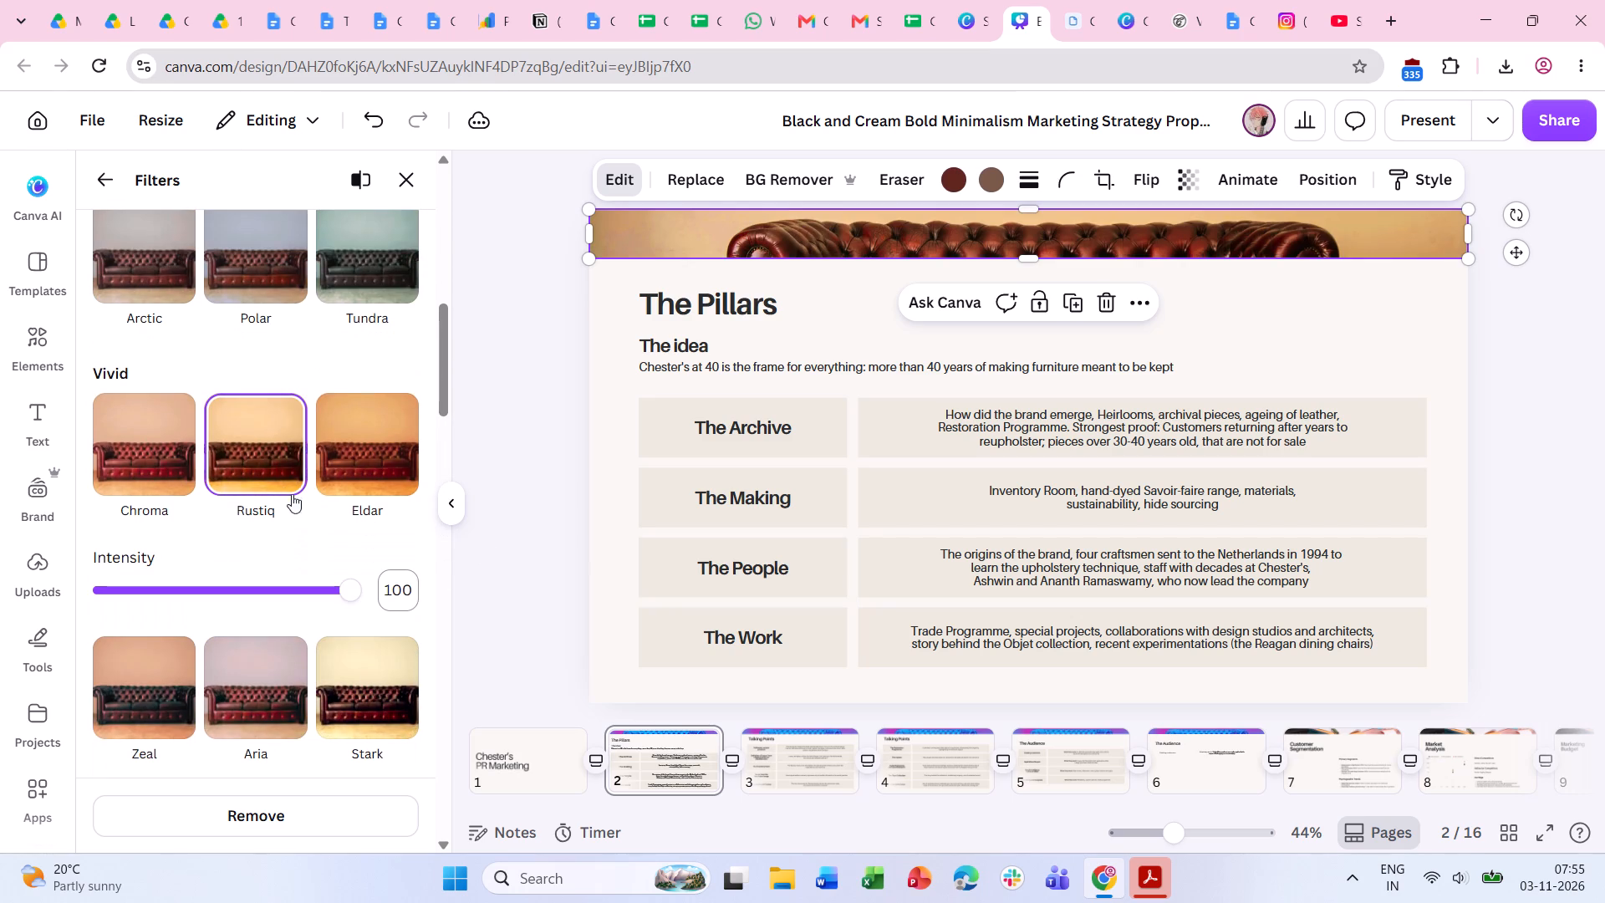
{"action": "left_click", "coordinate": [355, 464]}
Try the Pomelo filter on slide 2's sofa banner, settling on the Coral filter instead.
{"action": "scroll", "coordinate": [357, 495], "scroll_direction": "down", "scroll_amount": 5}
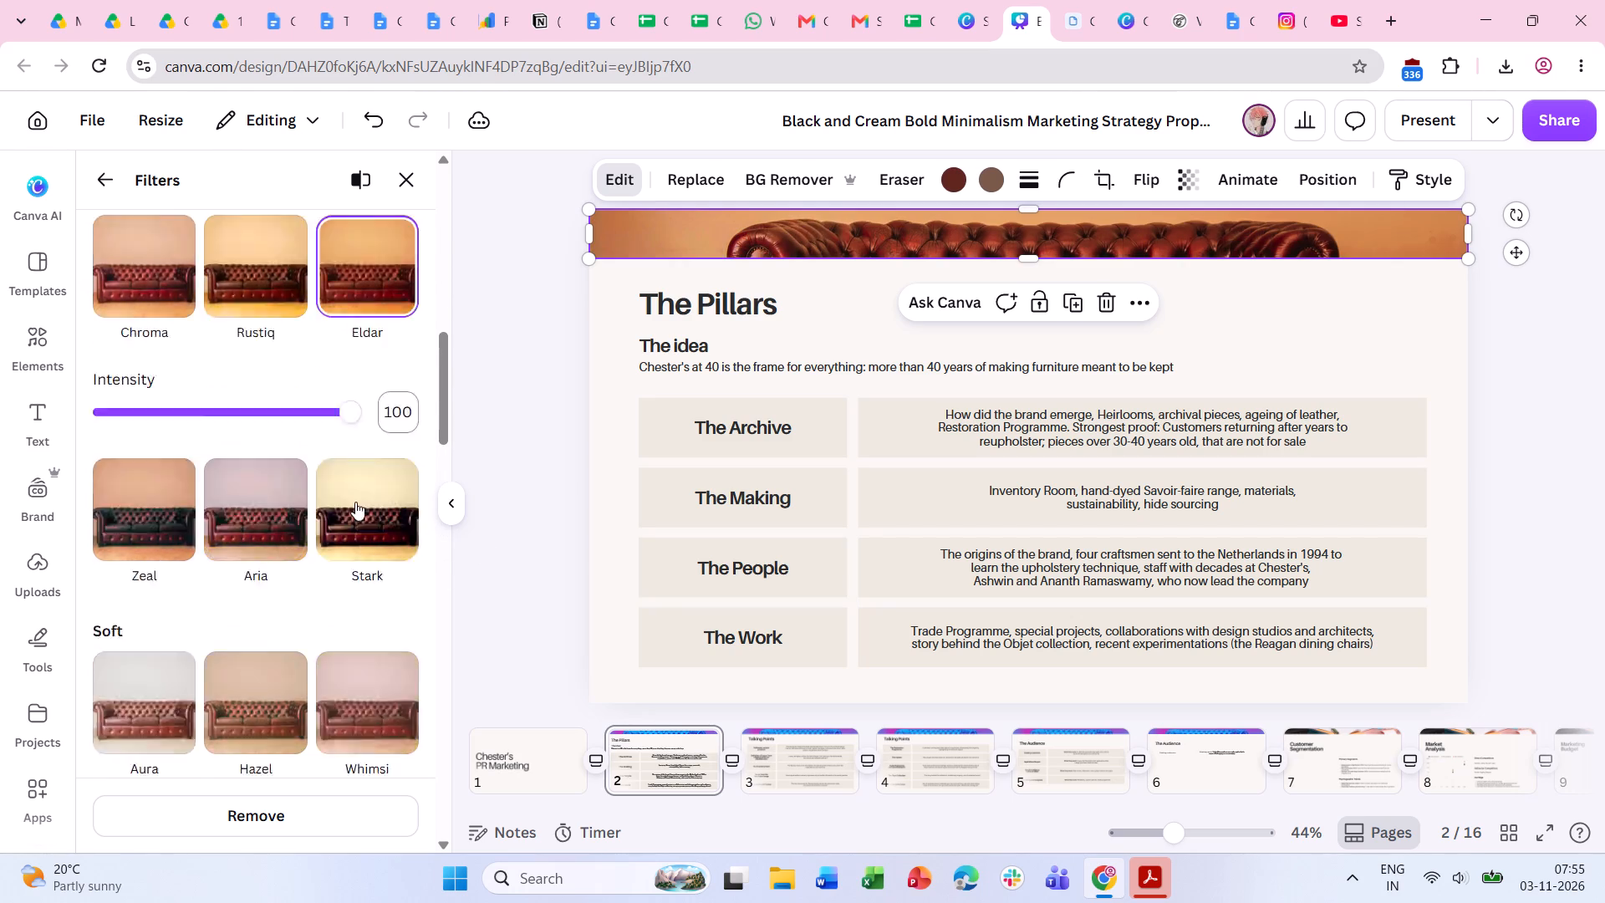
{"action": "scroll", "coordinate": [354, 502], "scroll_direction": "down", "scroll_amount": 15}
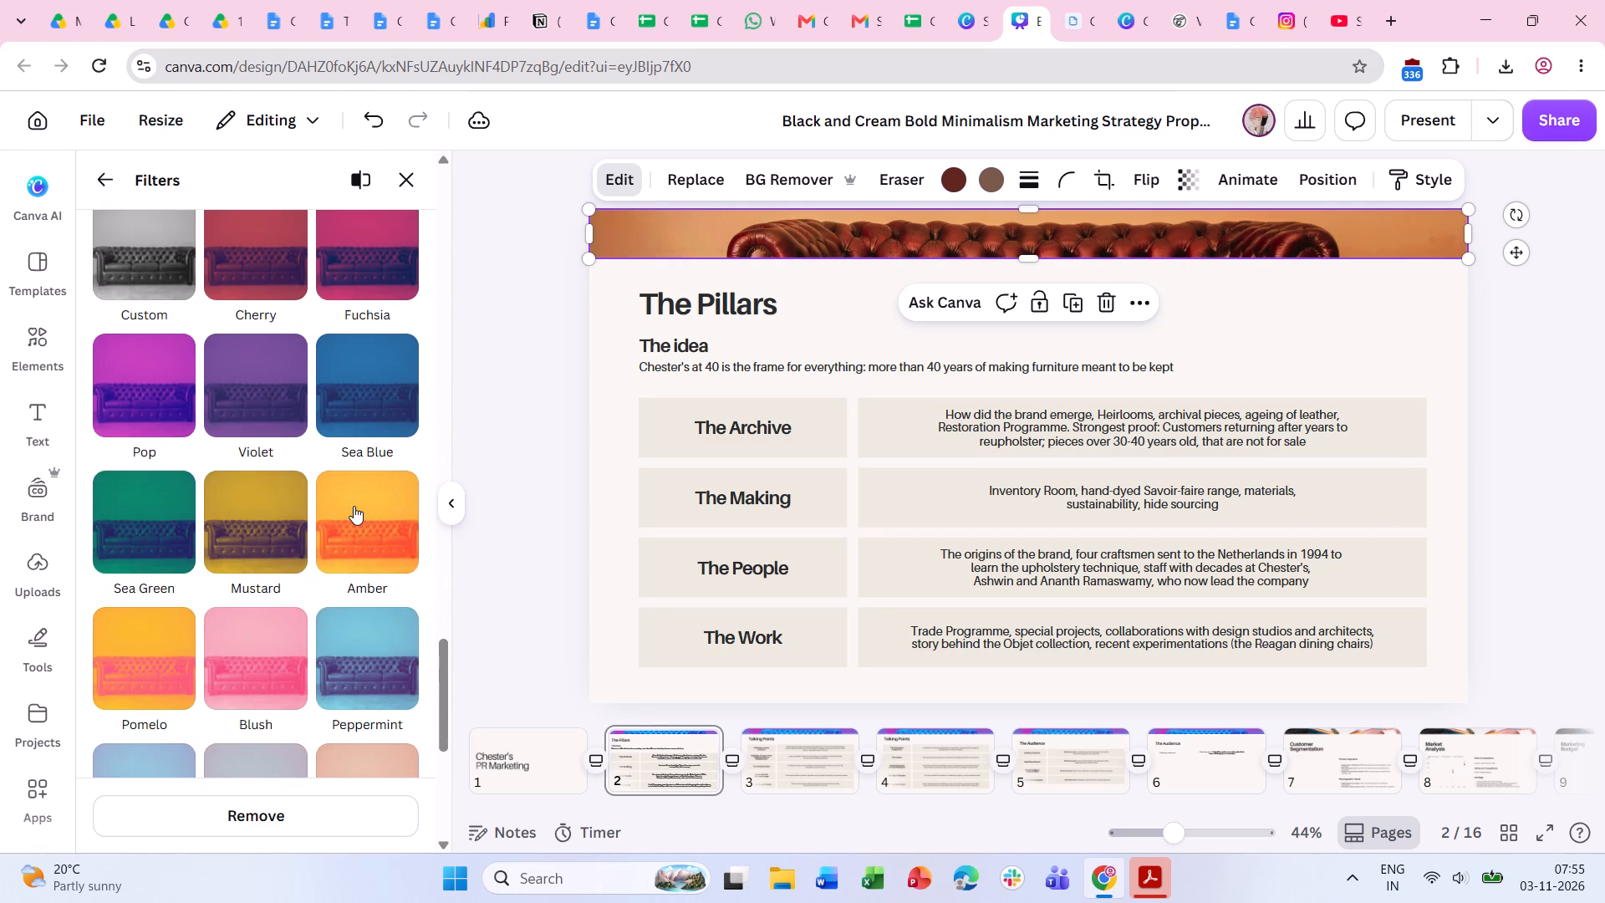
{"action": "scroll", "coordinate": [354, 507], "scroll_direction": "down", "scroll_amount": 3}
{"action": "left_click", "coordinate": [169, 377]}
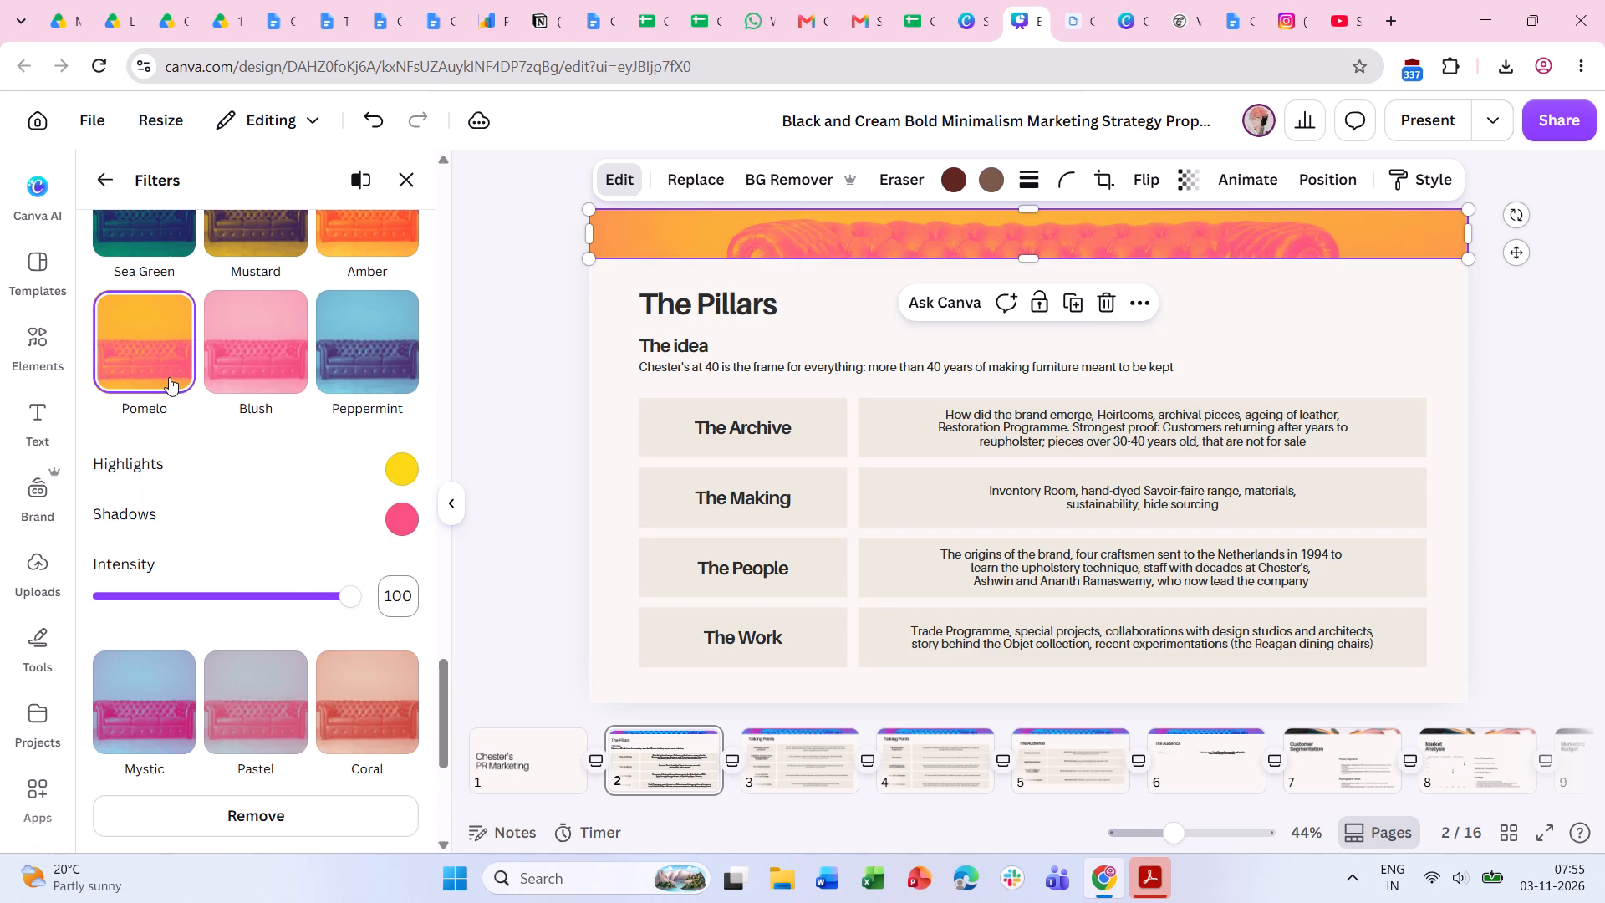
{"action": "scroll", "coordinate": [354, 517], "scroll_direction": "down", "scroll_amount": 2}
{"action": "left_click", "coordinate": [364, 538]}
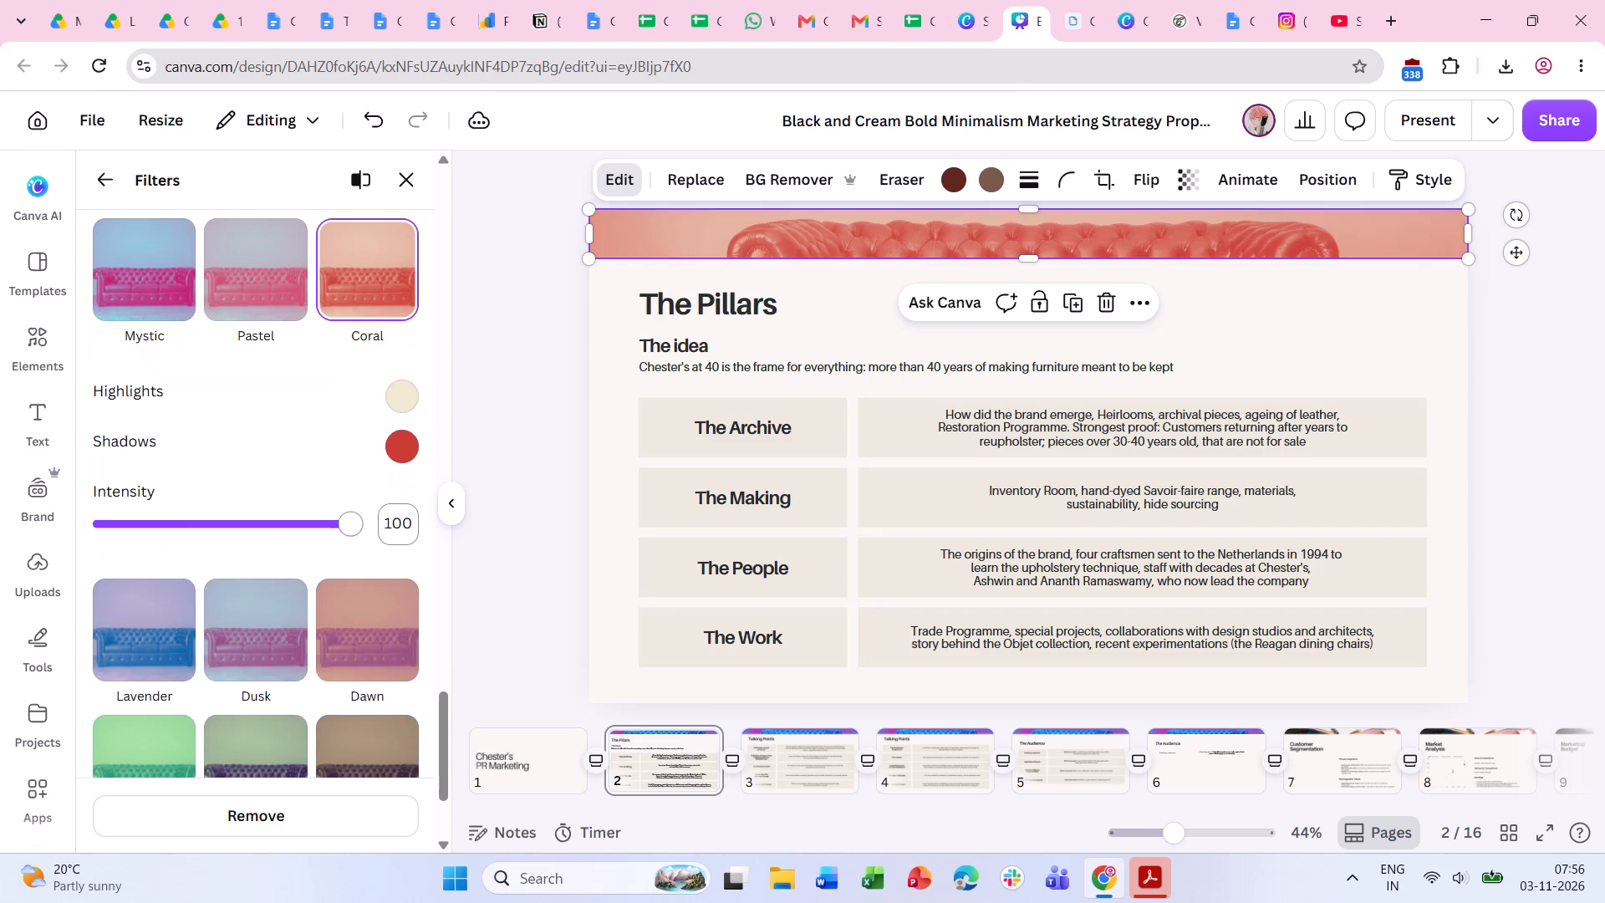
{"action": "double_click", "coordinate": [524, 534]}
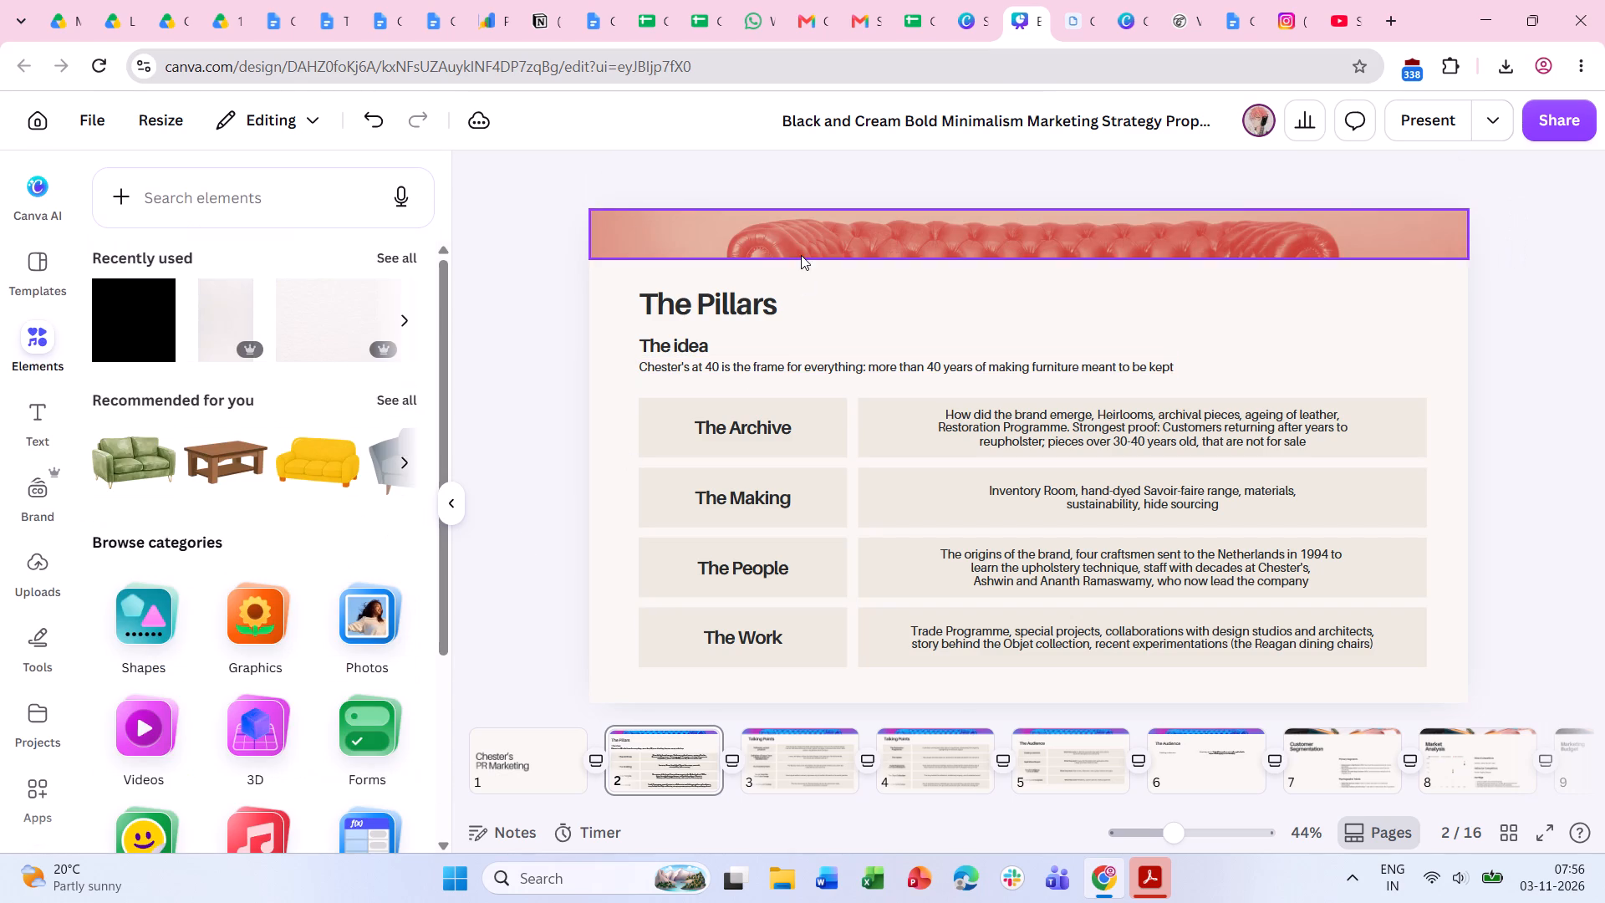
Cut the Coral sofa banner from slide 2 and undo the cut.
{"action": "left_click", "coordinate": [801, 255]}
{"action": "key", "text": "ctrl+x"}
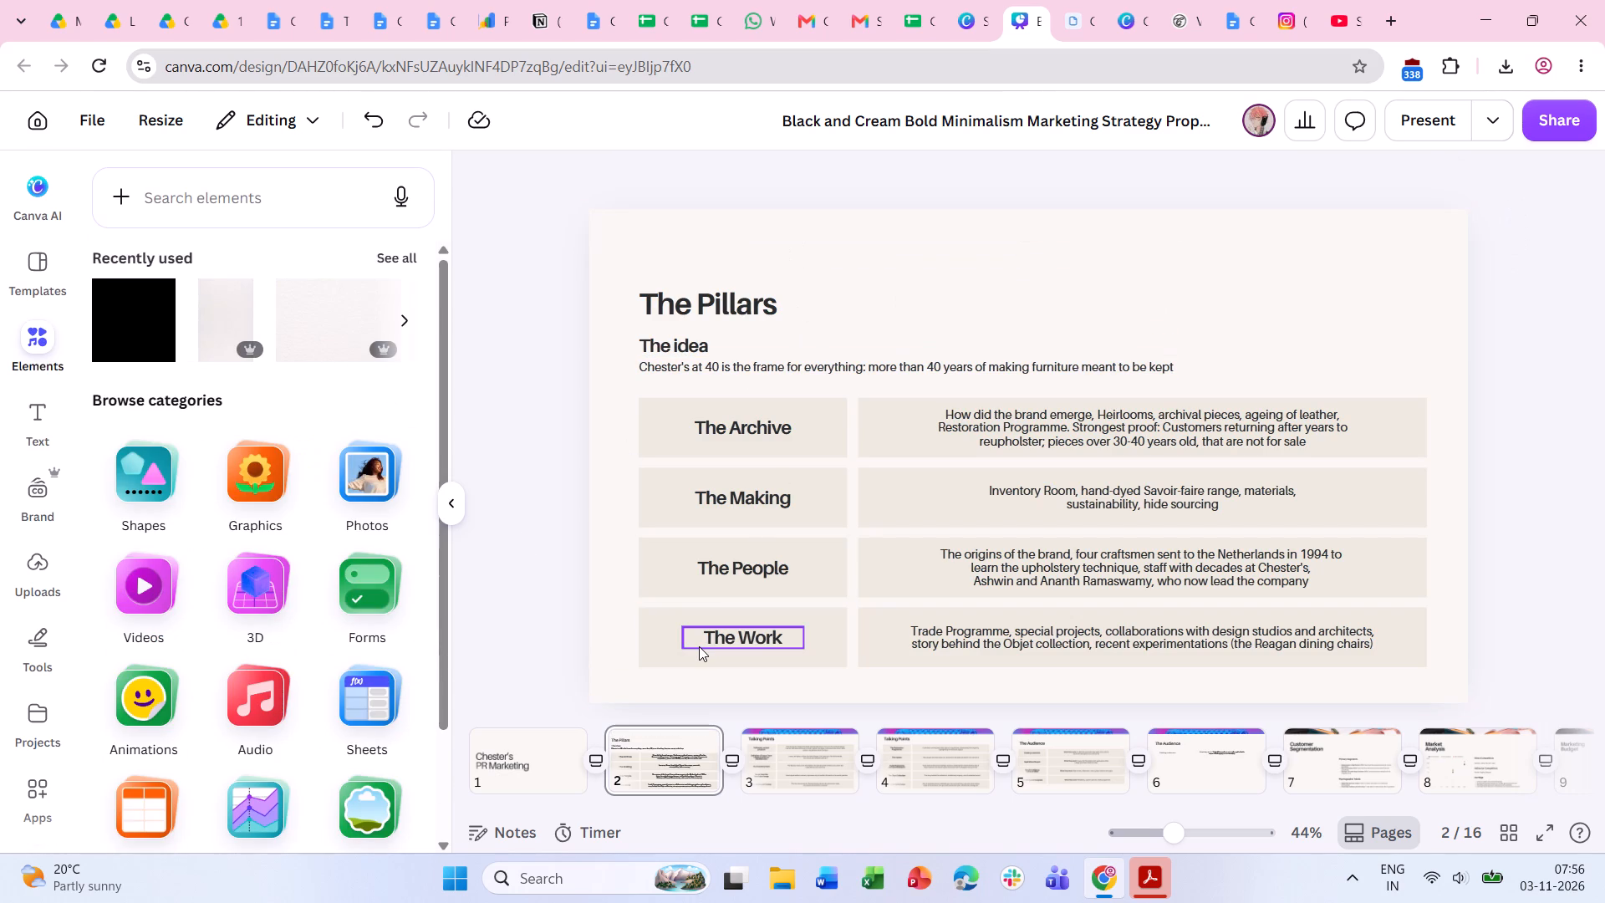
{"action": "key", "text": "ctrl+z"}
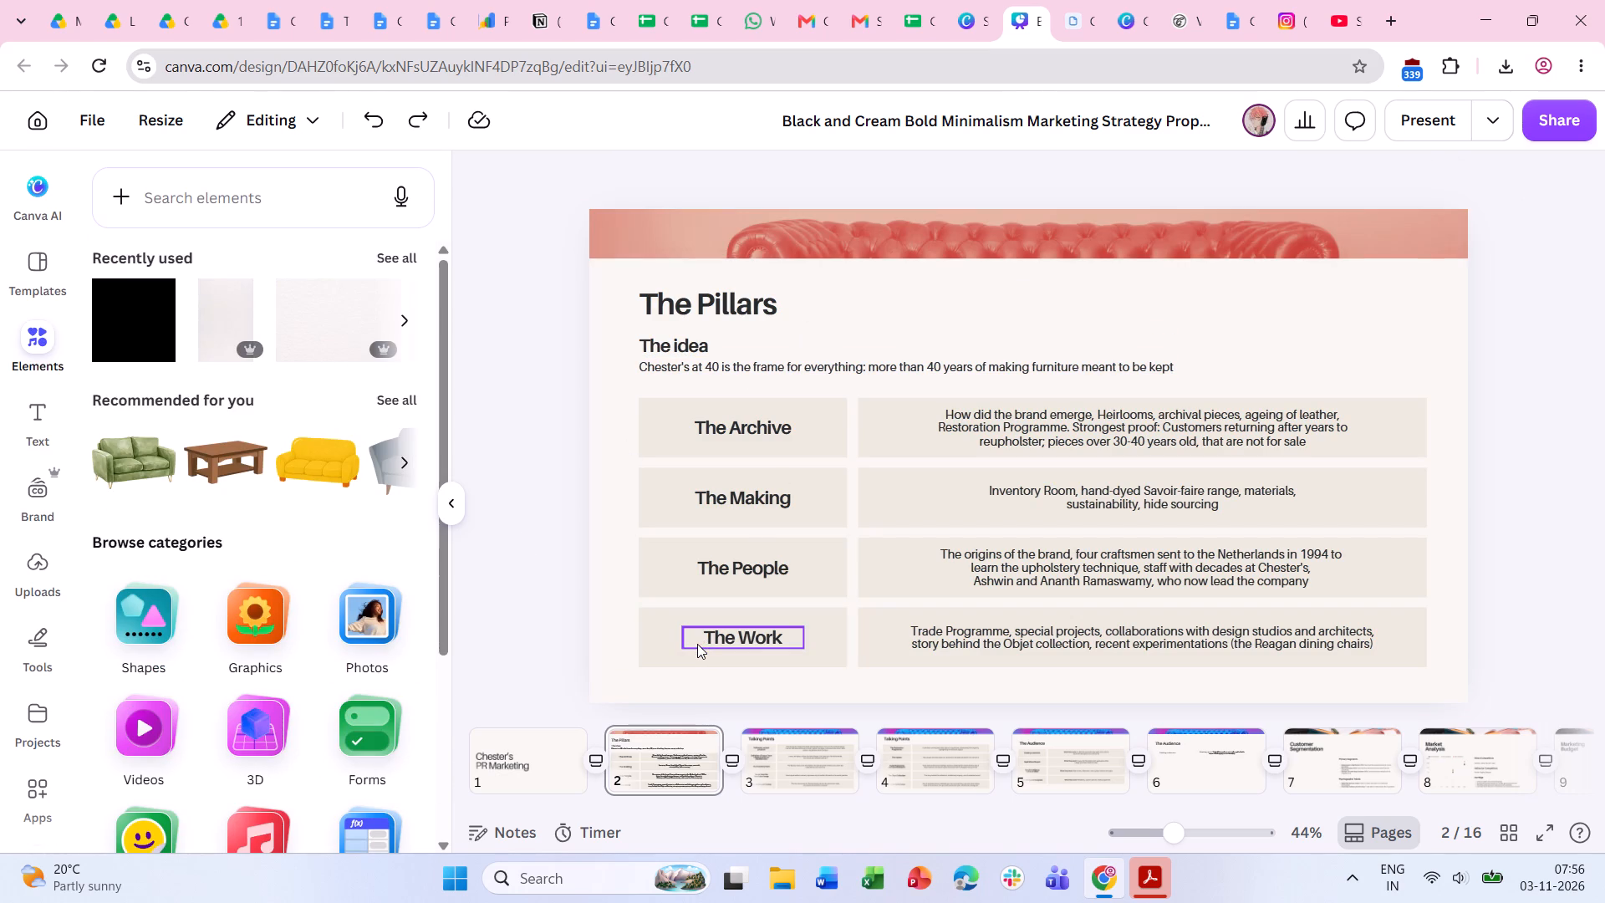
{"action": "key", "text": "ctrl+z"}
Replace slide 3's blue and purple banner with a copy of slide 2's Coral sofa banner, placed along the slide's top edge.
{"action": "left_click", "coordinate": [828, 239]}
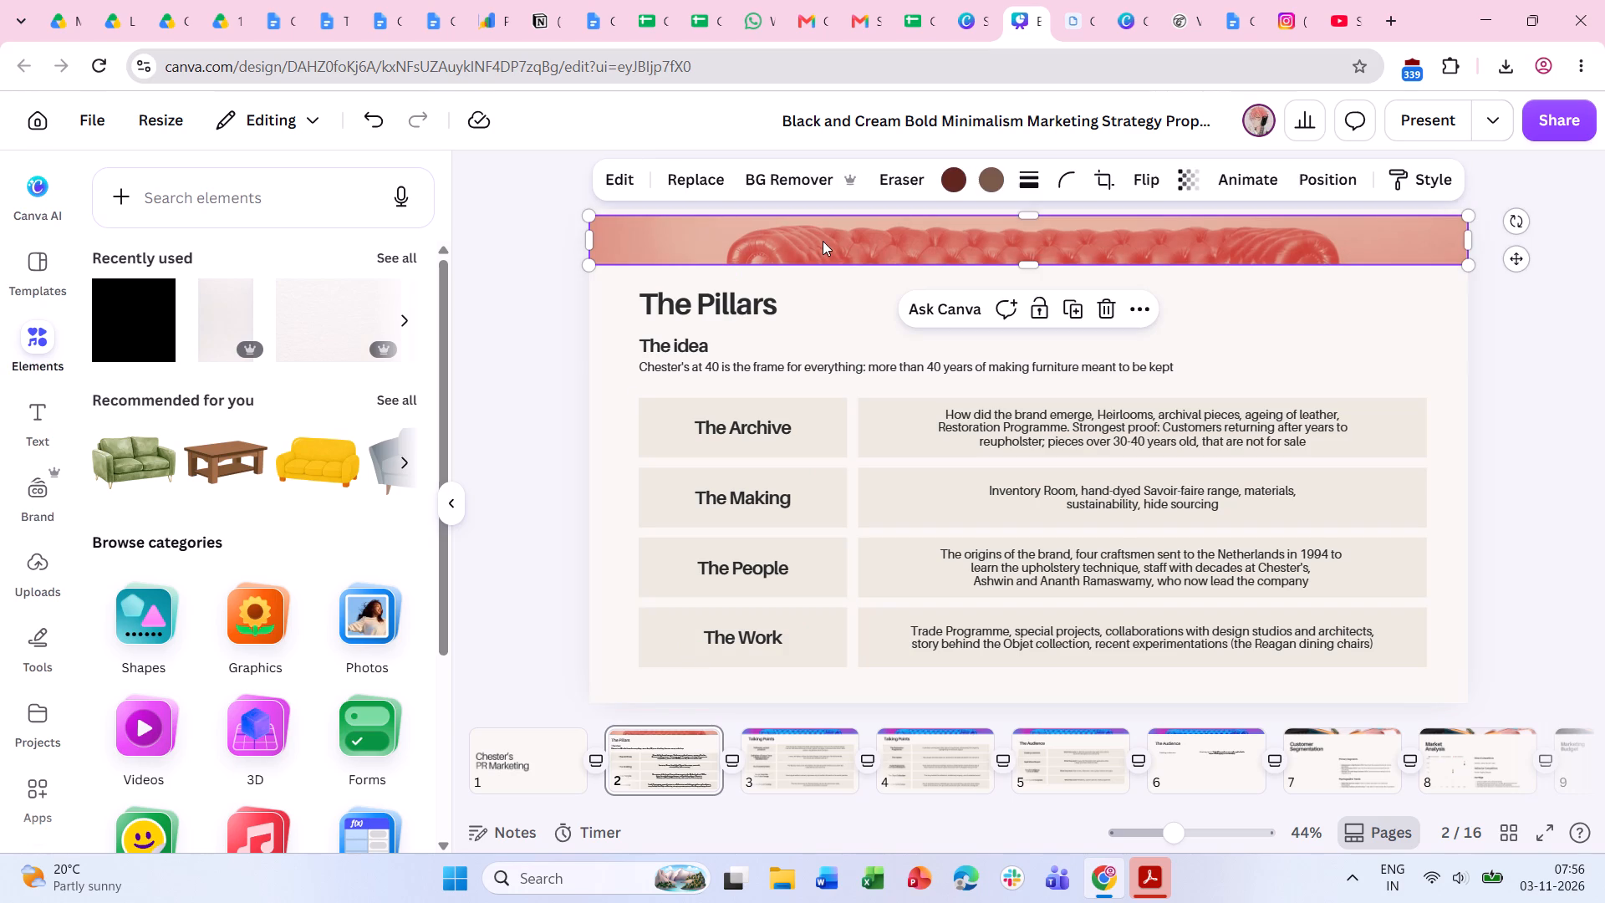
{"action": "key", "text": "ctrl+c"}
{"action": "left_click", "coordinate": [762, 741]}
{"action": "key", "text": "ctrl+v"}
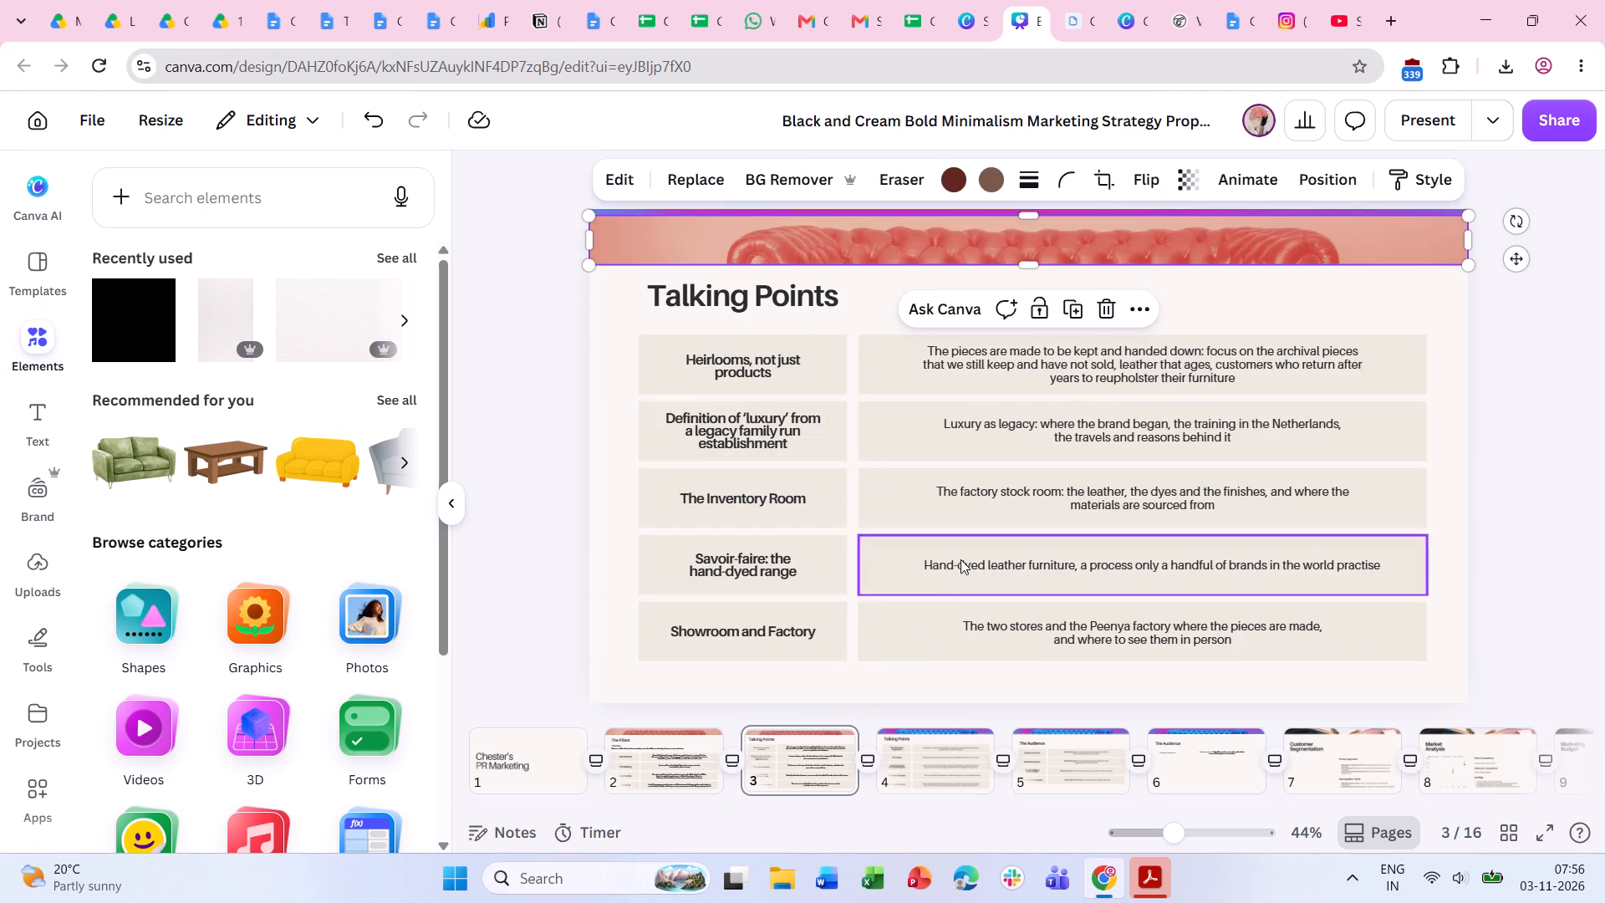
{"action": "left_click_drag", "start_coordinate": [934, 234], "coordinate": [934, 246]}
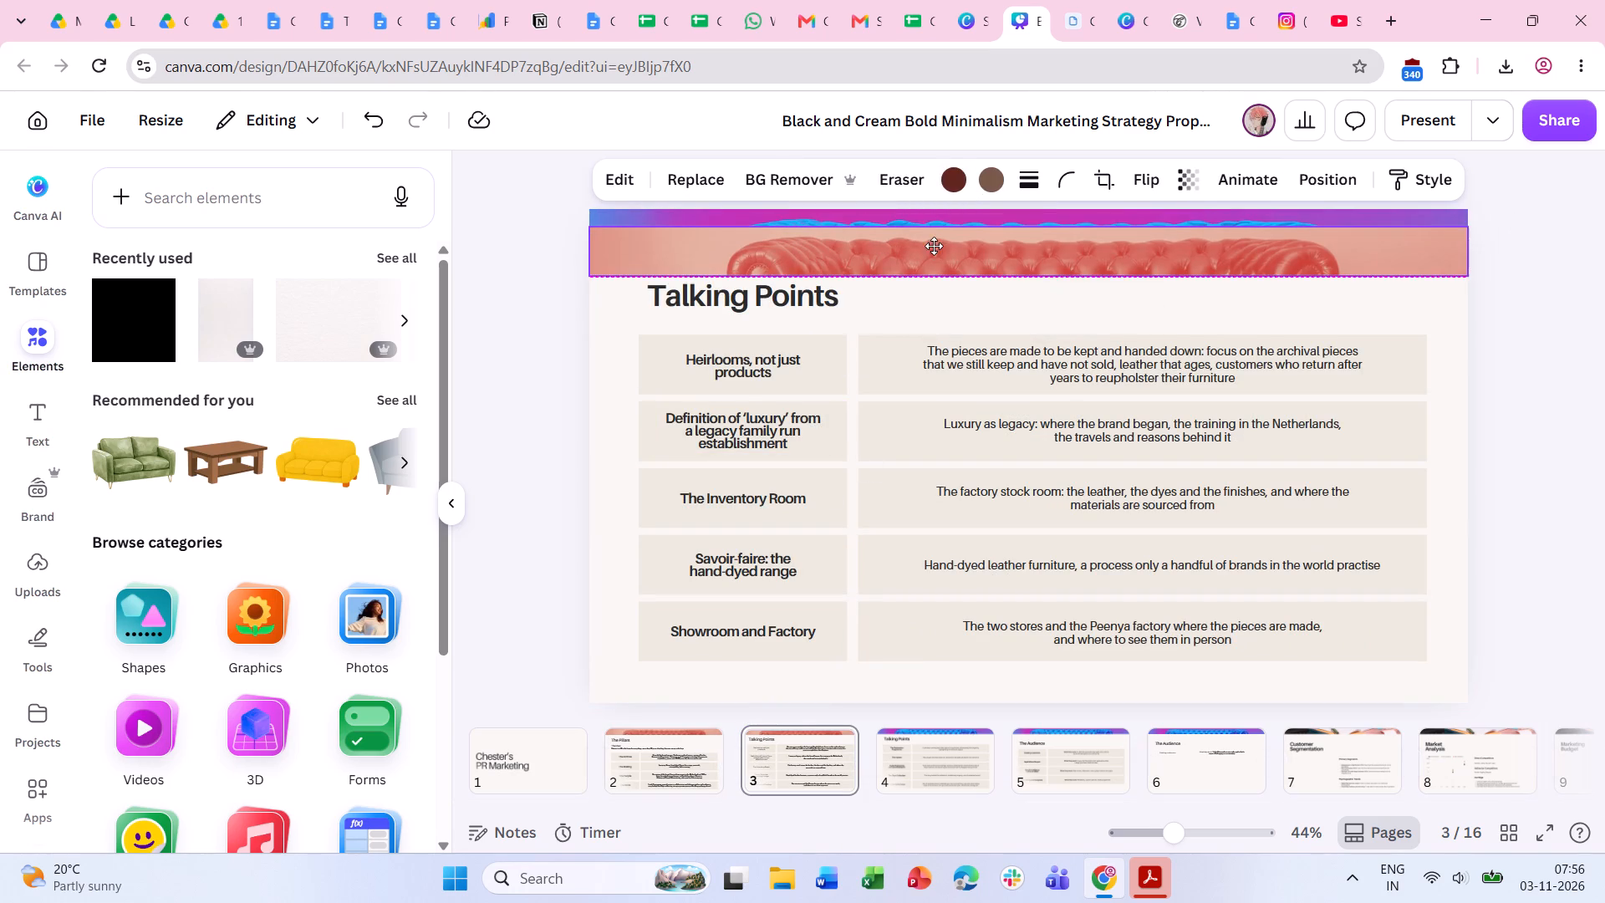
{"action": "left_click_drag", "start_coordinate": [934, 246], "coordinate": [934, 247]}
{"action": "left_click", "coordinate": [925, 213]}
{"action": "key", "text": "BackSpace"}
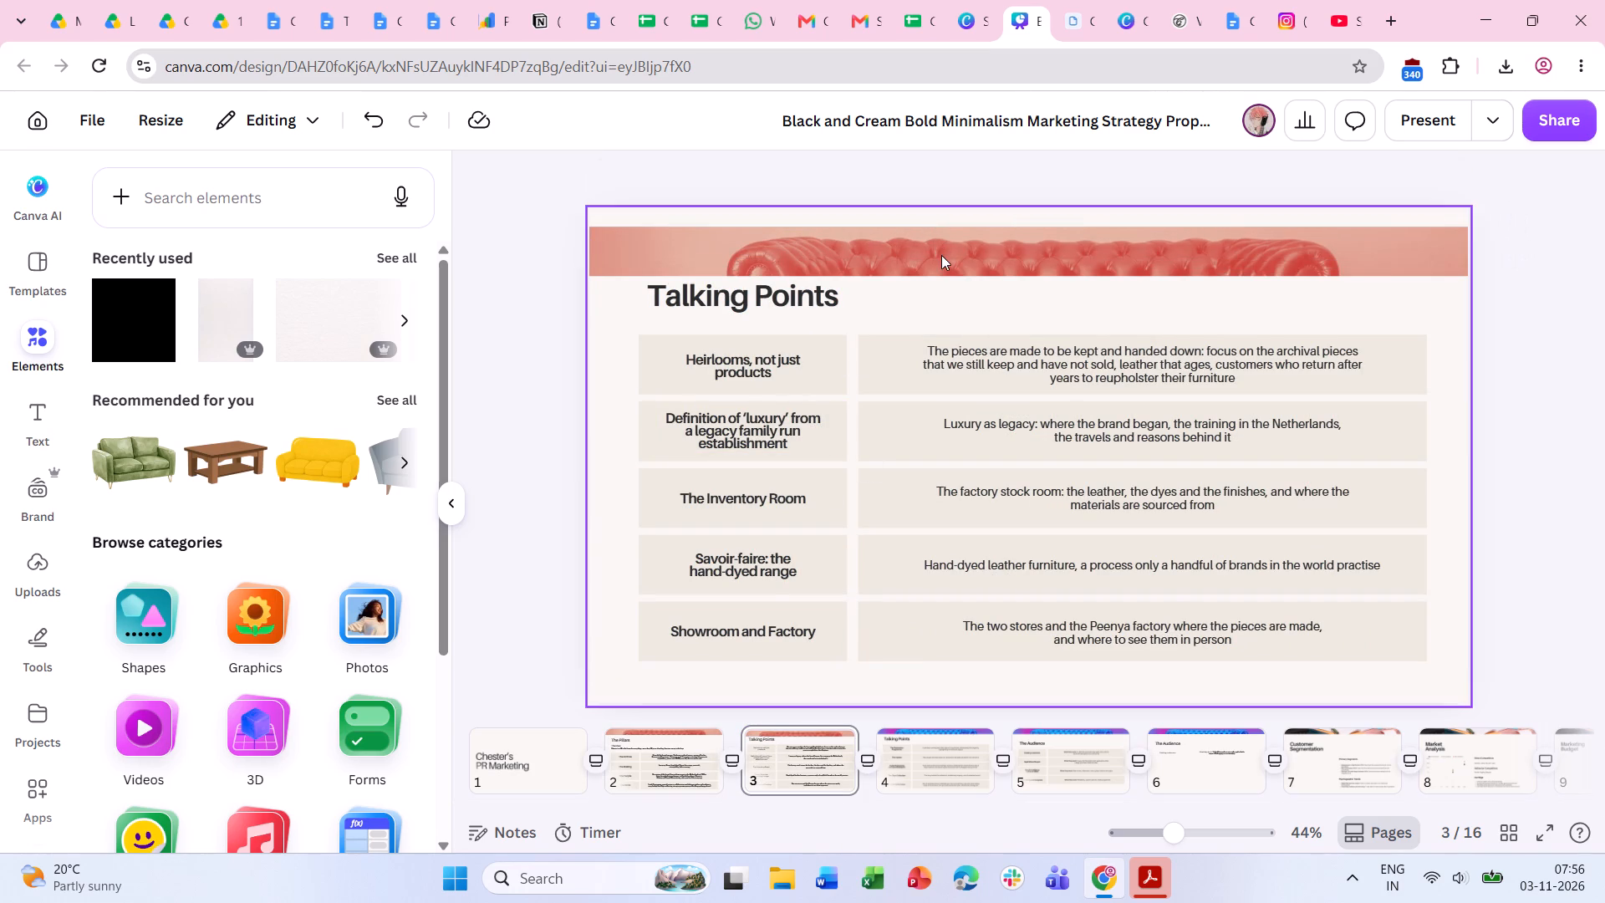
{"action": "left_click_drag", "start_coordinate": [941, 255], "coordinate": [941, 240]}
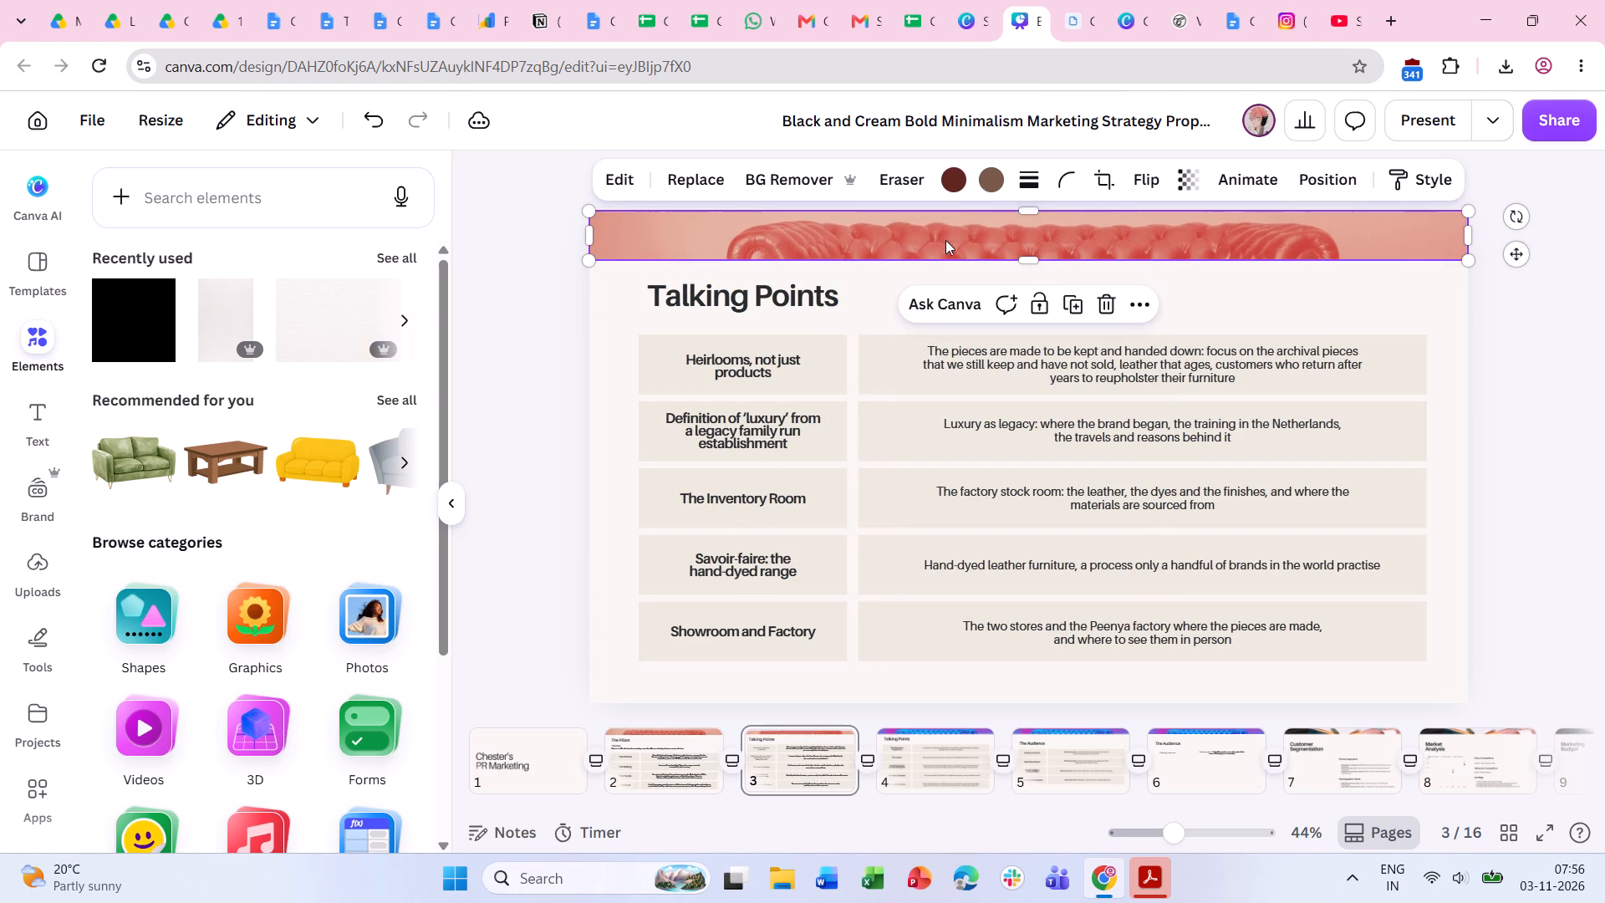
Replace slide 4's blue and purple banner with a copy of slide 3's Coral sofa banner.
{"action": "key", "text": "ctrl+c"}
{"action": "left_click", "coordinate": [974, 743]}
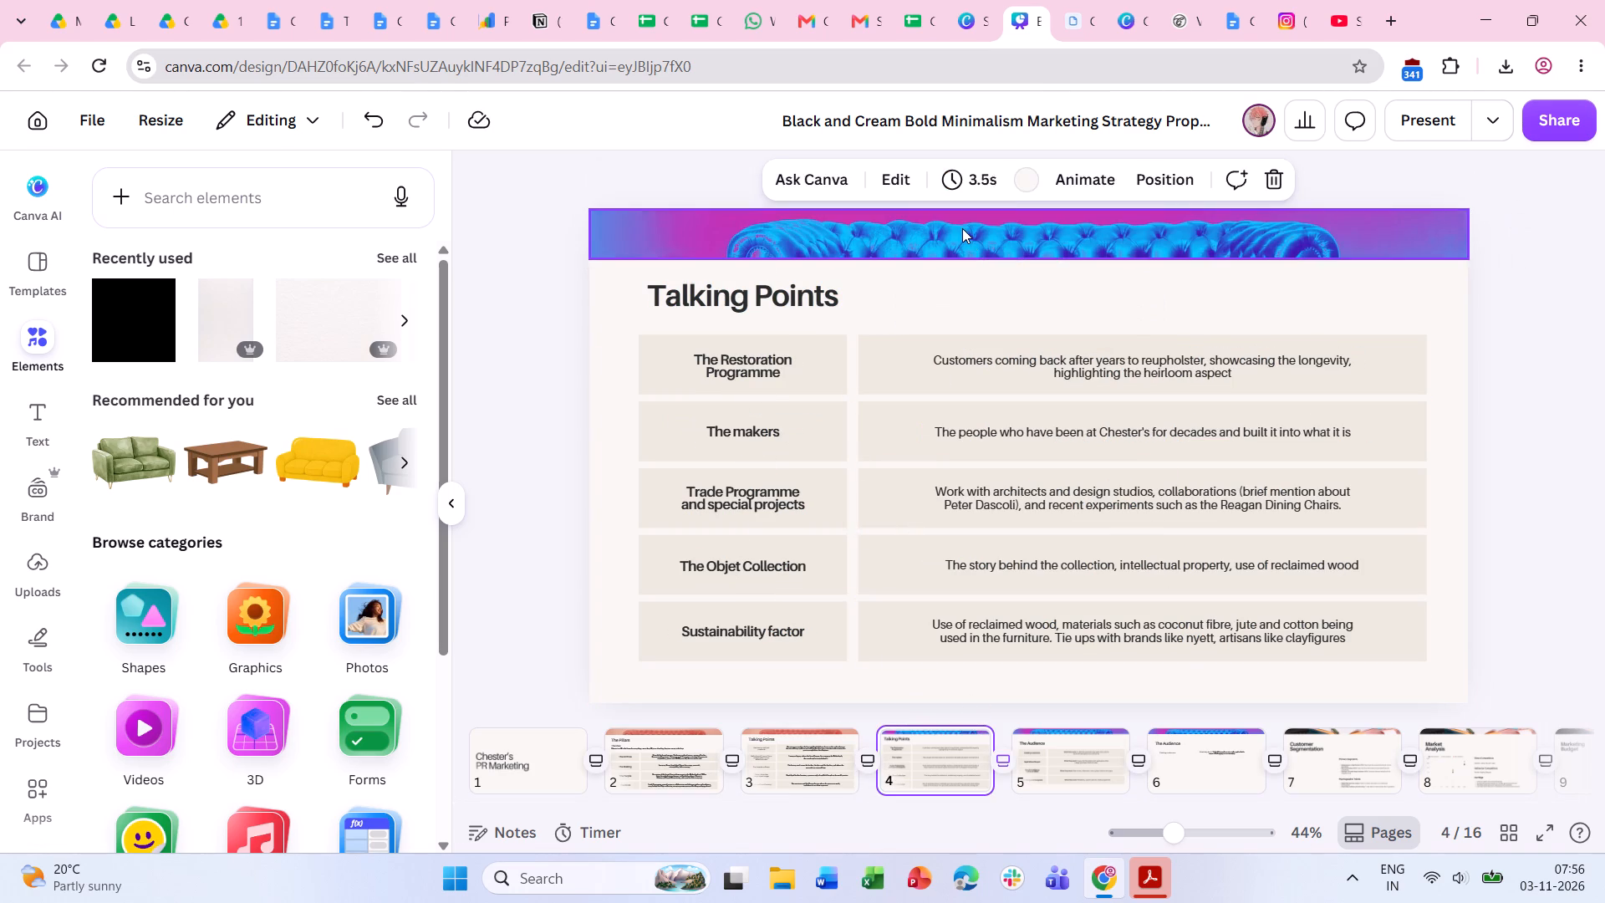
{"action": "left_click", "coordinate": [962, 228]}
{"action": "key", "text": "BackSpace"}
{"action": "left_click", "coordinate": [965, 235], "text": "ctrl"}
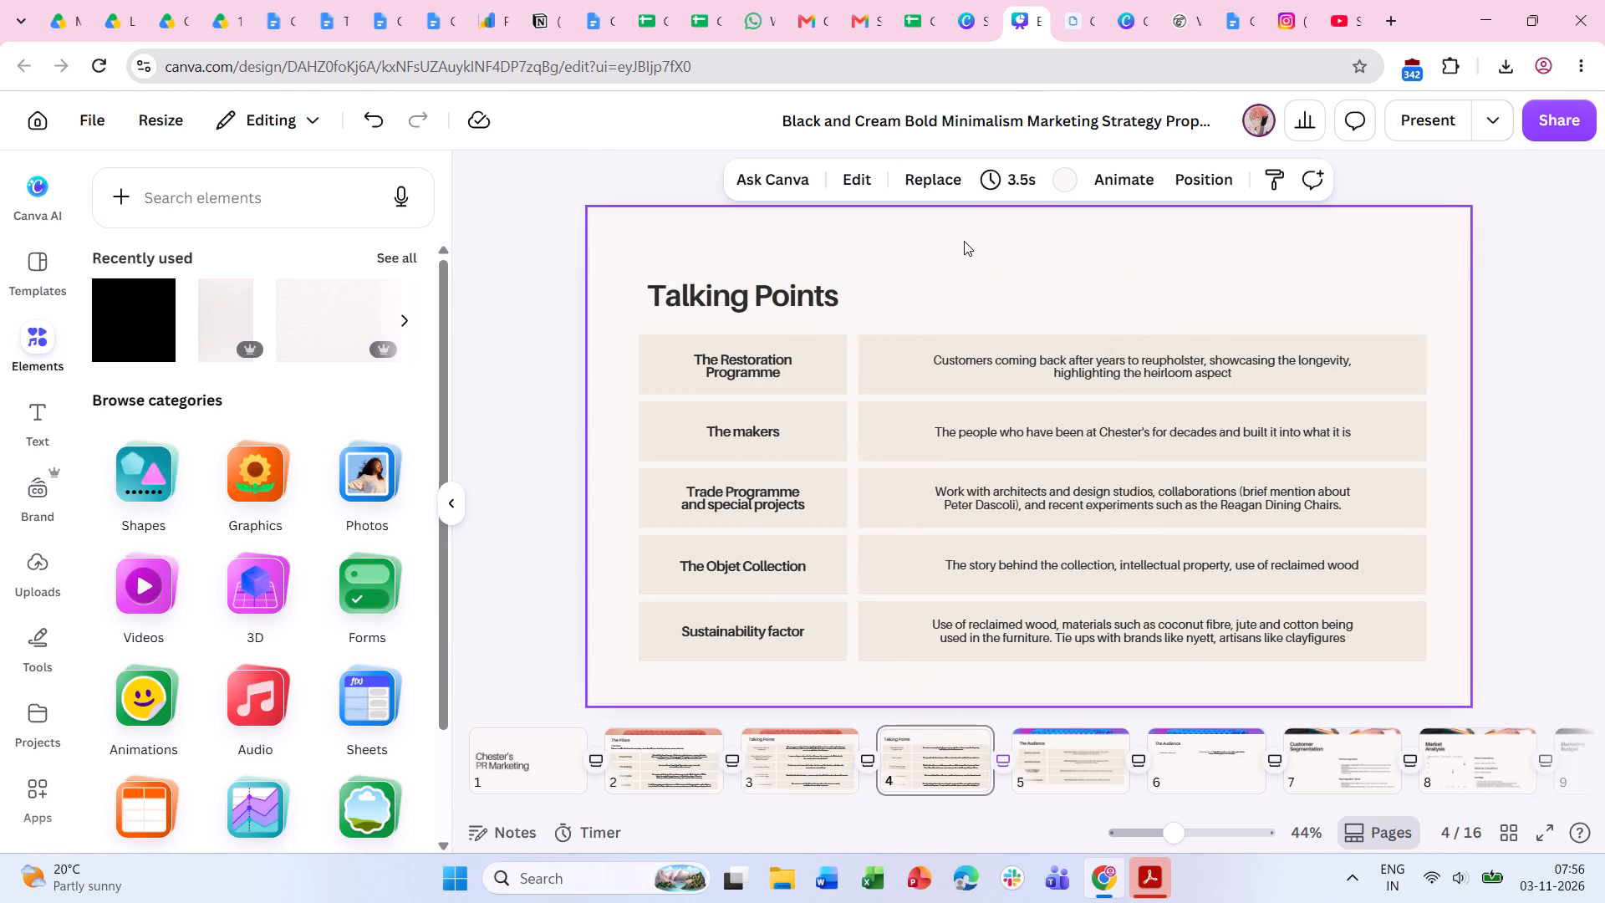
{"action": "key", "text": "ctrl+v"}
Replace slide 5's blue and purple banner above The Audience with the copied Coral sofa banner.
{"action": "left_click", "coordinate": [1067, 737]}
{"action": "left_click", "coordinate": [904, 247]}
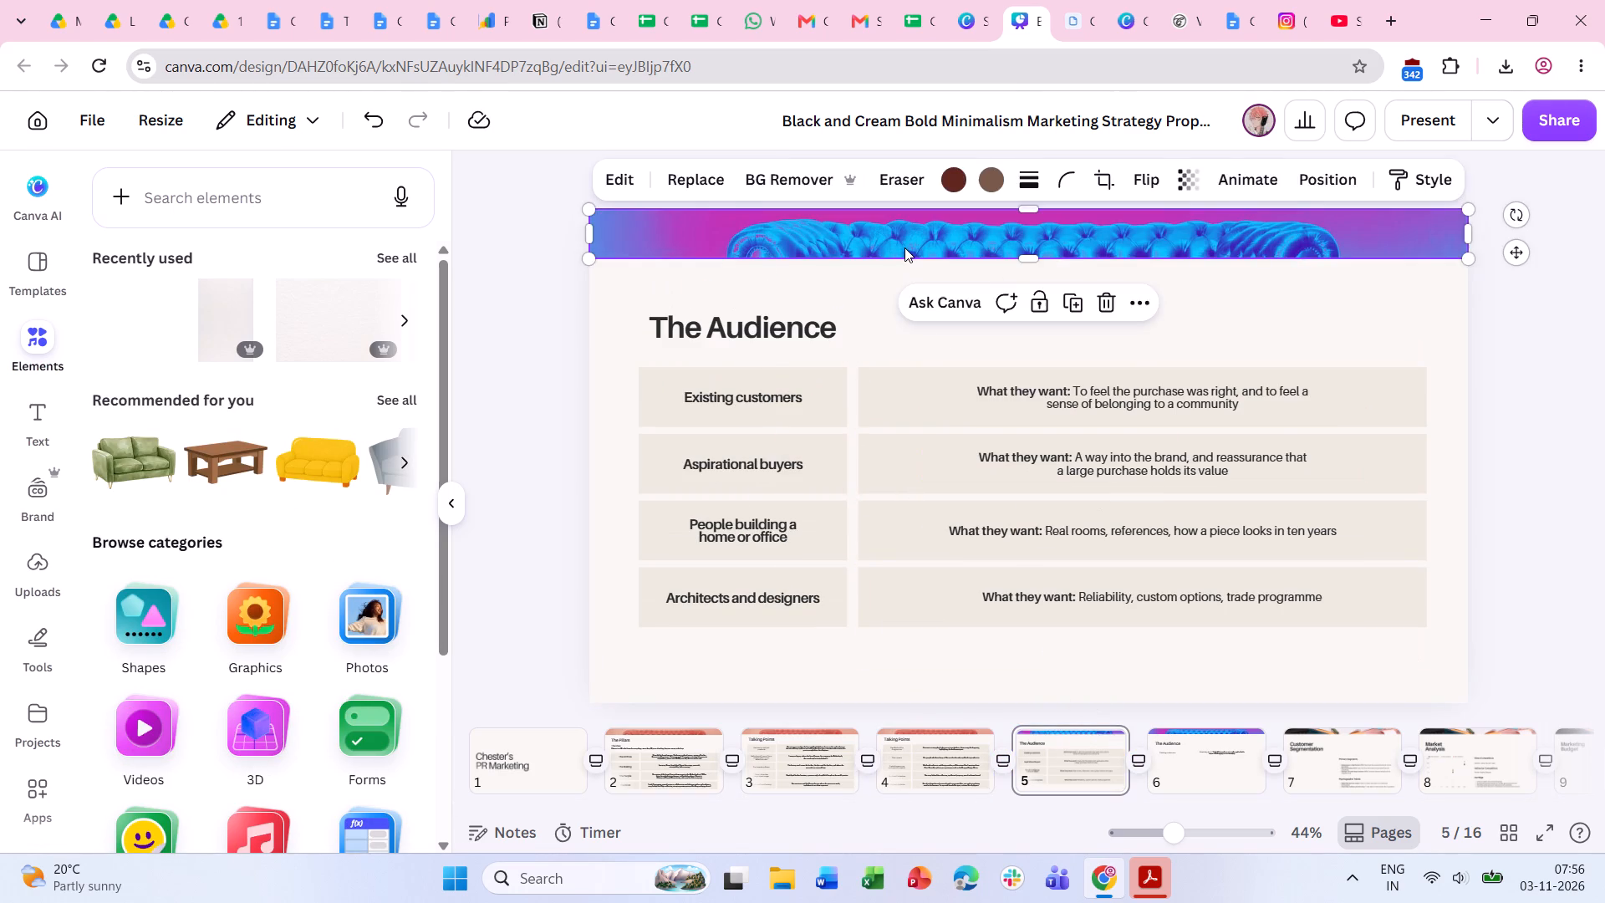
{"action": "key", "text": "BackSpace"}
{"action": "key", "text": "ctrl+v"}
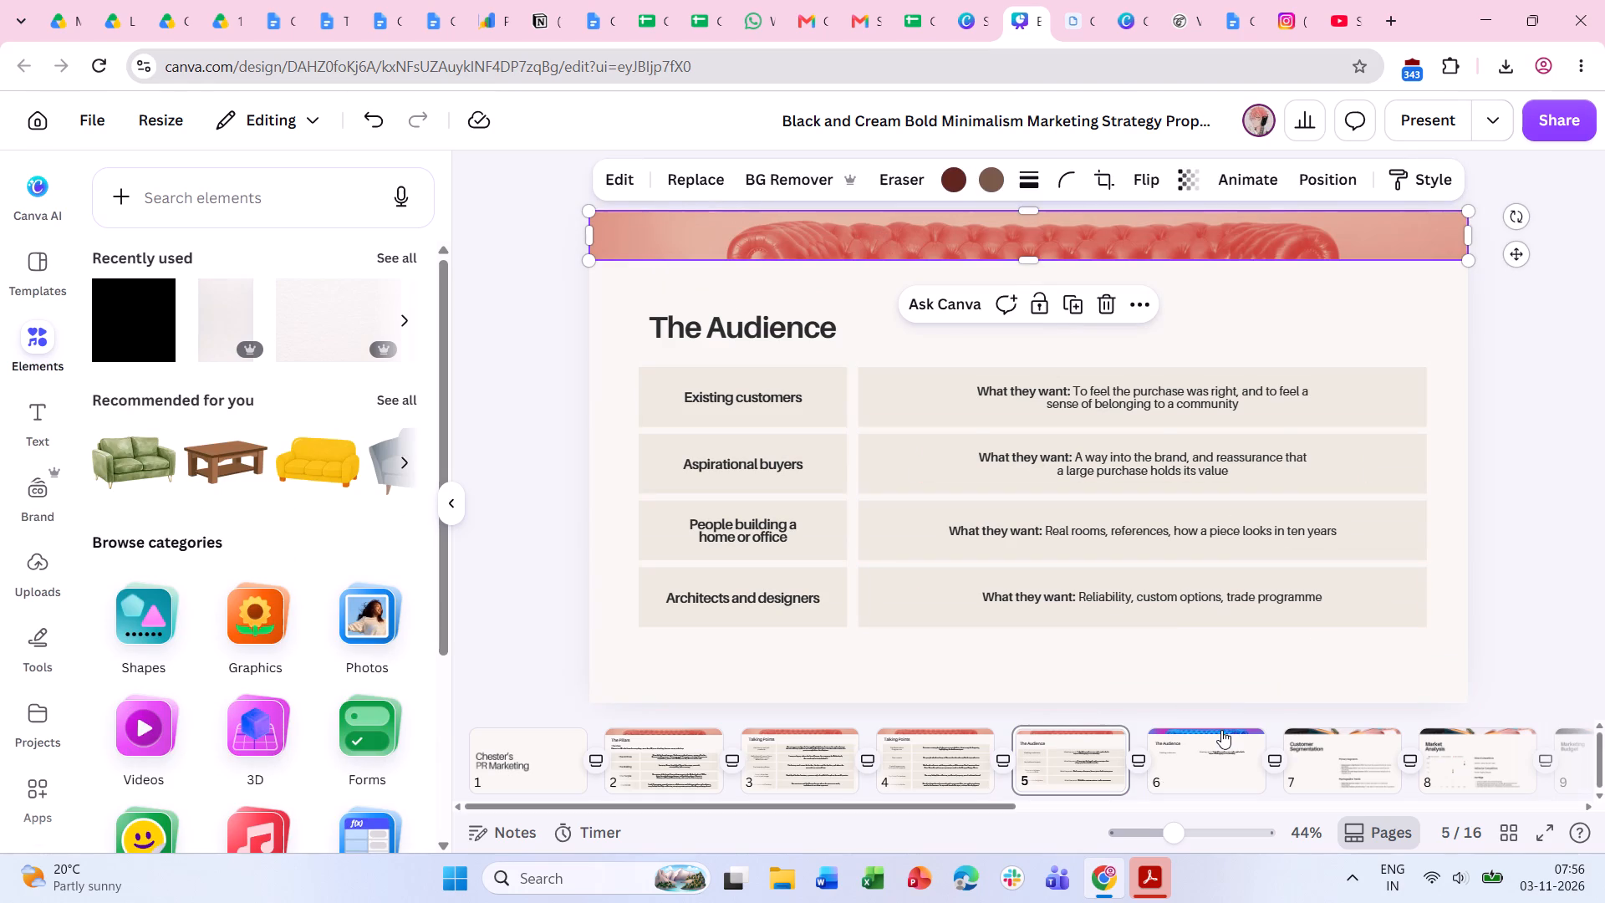
Replace slide 6's blue and purple banner above The Audience with the copied Coral sofa banner.
{"action": "left_click", "coordinate": [1220, 731]}
{"action": "left_click", "coordinate": [1066, 226]}
{"action": "key", "text": "BackSpace"}
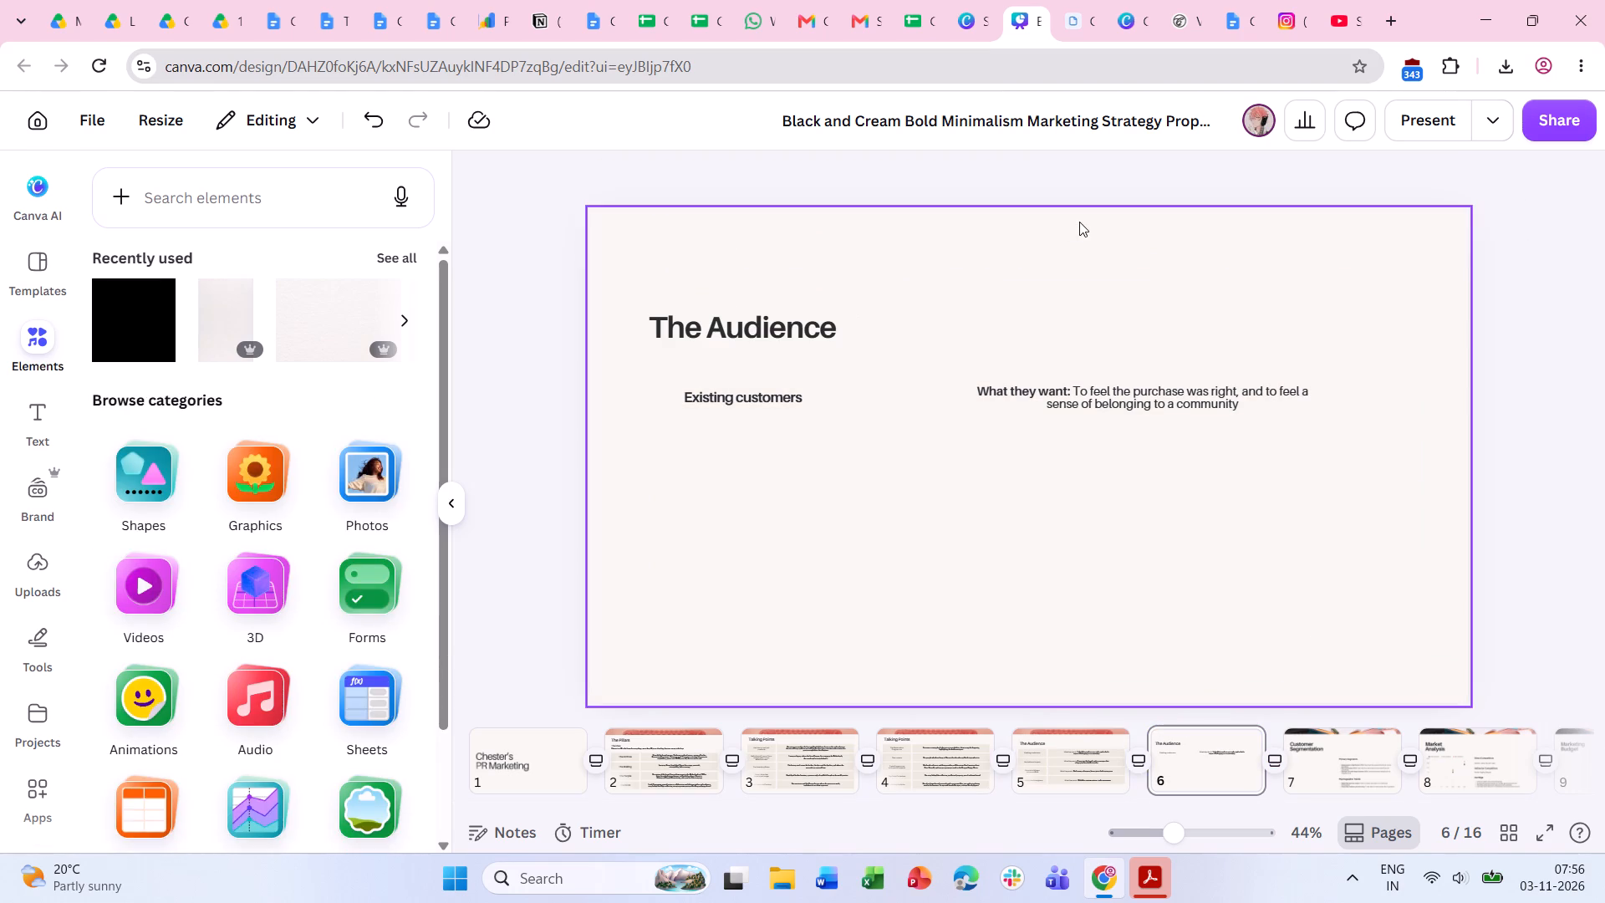
{"action": "key", "text": "ctrl+v"}
{"action": "double_click", "coordinate": [1535, 359]}
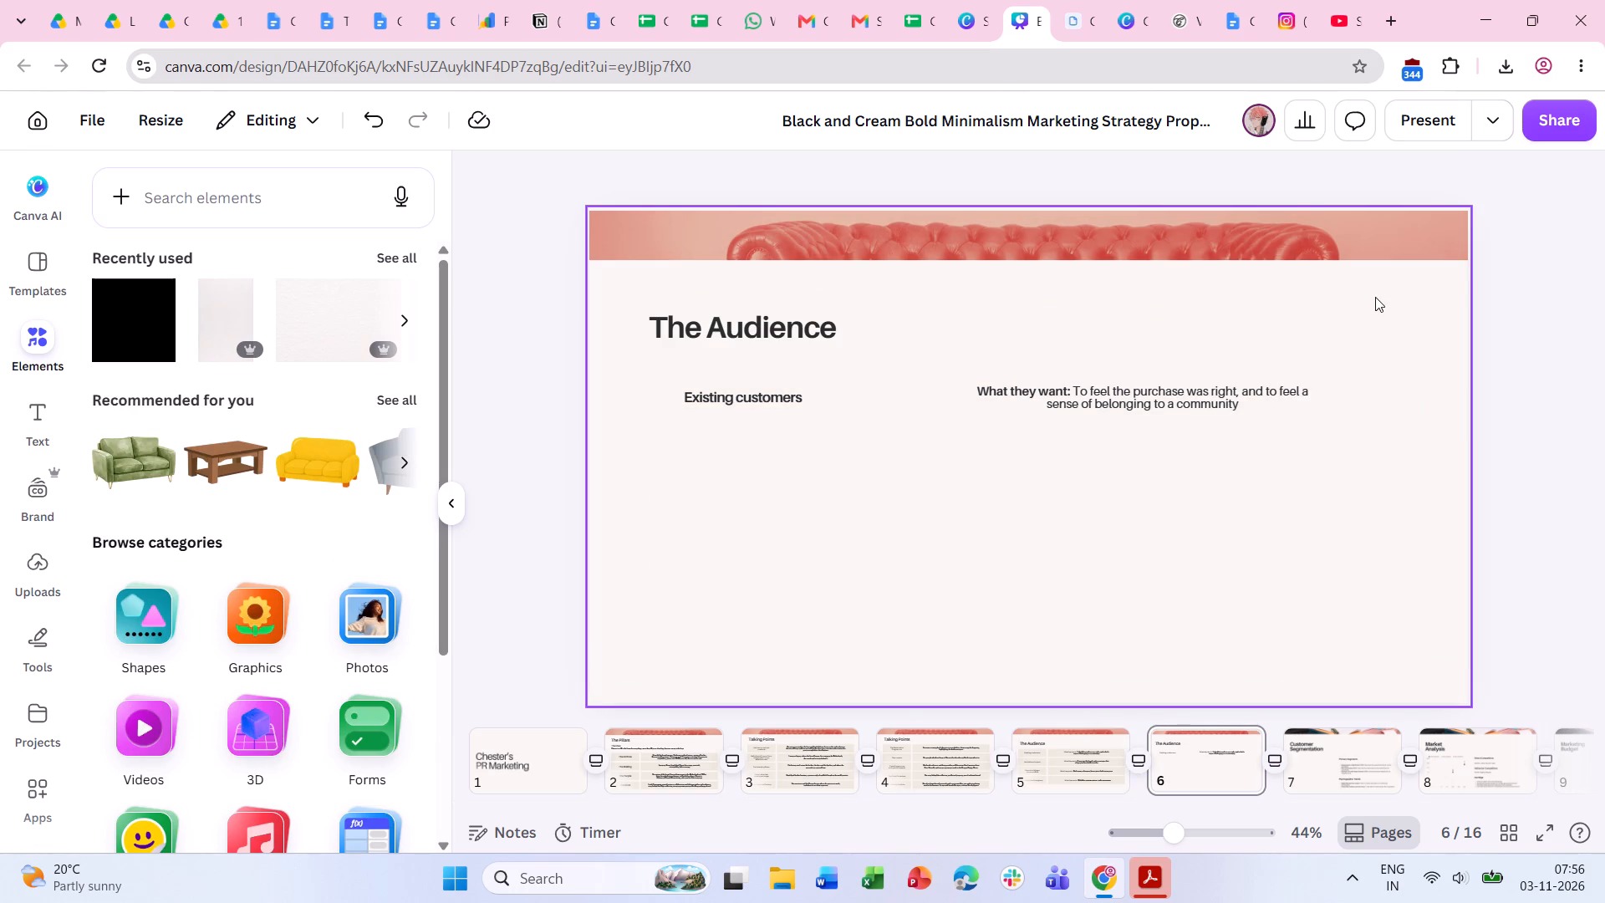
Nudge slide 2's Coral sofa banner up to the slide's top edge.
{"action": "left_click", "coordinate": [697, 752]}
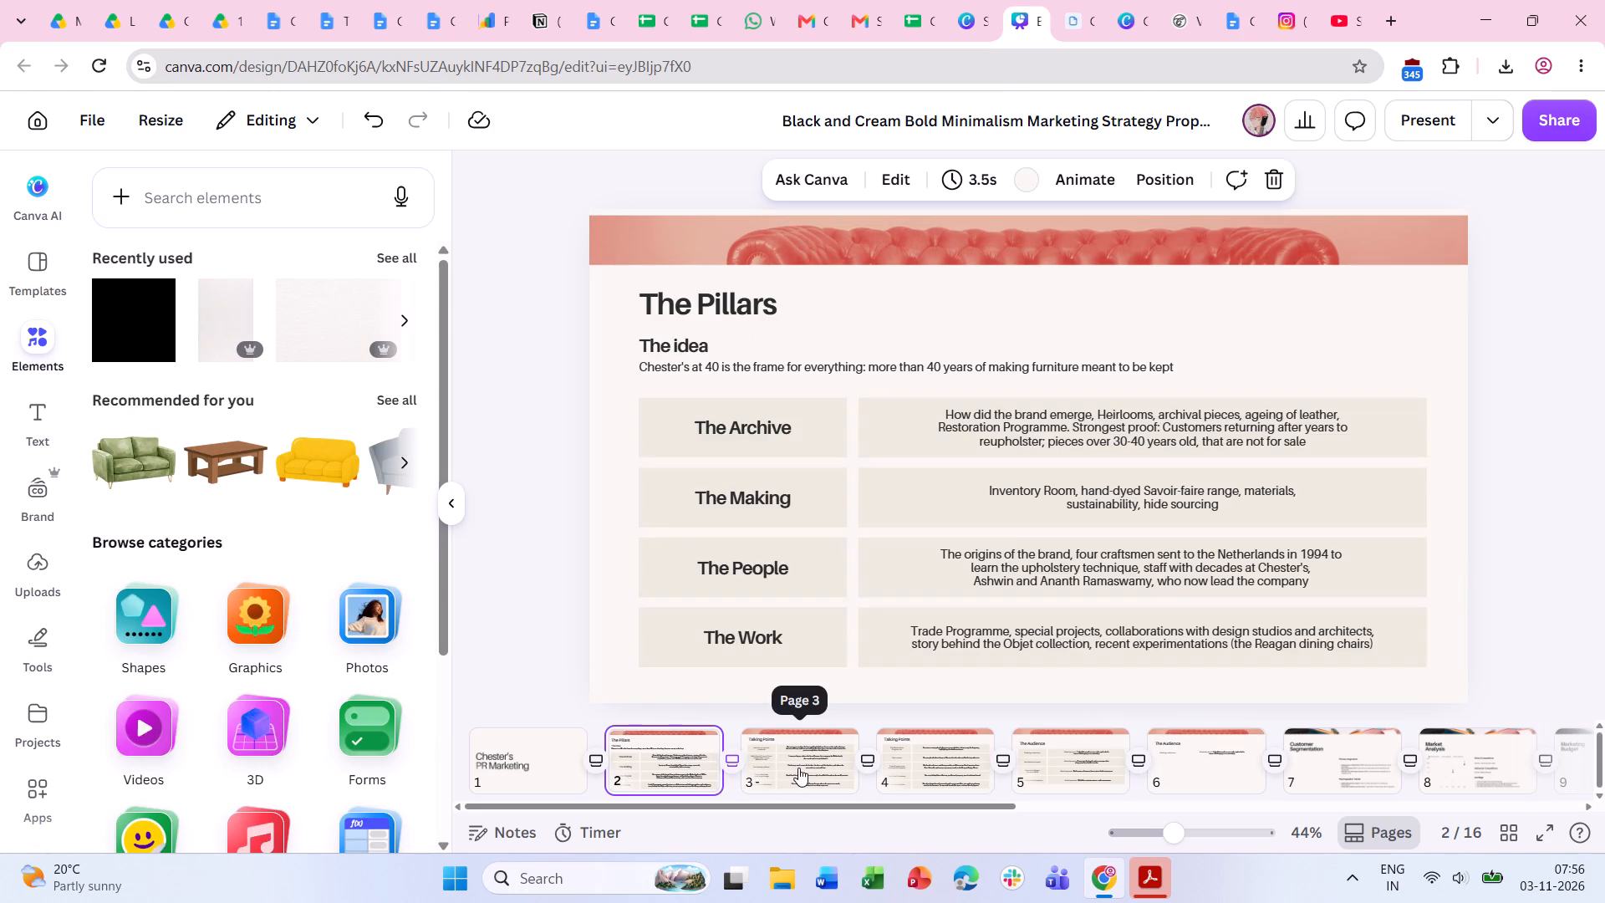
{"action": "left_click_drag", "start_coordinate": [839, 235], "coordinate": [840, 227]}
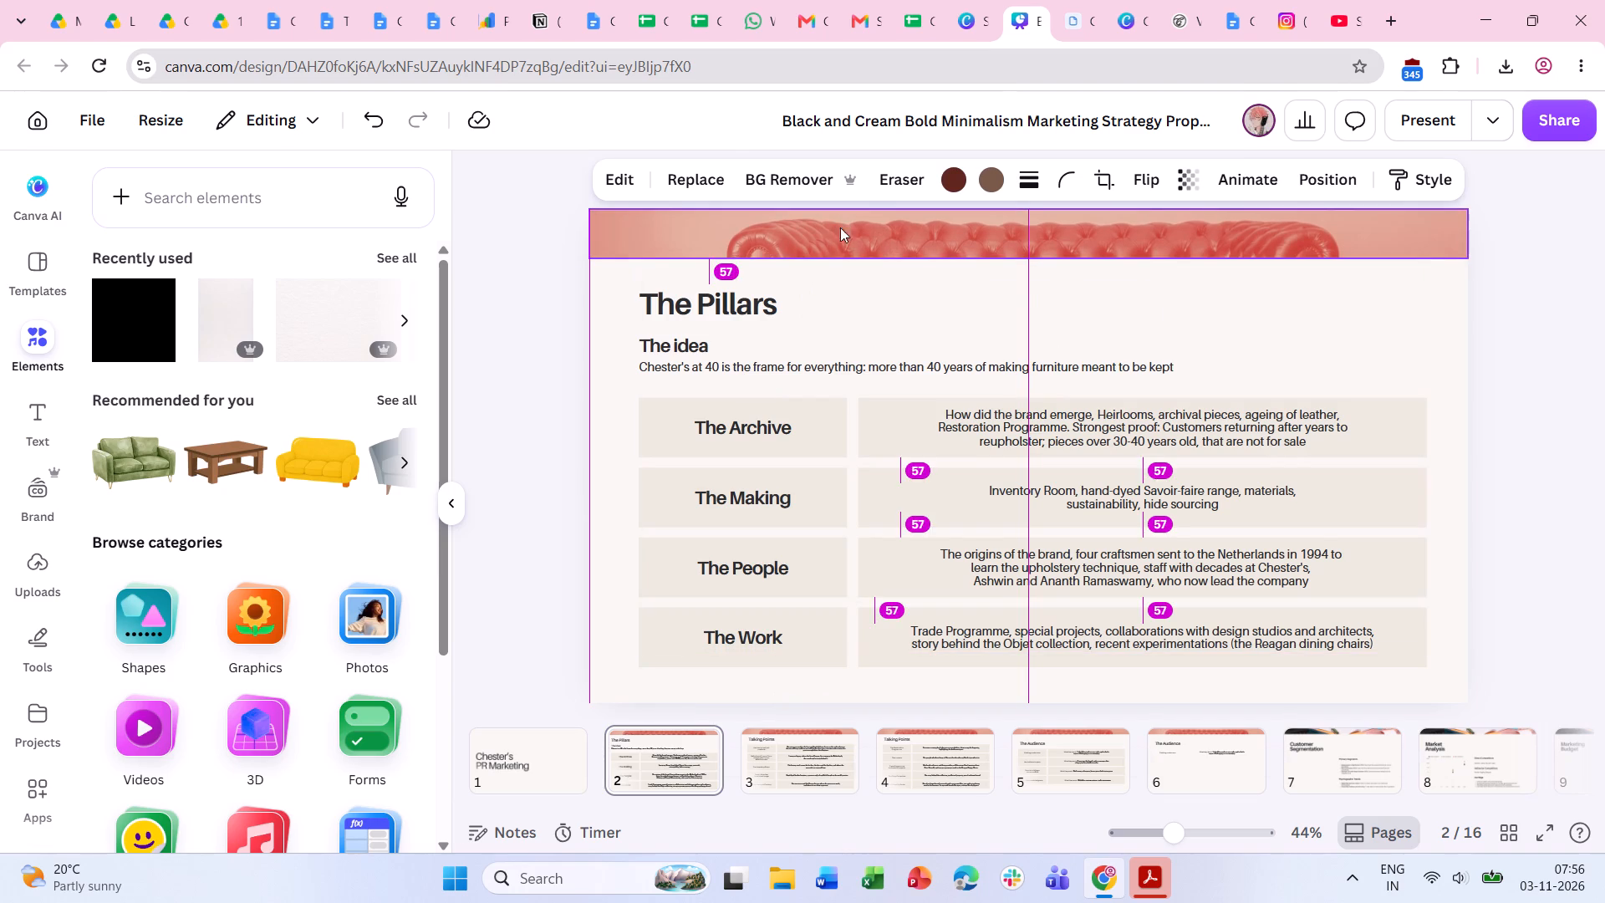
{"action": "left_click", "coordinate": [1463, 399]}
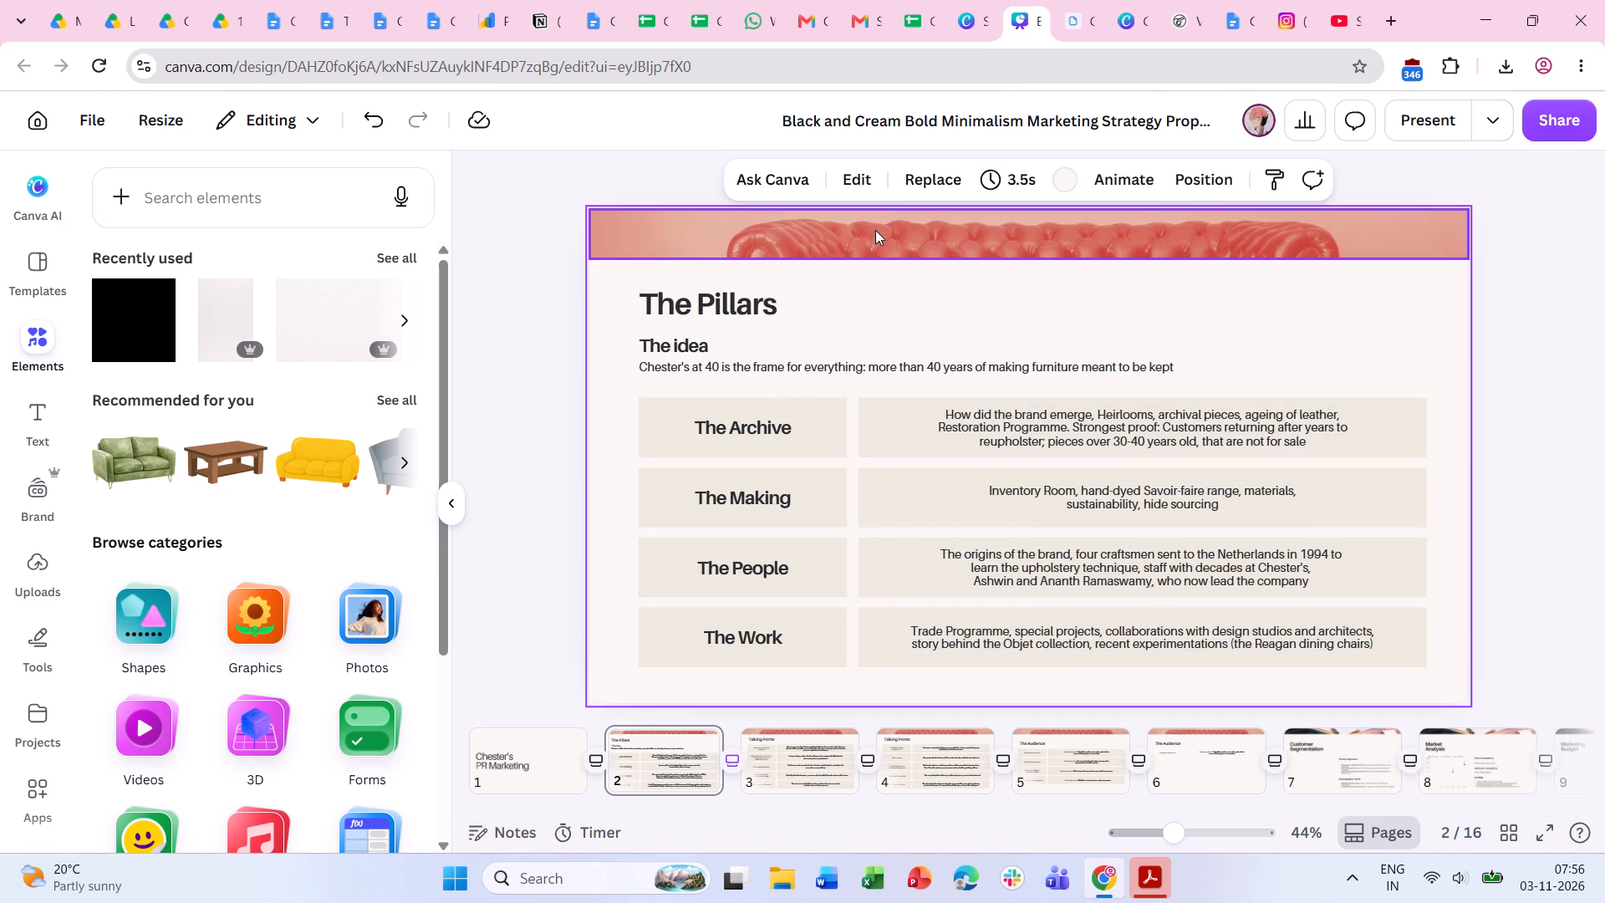
{"action": "left_click", "coordinate": [778, 760]}
{"action": "left_click", "coordinate": [669, 771]}
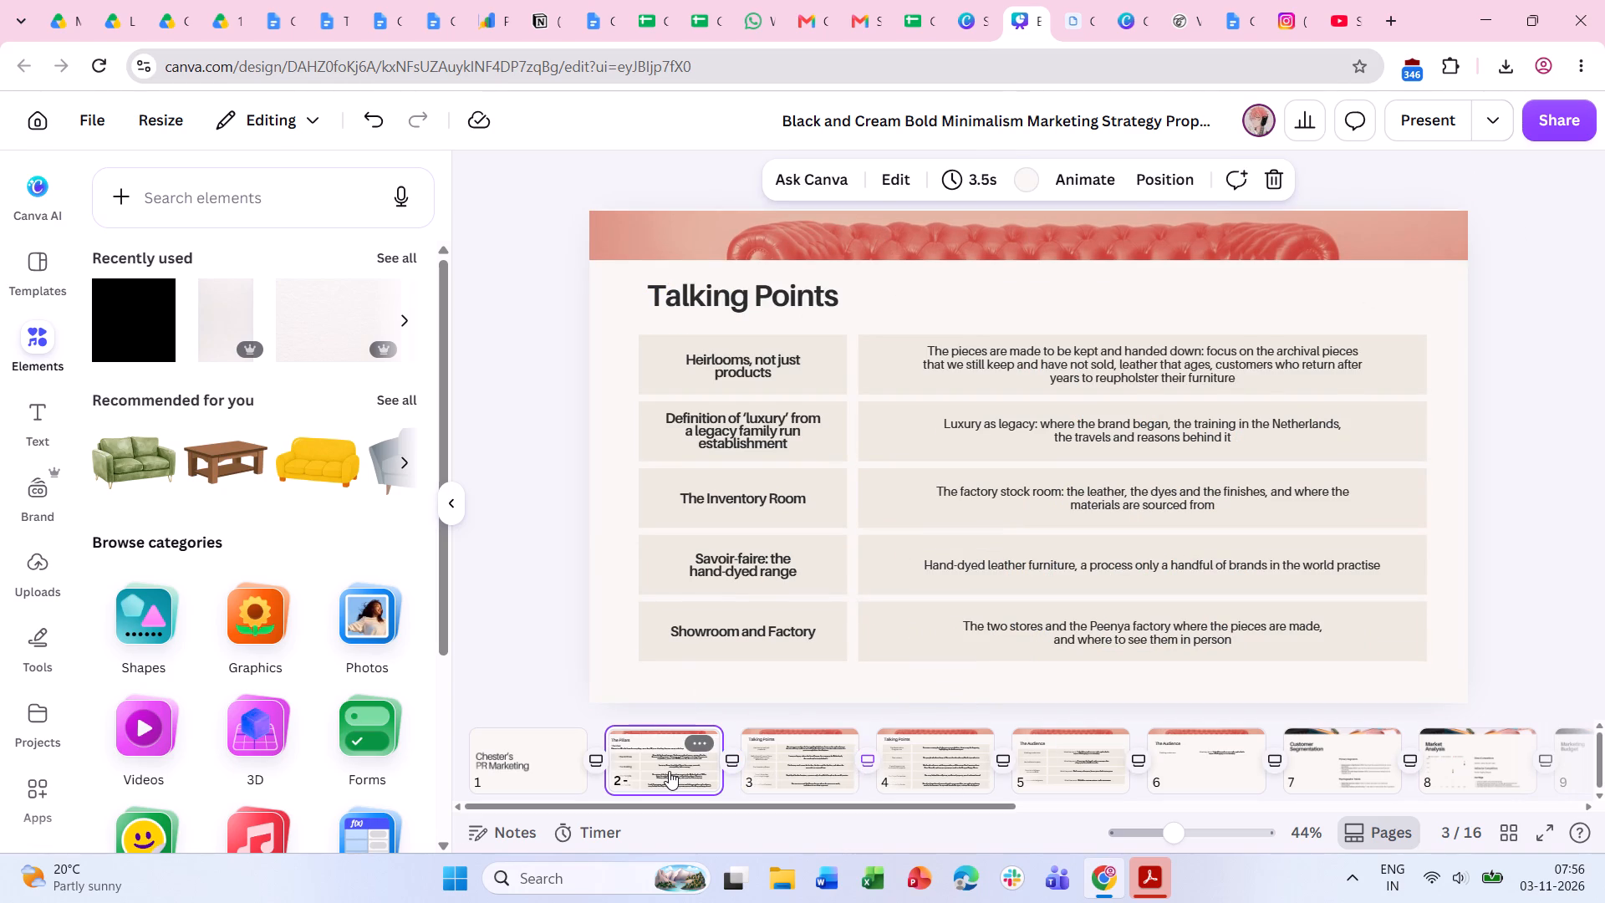
{"action": "left_click", "coordinate": [794, 227]}
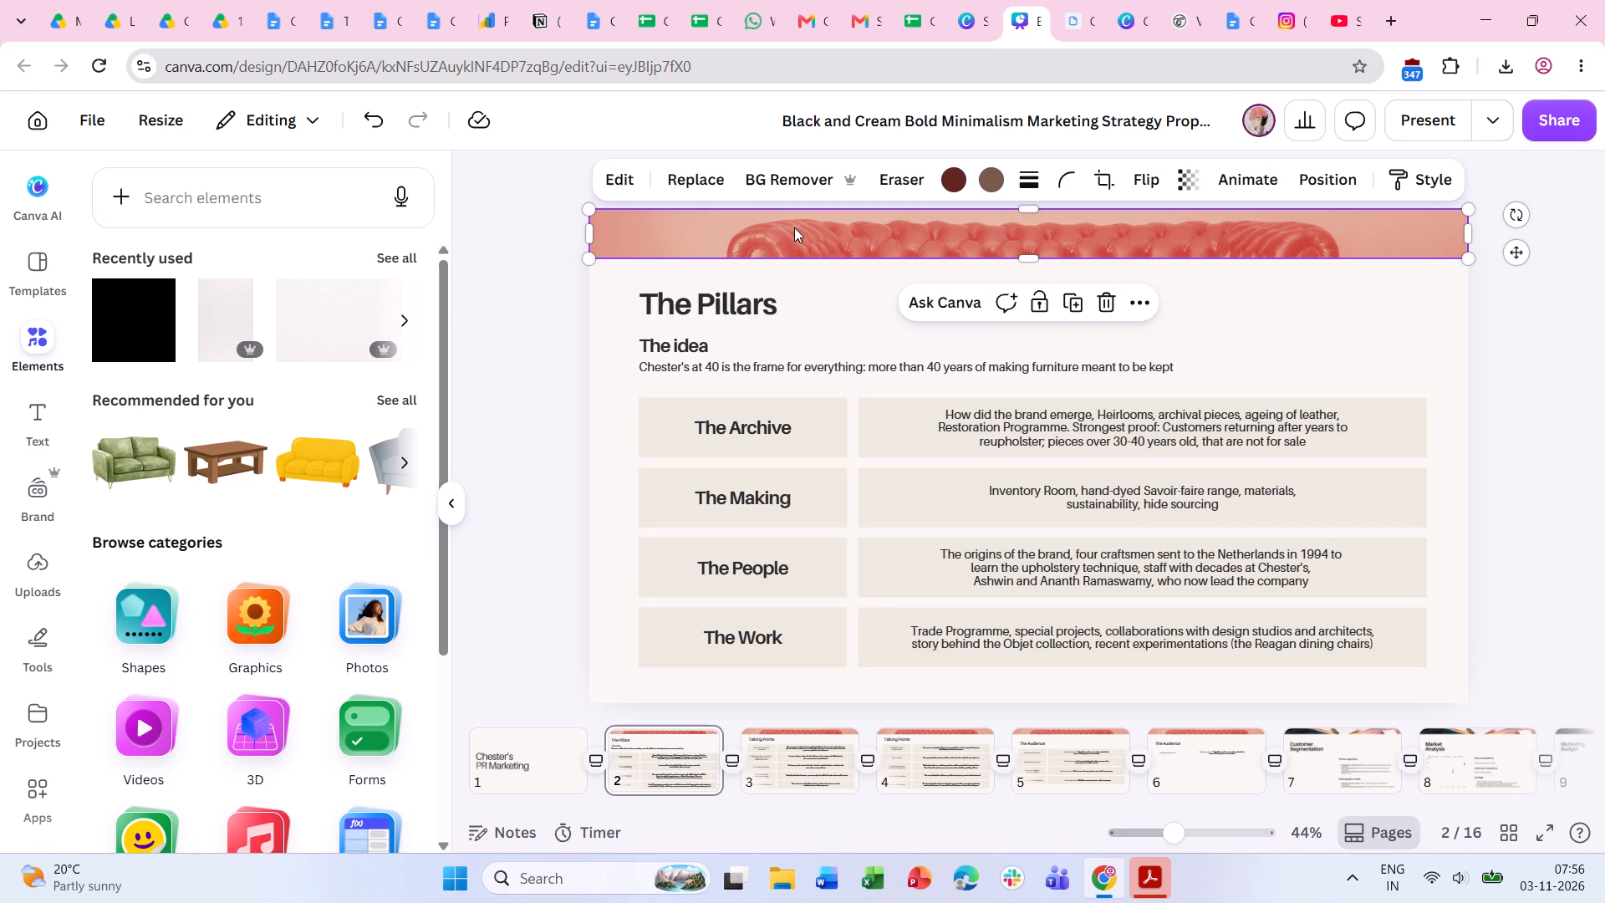
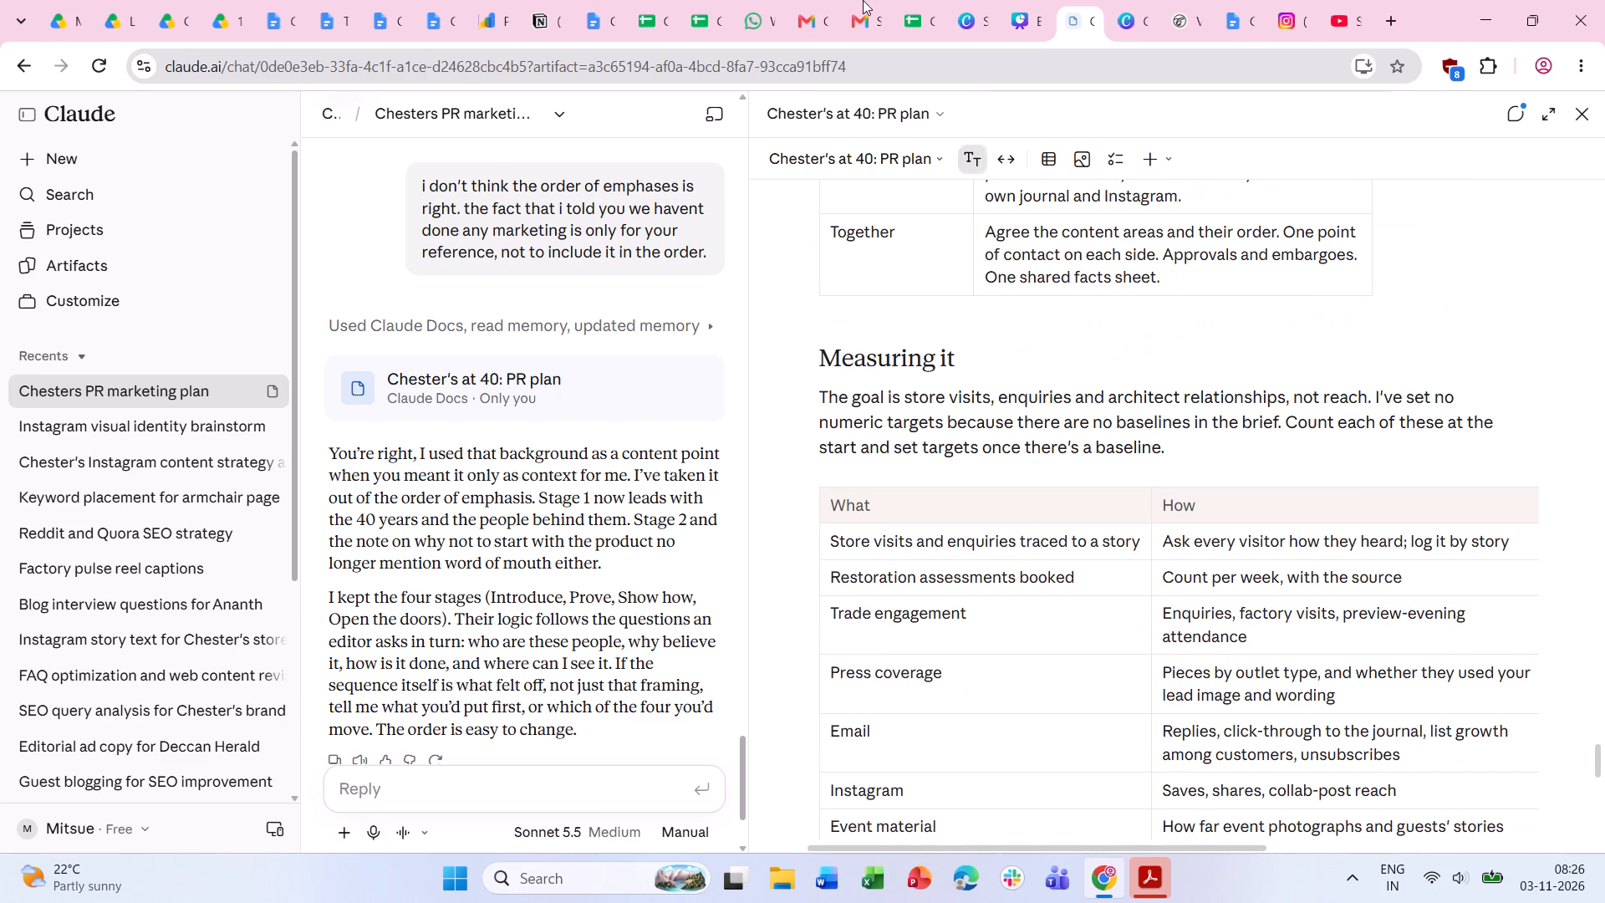
In Canva, add "experimentations" after "the sustainability angle," in the Show how text on the Order of Emphasis page.
{"action": "left_click", "coordinate": [1034, 14]}
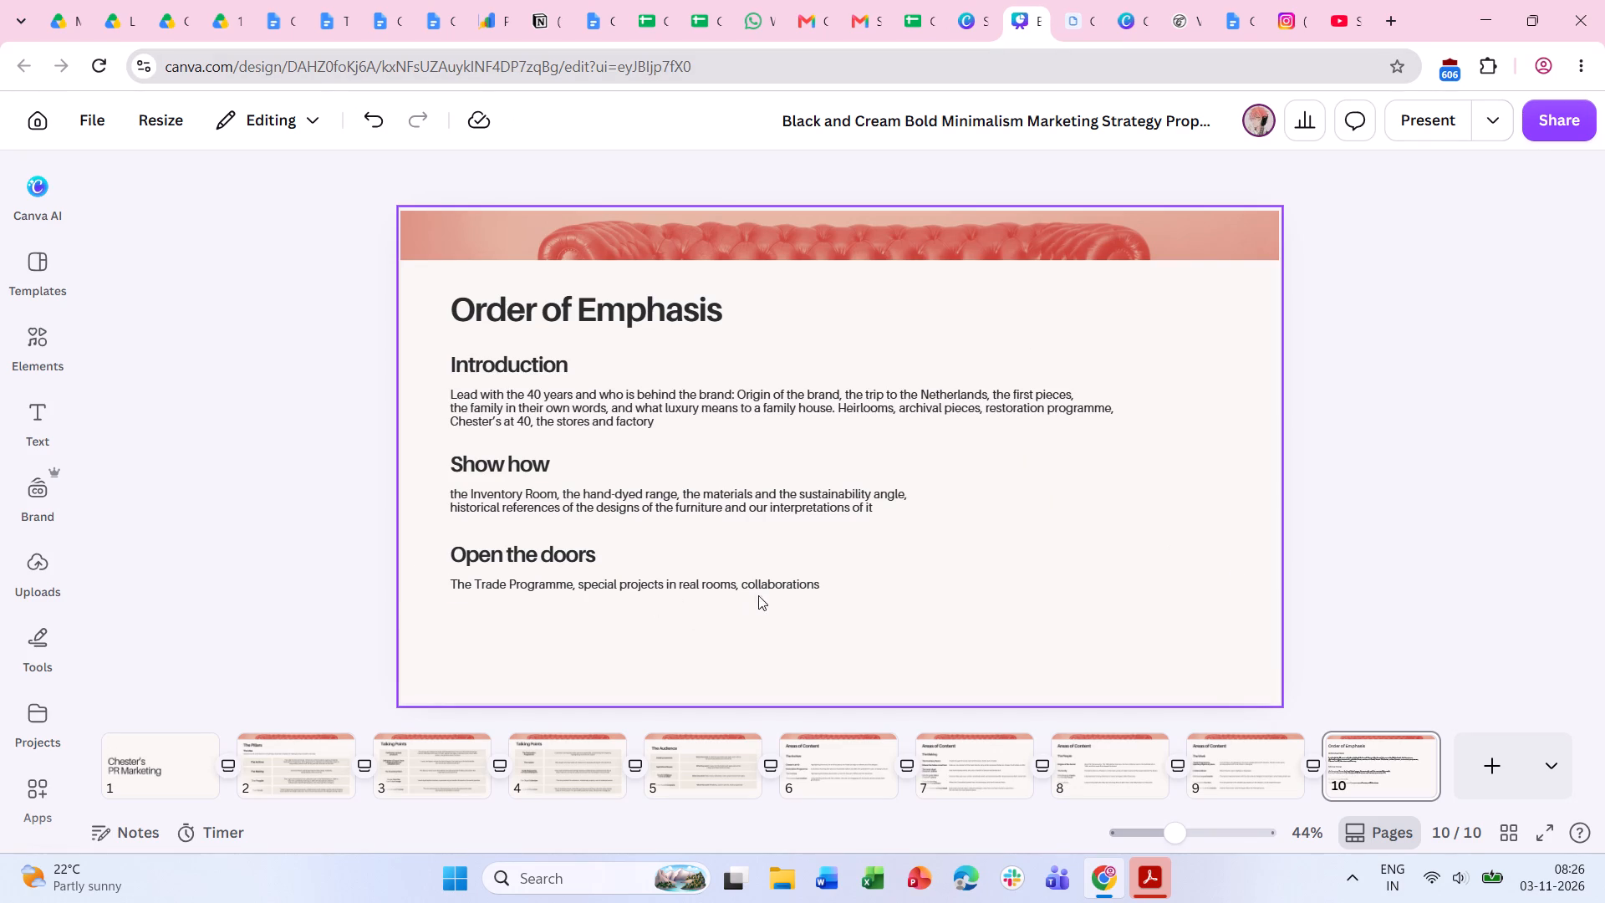
{"action": "double_click", "coordinate": [830, 587]}
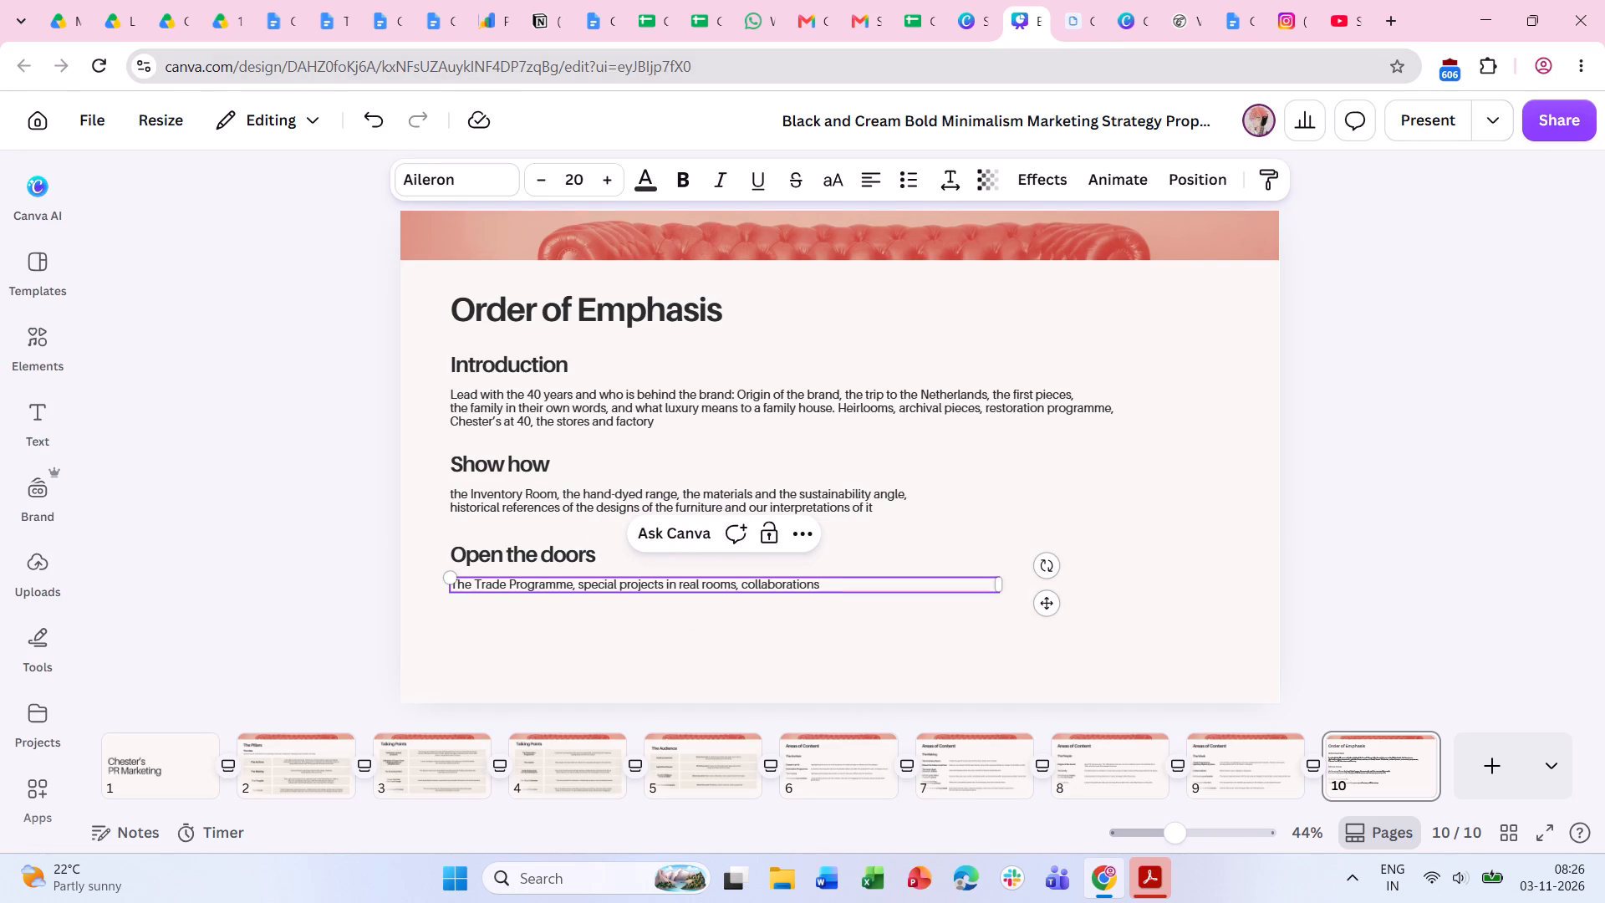
{"action": "left_click", "coordinate": [1113, 589]}
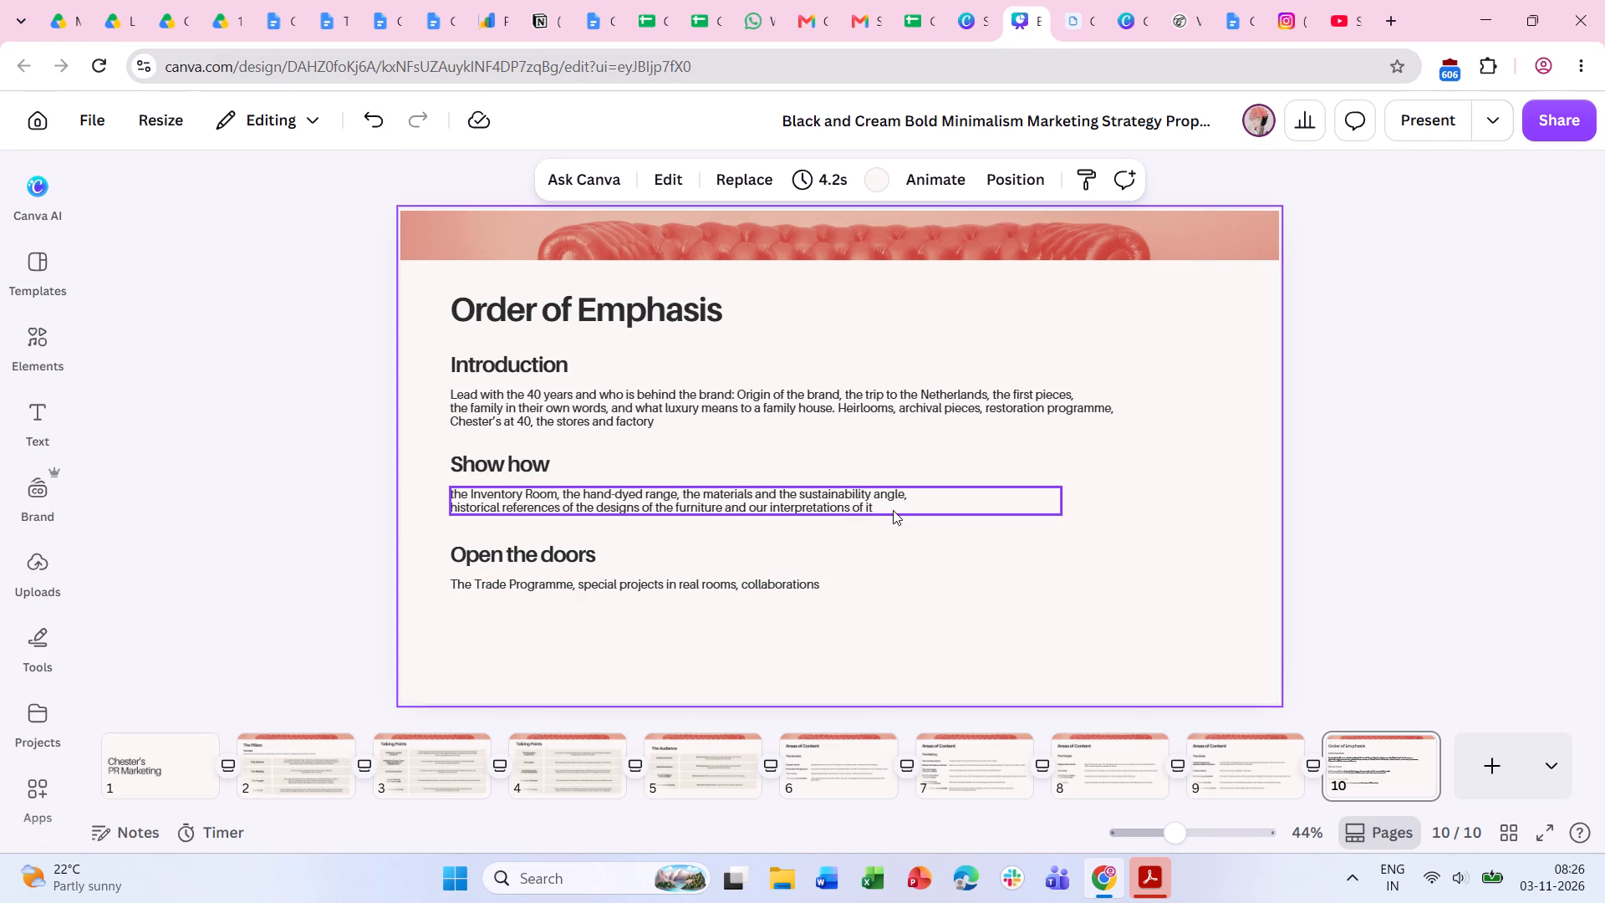
{"action": "double_click", "coordinate": [915, 497]}
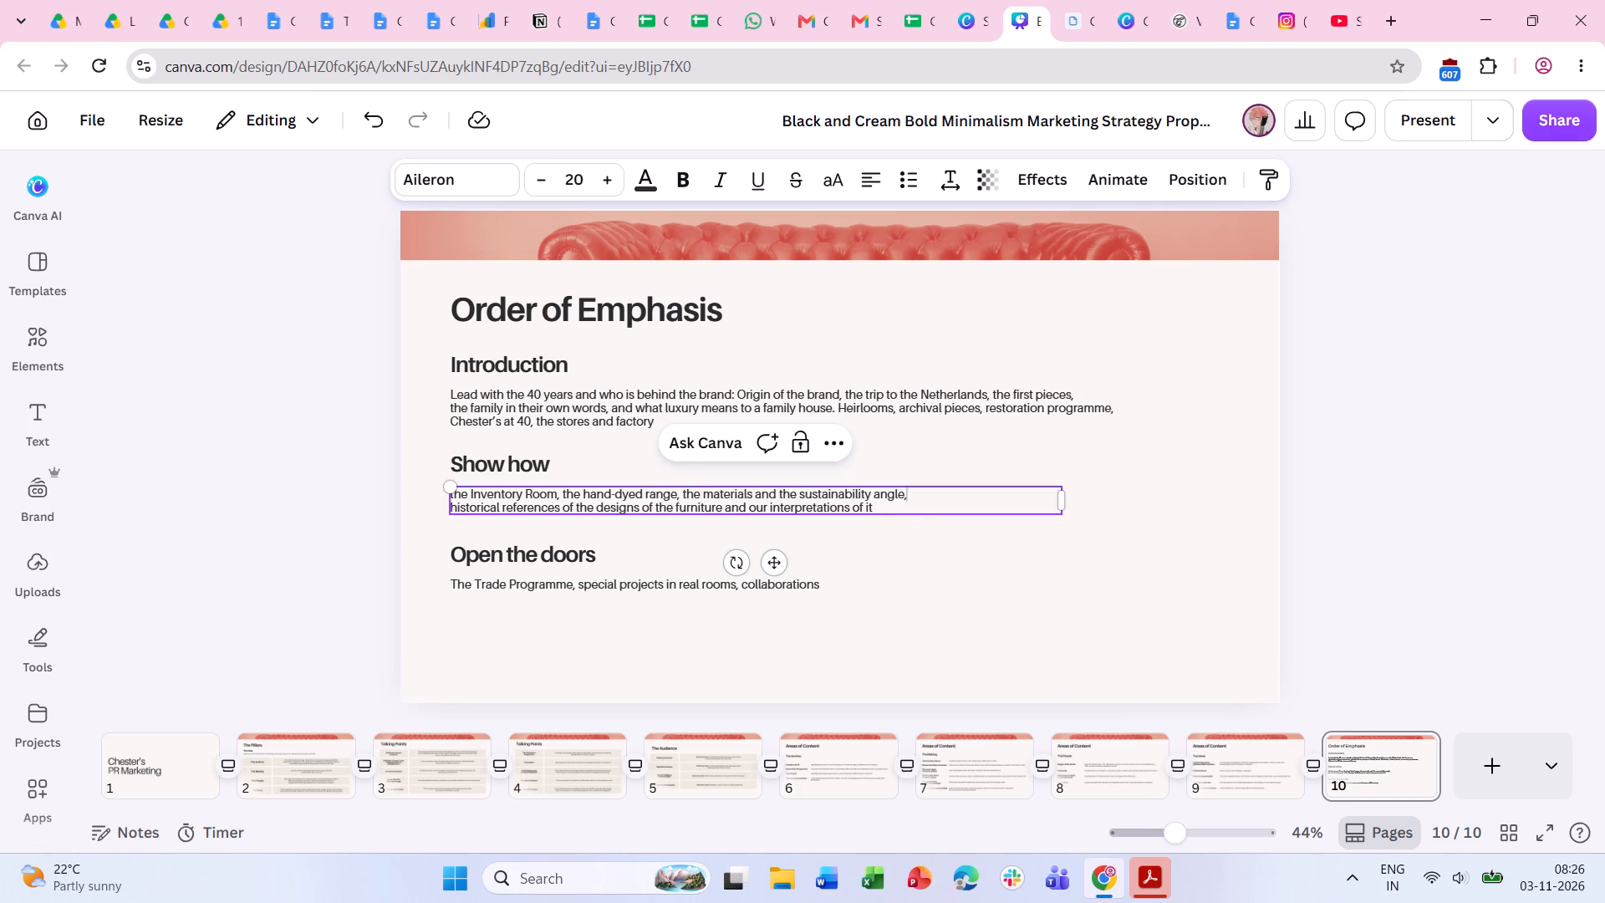
{"action": "key", "text": "space"}
{"action": "type", "text": "experima"}
{"action": "key", "text": "BackSpace"}
{"action": "type", "text": "entations"}
{"action": "left_click", "coordinate": [1021, 570]}
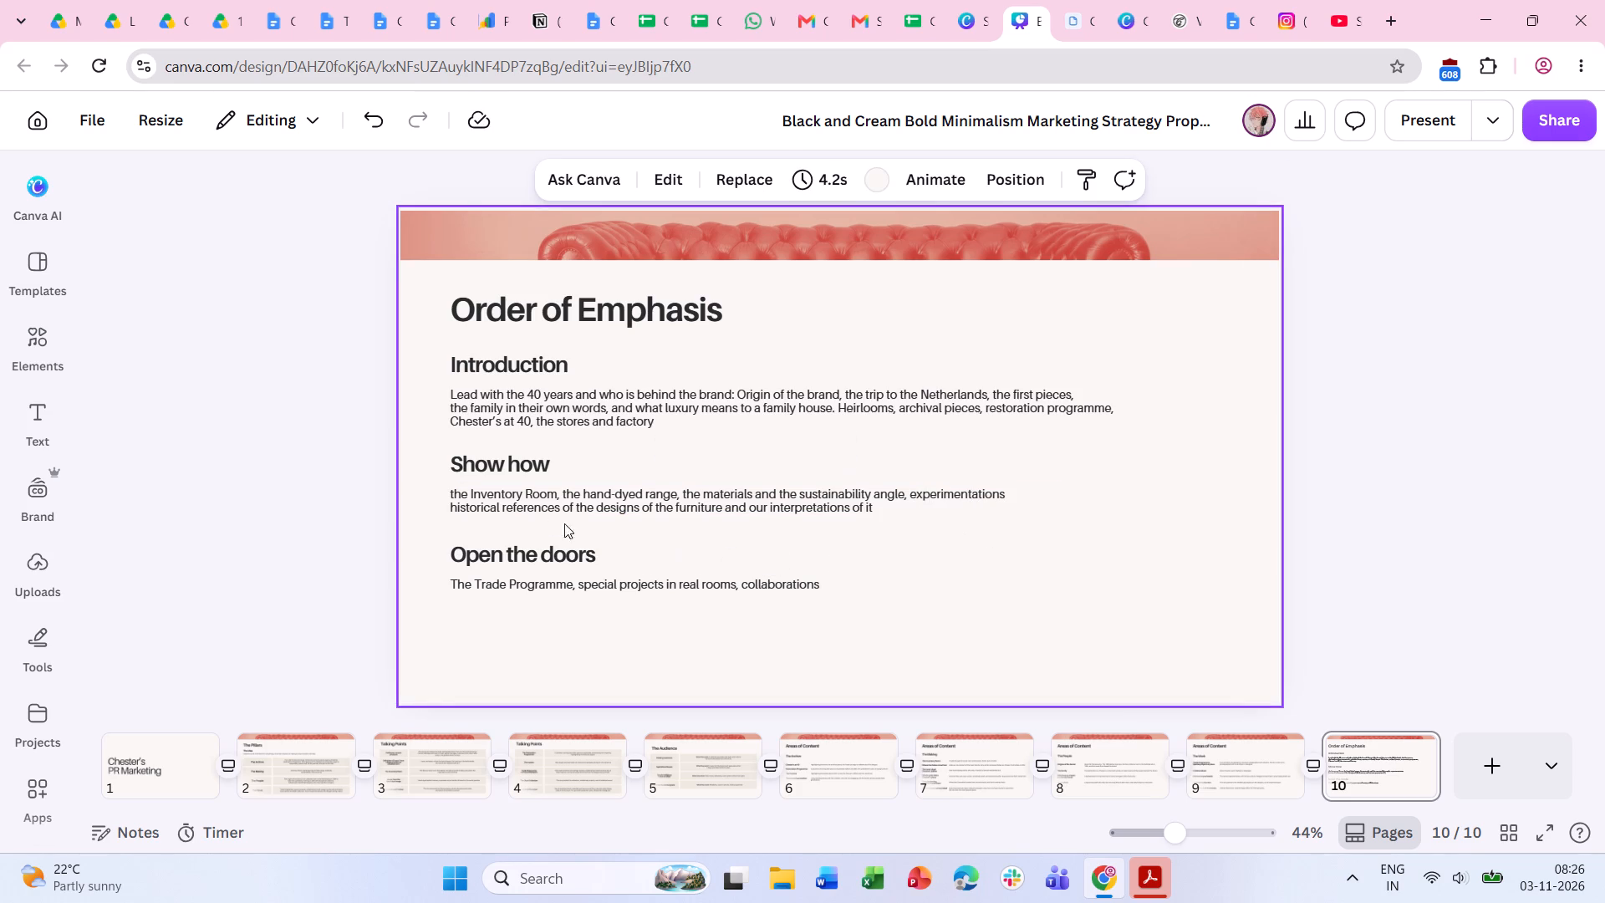
Reword the second line of the Show how text to "historical references of the furniture design and our interpretations of it".
{"action": "double_click", "coordinate": [528, 504]}
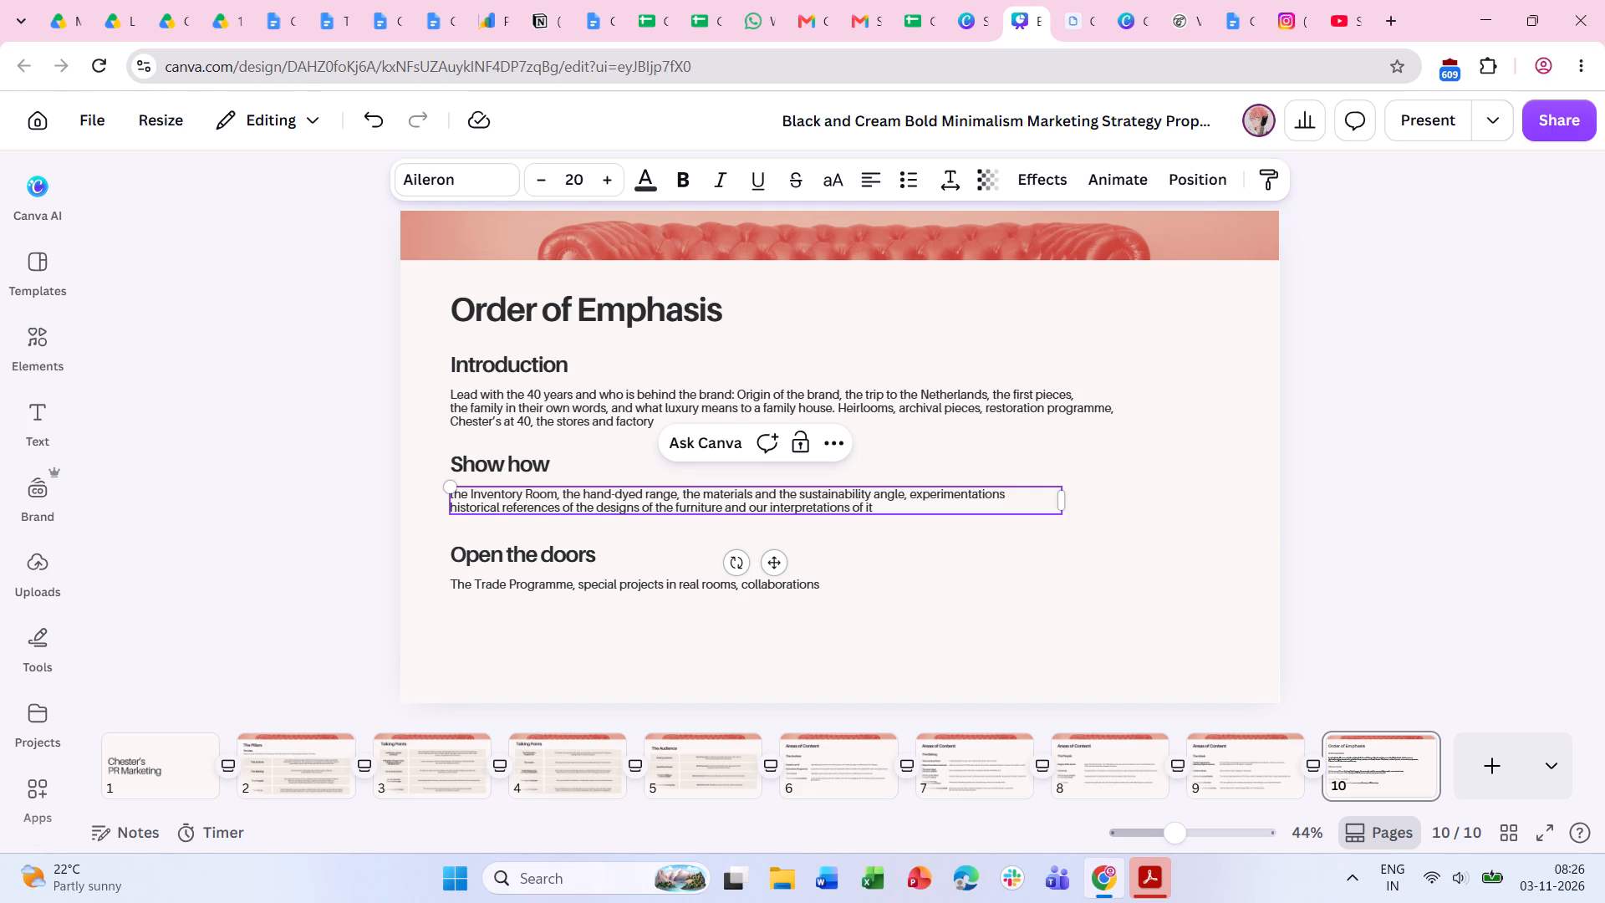
{"action": "left_click_drag", "start_coordinate": [674, 508], "coordinate": [607, 508]}
{"action": "left_click_drag", "start_coordinate": [607, 508], "coordinate": [590, 508]}
{"action": "left_click_drag", "start_coordinate": [590, 508], "coordinate": [595, 508]}
{"action": "key", "text": "BackSpace"}
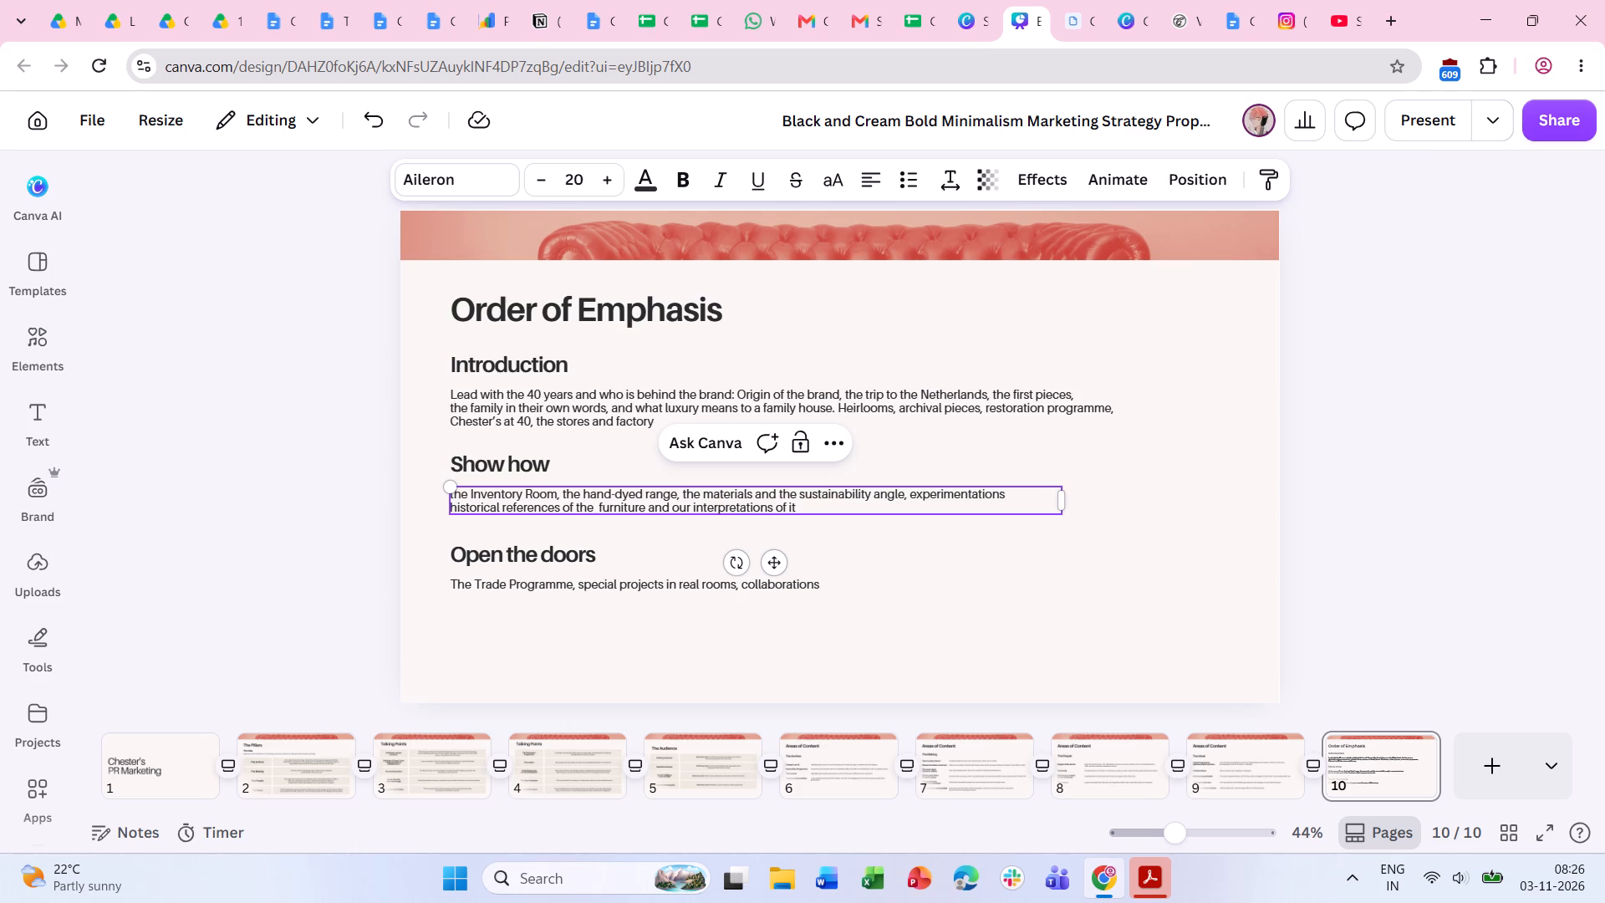
{"action": "key", "text": "BackSpace"}
{"action": "left_click", "coordinate": [645, 507]}
{"action": "type", "text": "design"}
{"action": "key", "text": "space"}
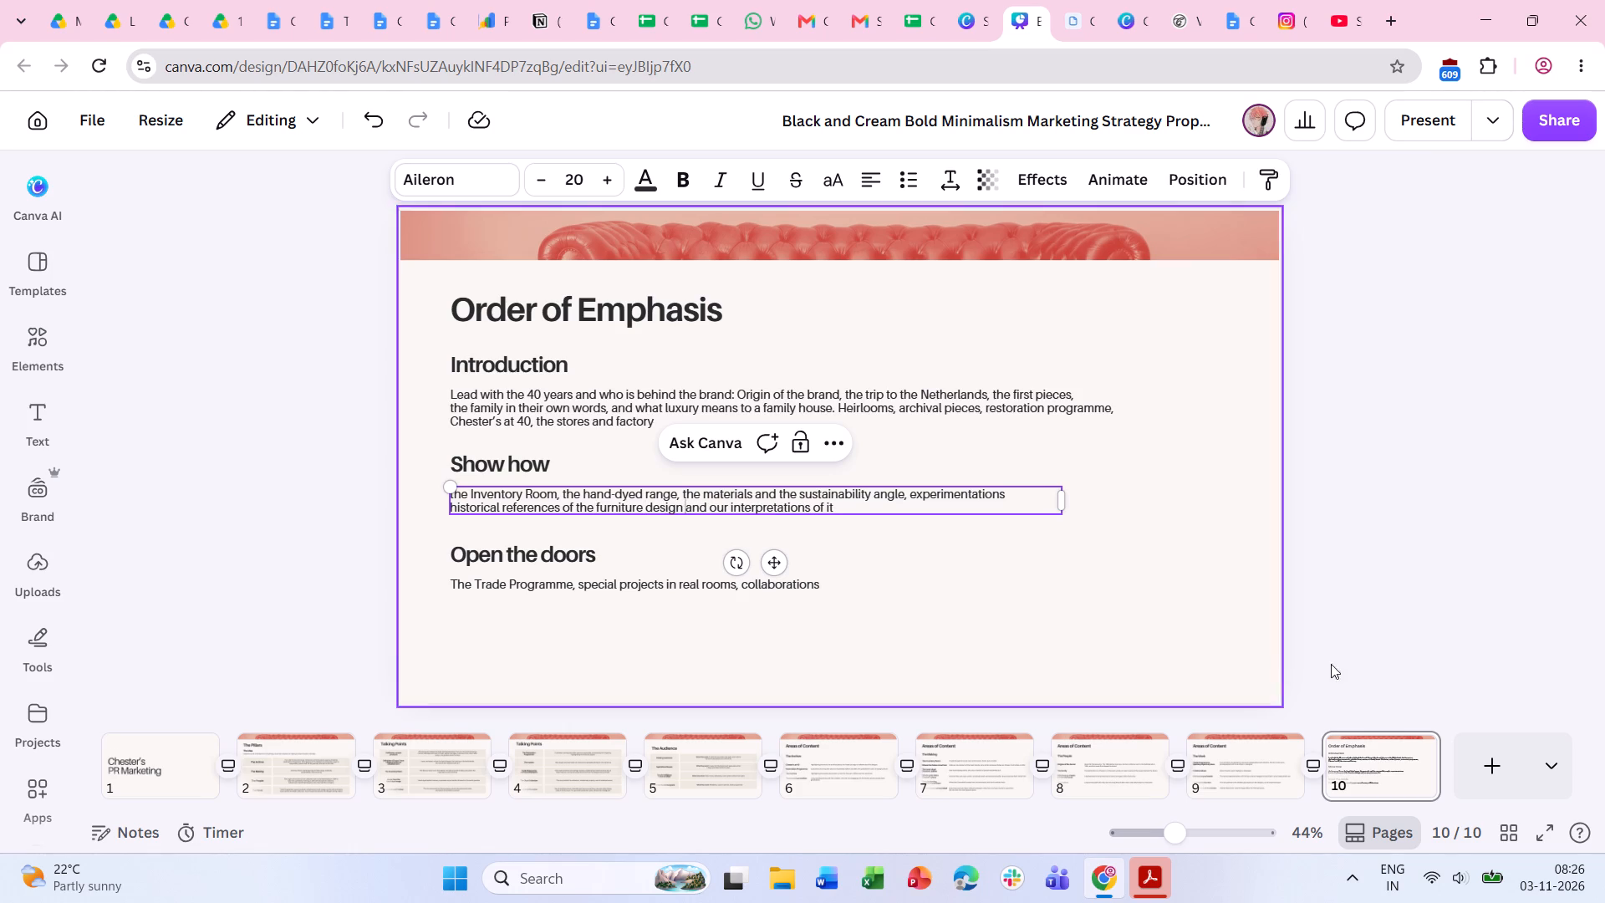
{"action": "left_click", "coordinate": [1306, 485]}
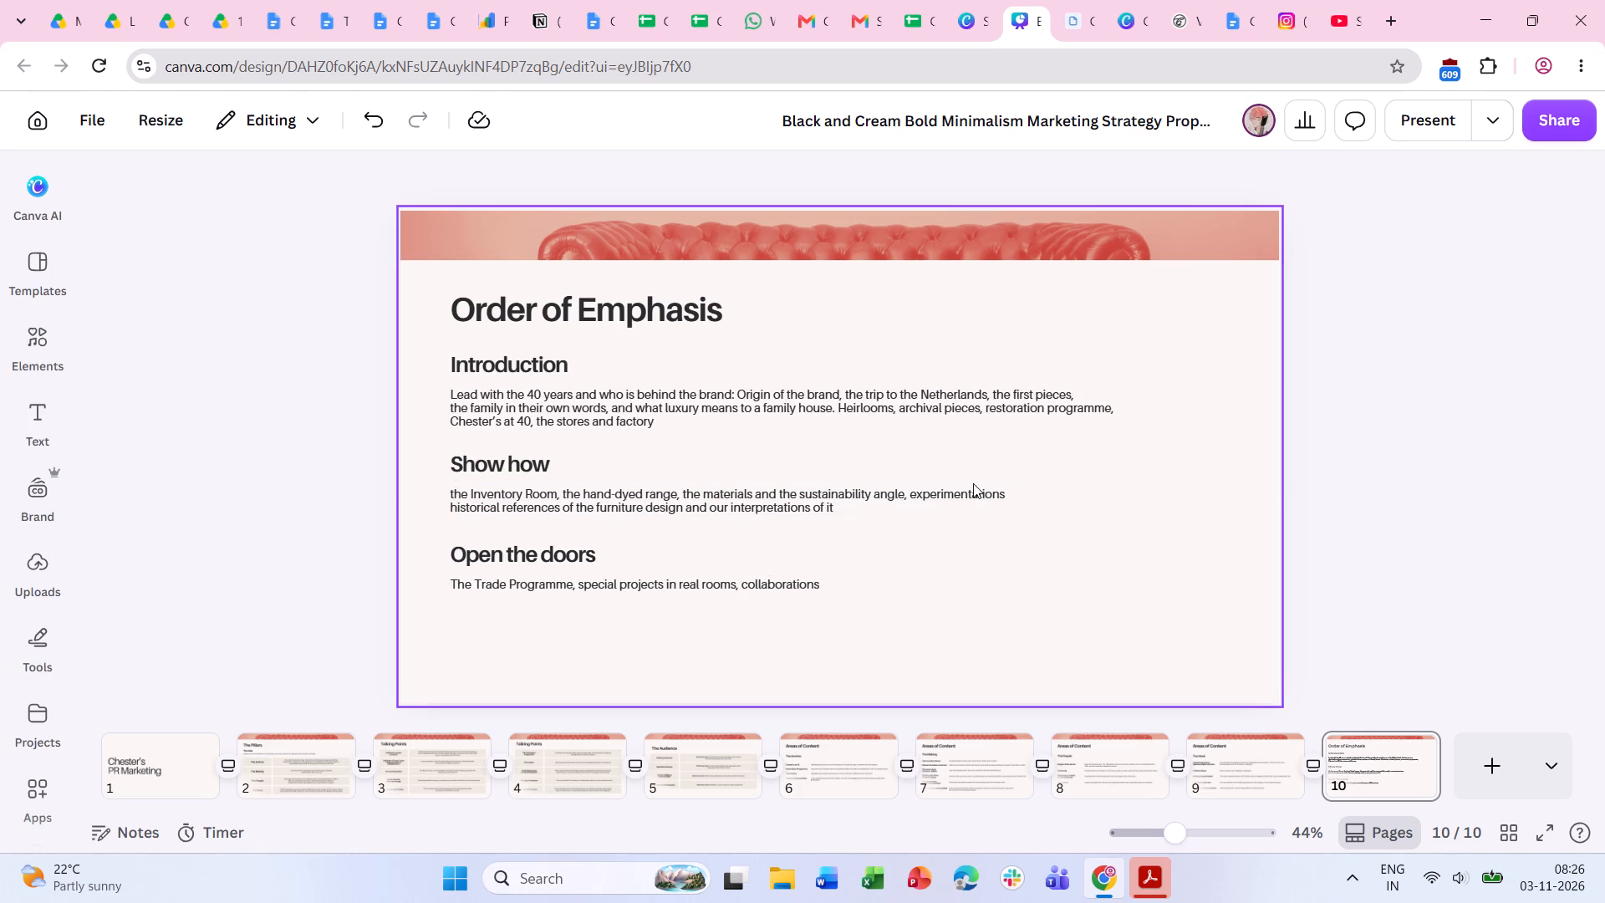
Insert "recent" before "experimentations" in the Show how text.
{"action": "double_click", "coordinate": [911, 494]}
{"action": "type", "text": "rece"}
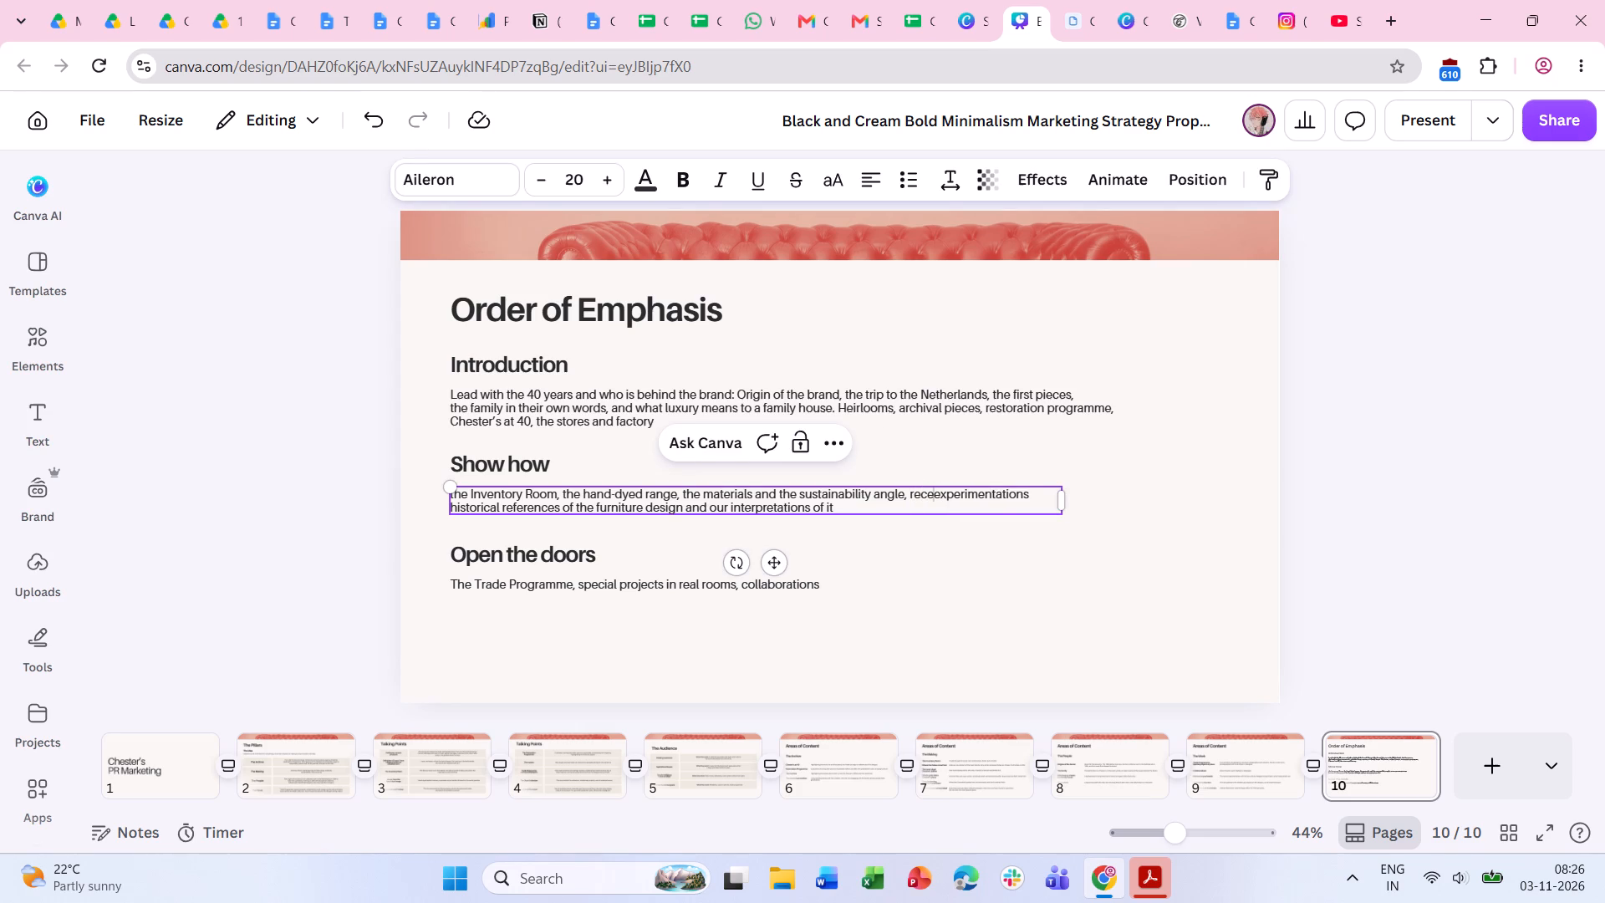
{"action": "key", "text": "n"}
{"action": "key", "text": "r"}
{"action": "key", "text": "BackSpace"}
{"action": "type", "text": "t"}
{"action": "key", "text": "space"}
{"action": "left_click", "coordinate": [1195, 516]}
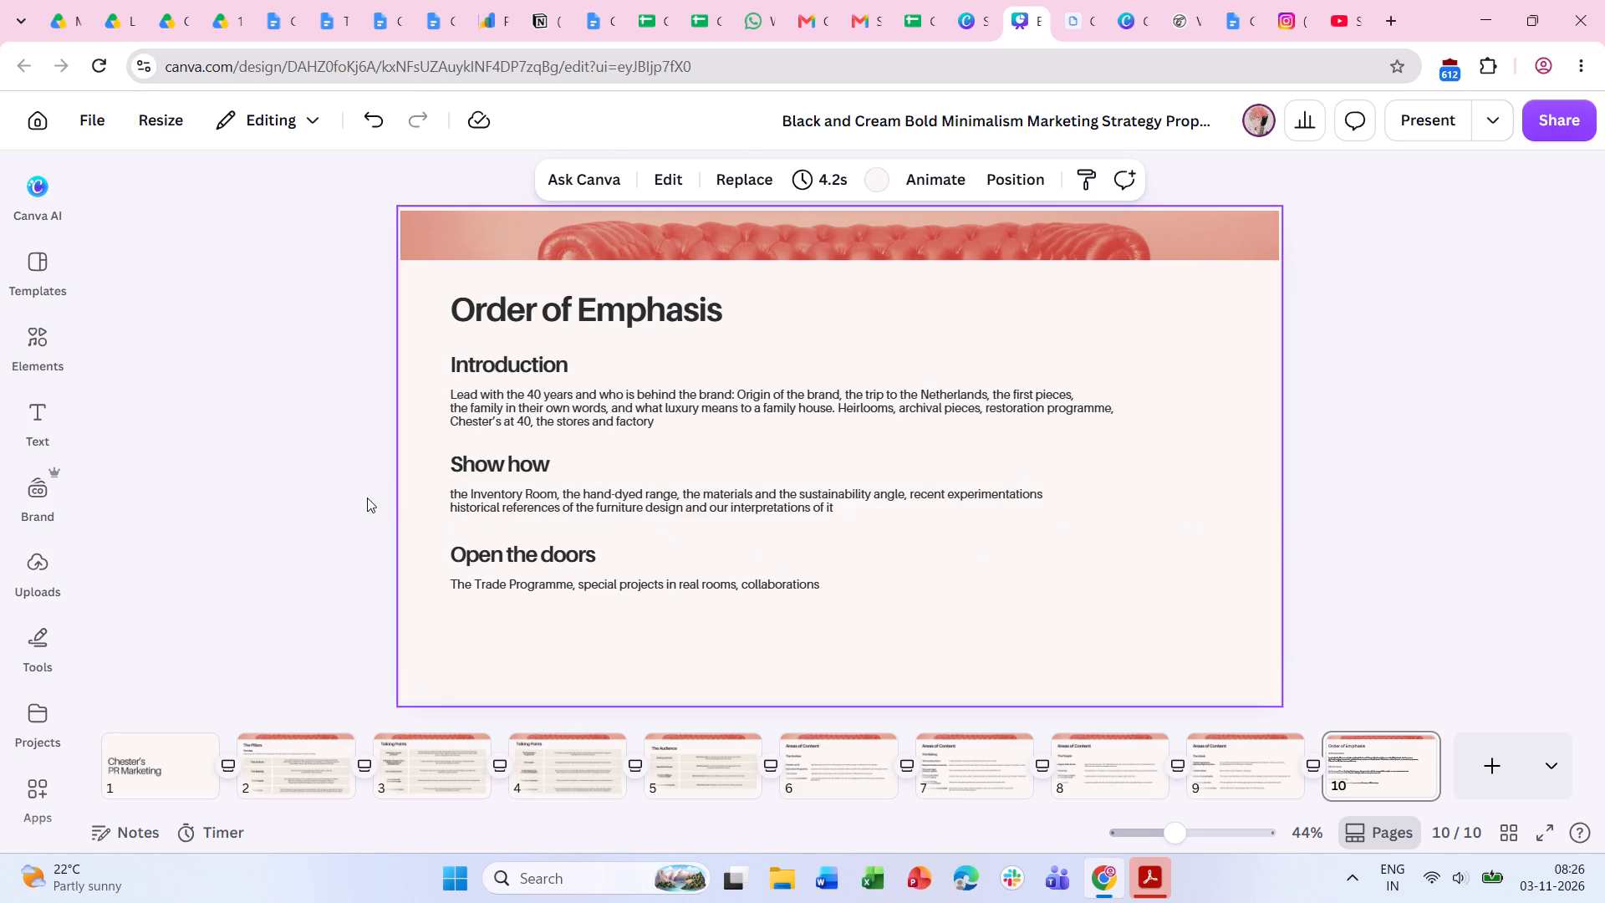
Move the Show how and Open the doors sections slightly down, shifting Open the doors a little further, to space out the sections.
{"action": "left_click_drag", "start_coordinate": [373, 457], "coordinate": [499, 580]}
{"action": "left_click_drag", "start_coordinate": [554, 502], "coordinate": [555, 510]}
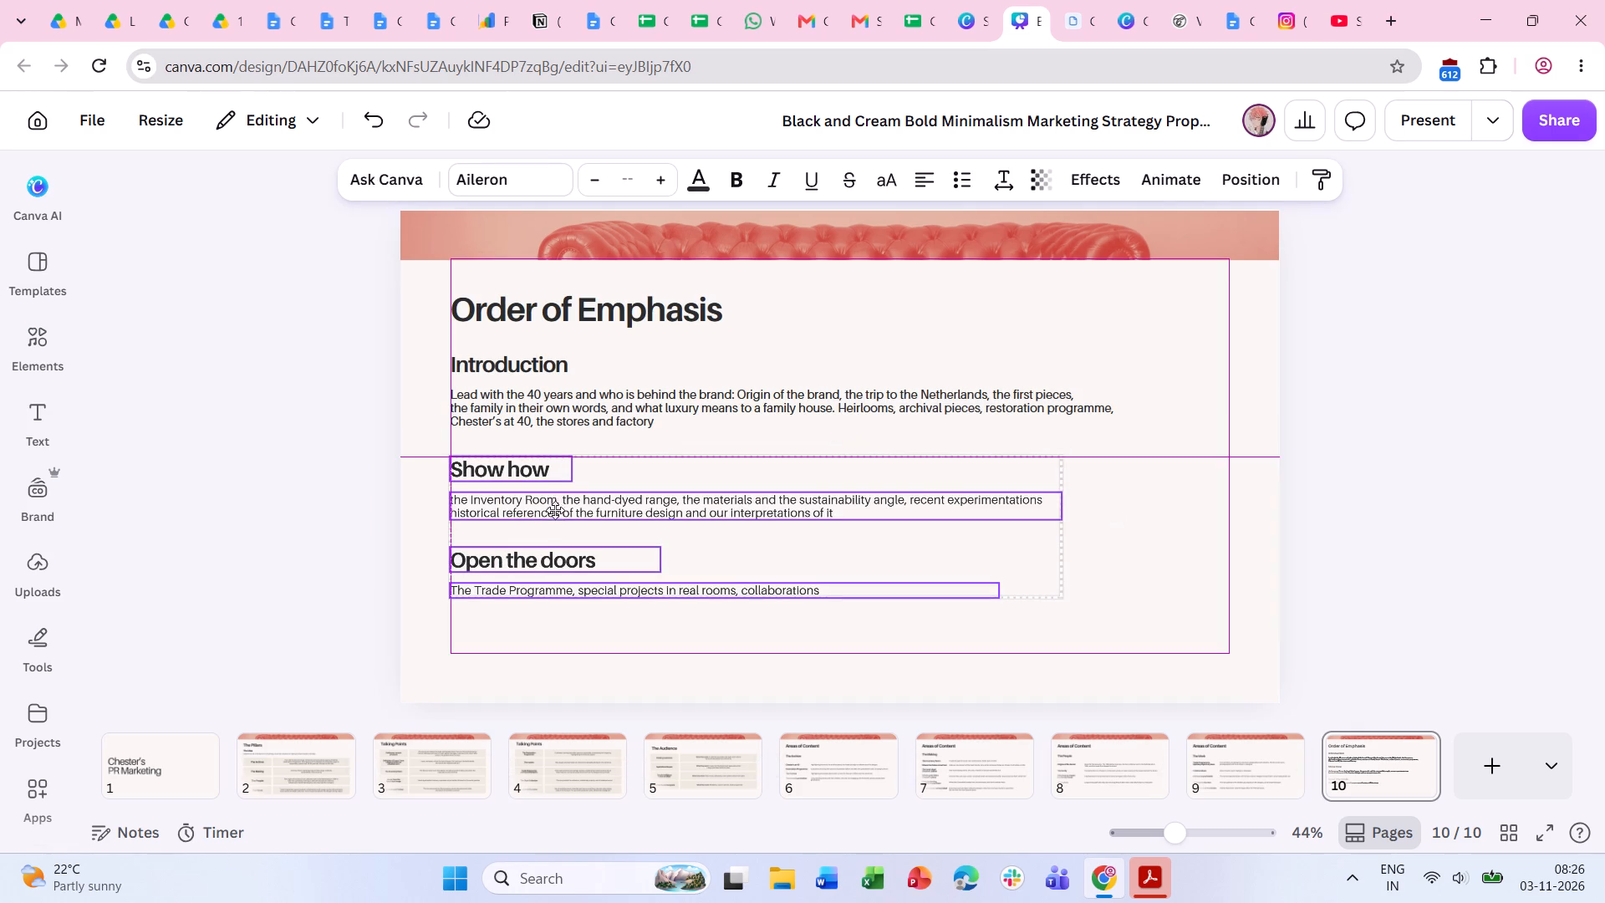
{"action": "left_click_drag", "start_coordinate": [555, 510], "coordinate": [555, 513]}
{"action": "left_click", "coordinate": [322, 521]}
{"action": "left_click_drag", "start_coordinate": [415, 559], "coordinate": [522, 599]}
{"action": "left_click_drag", "start_coordinate": [526, 560], "coordinate": [527, 569]}
{"action": "left_click", "coordinate": [369, 573]}
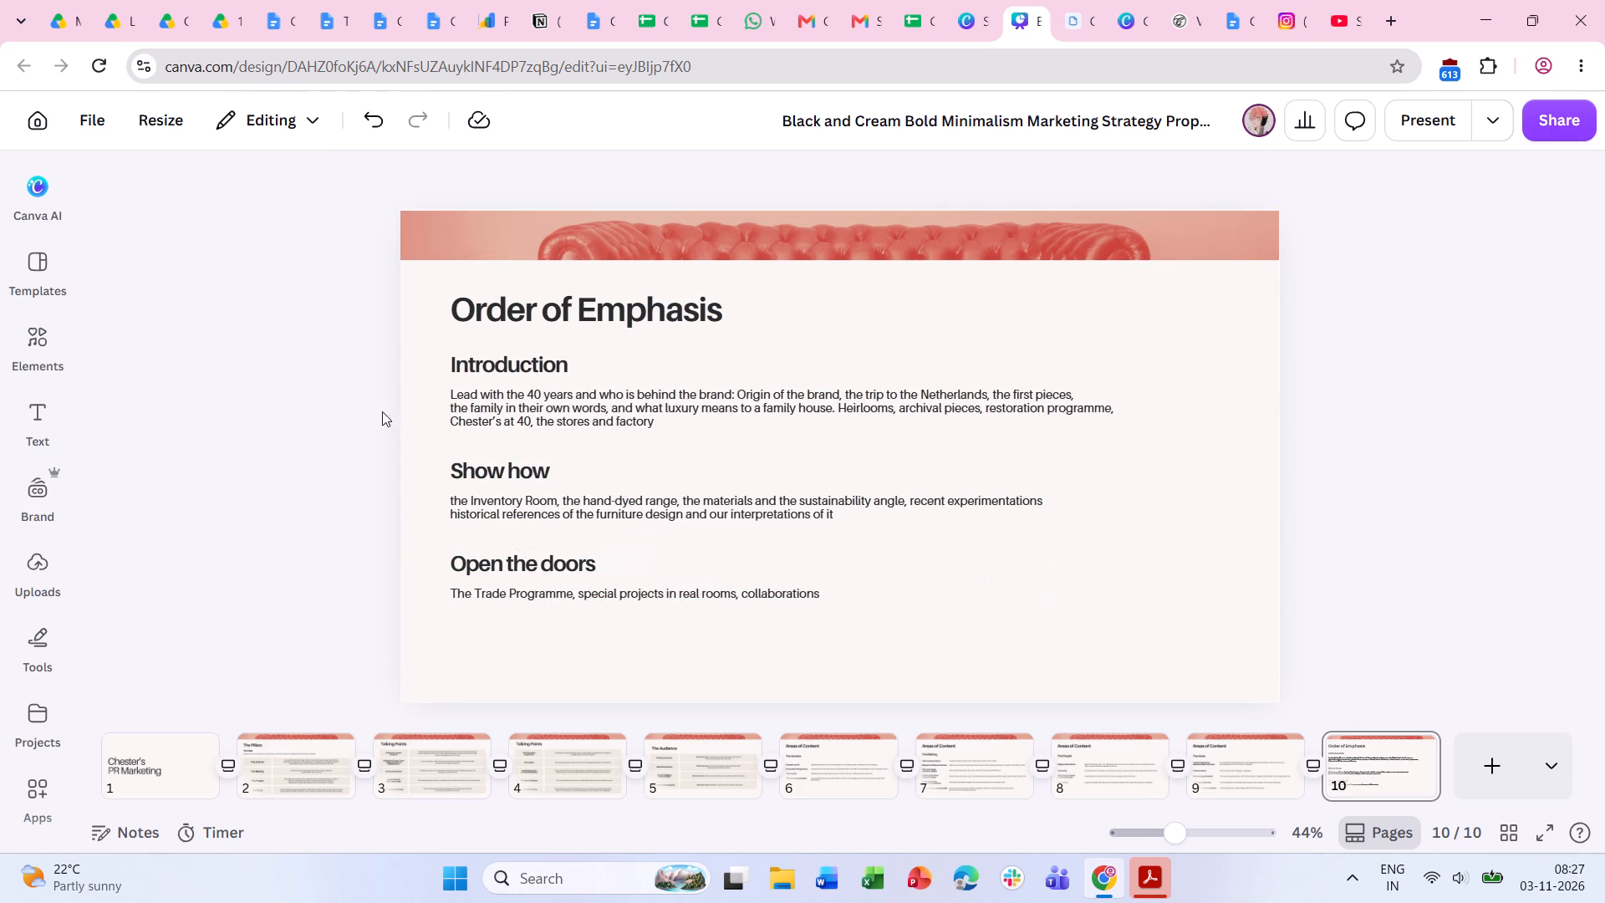
Move the Introduction, Show how and Open the doors sections together slightly down, away from the Order of Emphasis title.
{"action": "left_click_drag", "start_coordinate": [382, 352], "coordinate": [509, 612]}
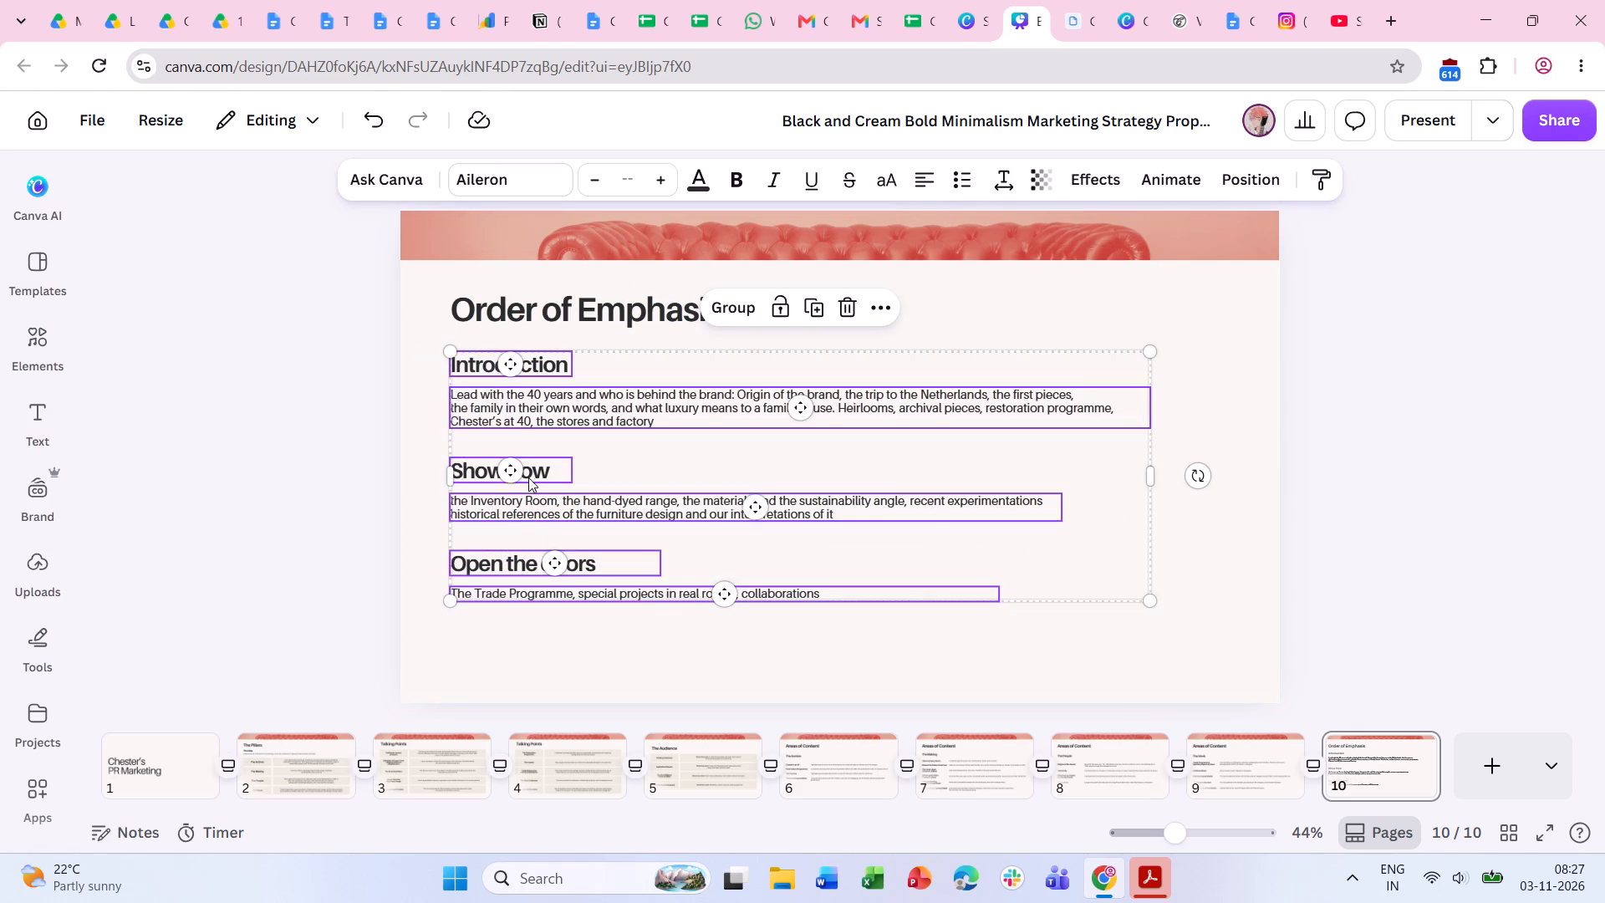
{"action": "left_click_drag", "start_coordinate": [538, 470], "coordinate": [538, 478]}
{"action": "left_click", "coordinate": [361, 485]}
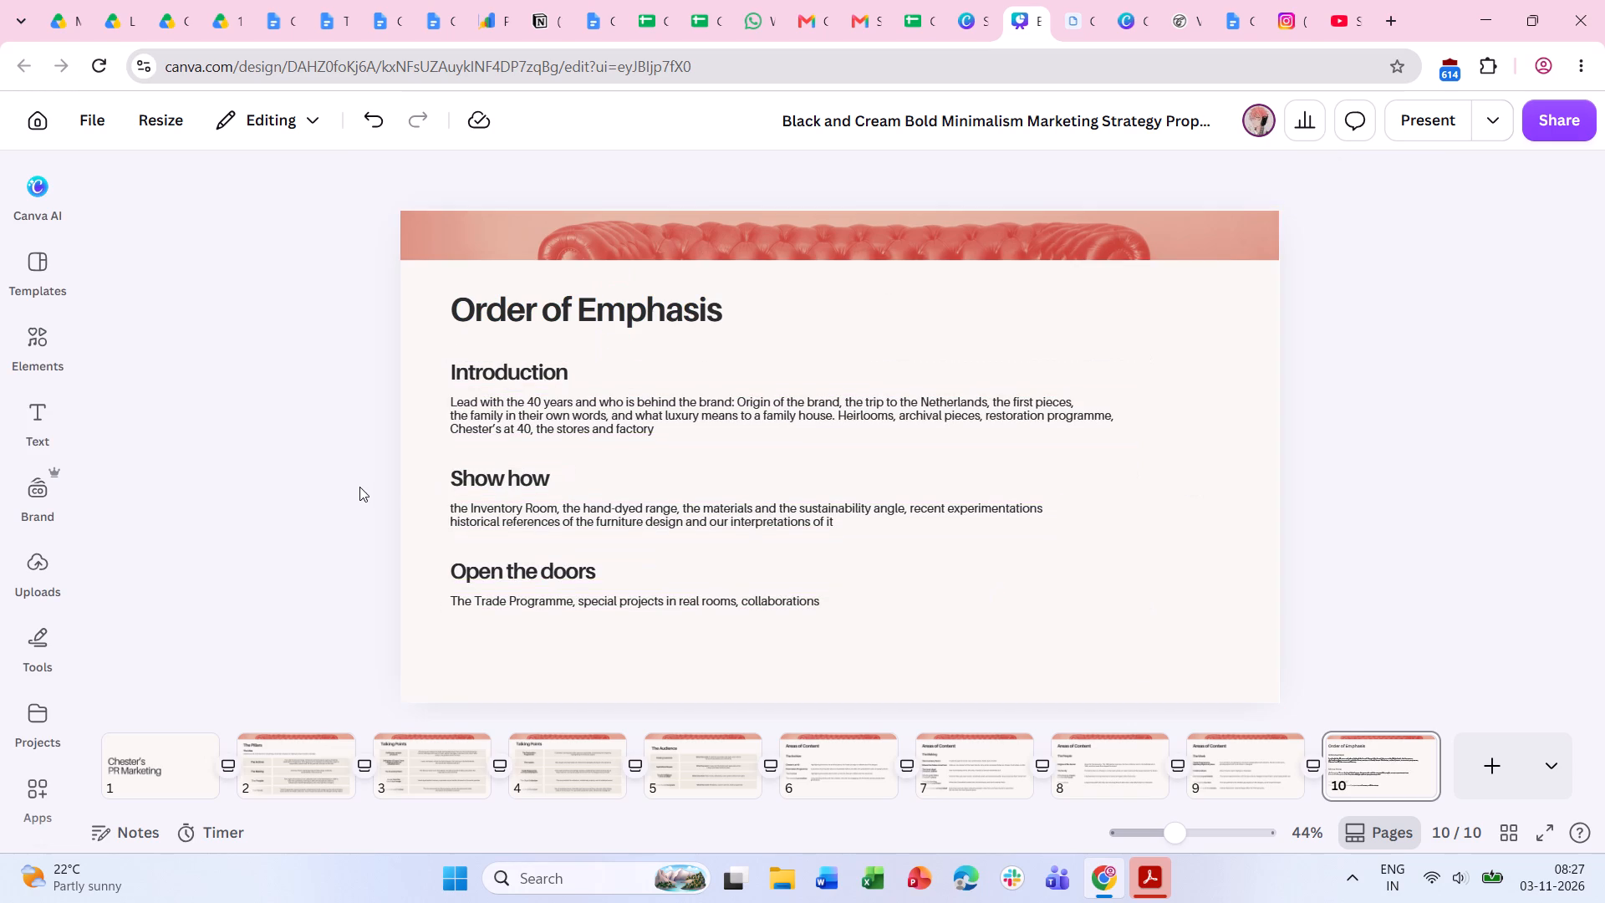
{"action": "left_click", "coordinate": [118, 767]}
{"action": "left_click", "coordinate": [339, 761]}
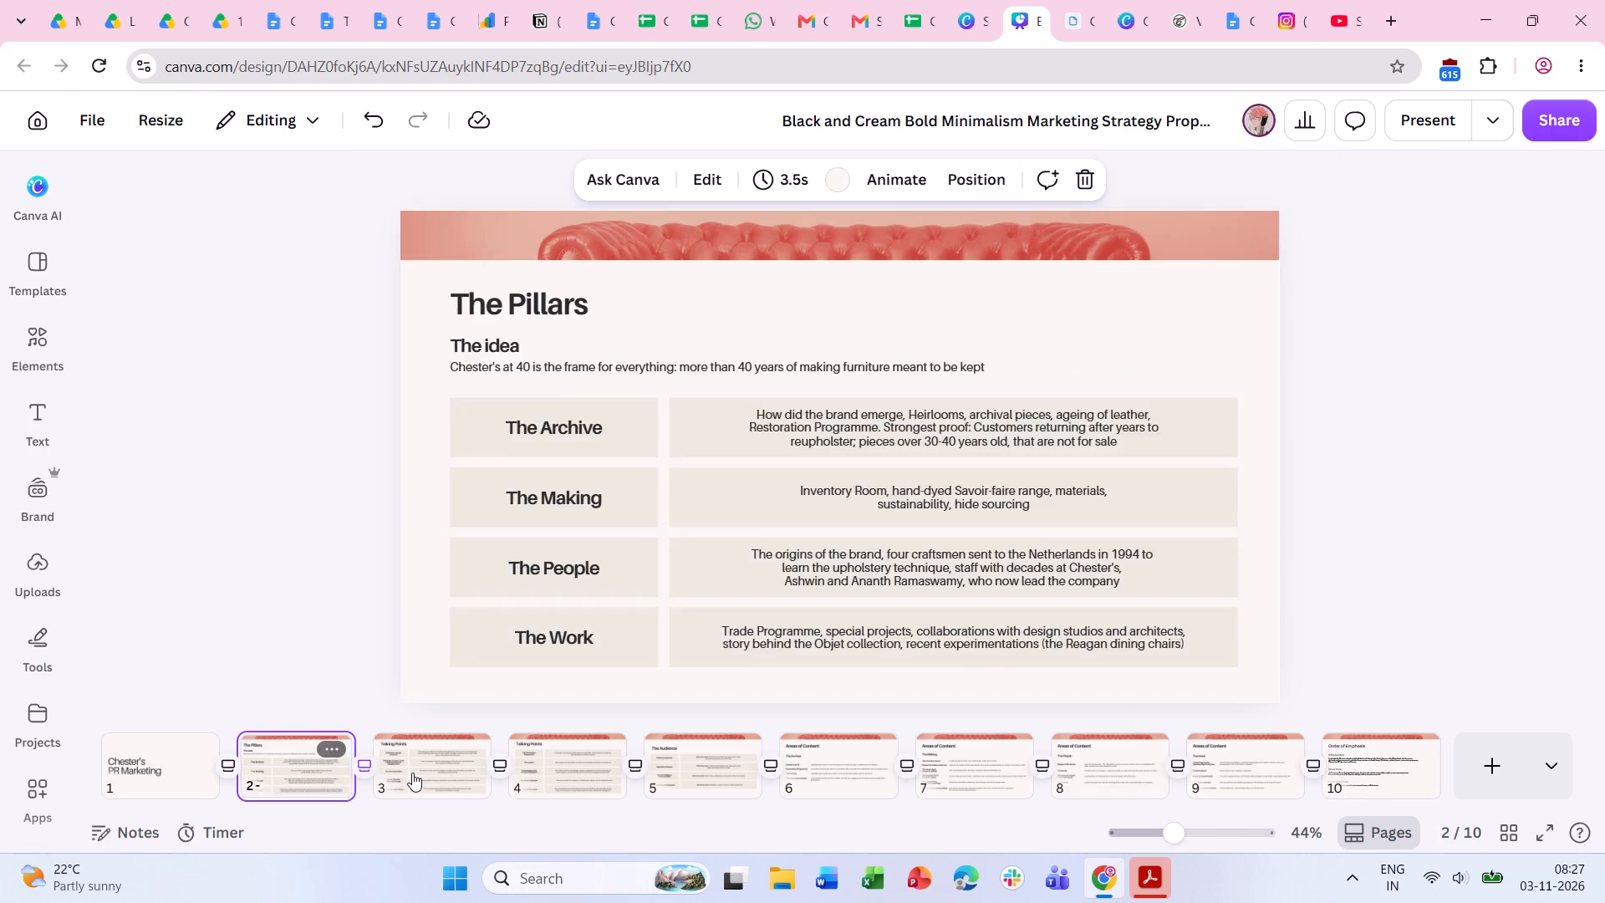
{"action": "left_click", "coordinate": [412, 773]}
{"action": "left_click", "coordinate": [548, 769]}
Rename the design as "Chester's PR Marketing".
{"action": "triple_click", "coordinate": [1025, 123]}
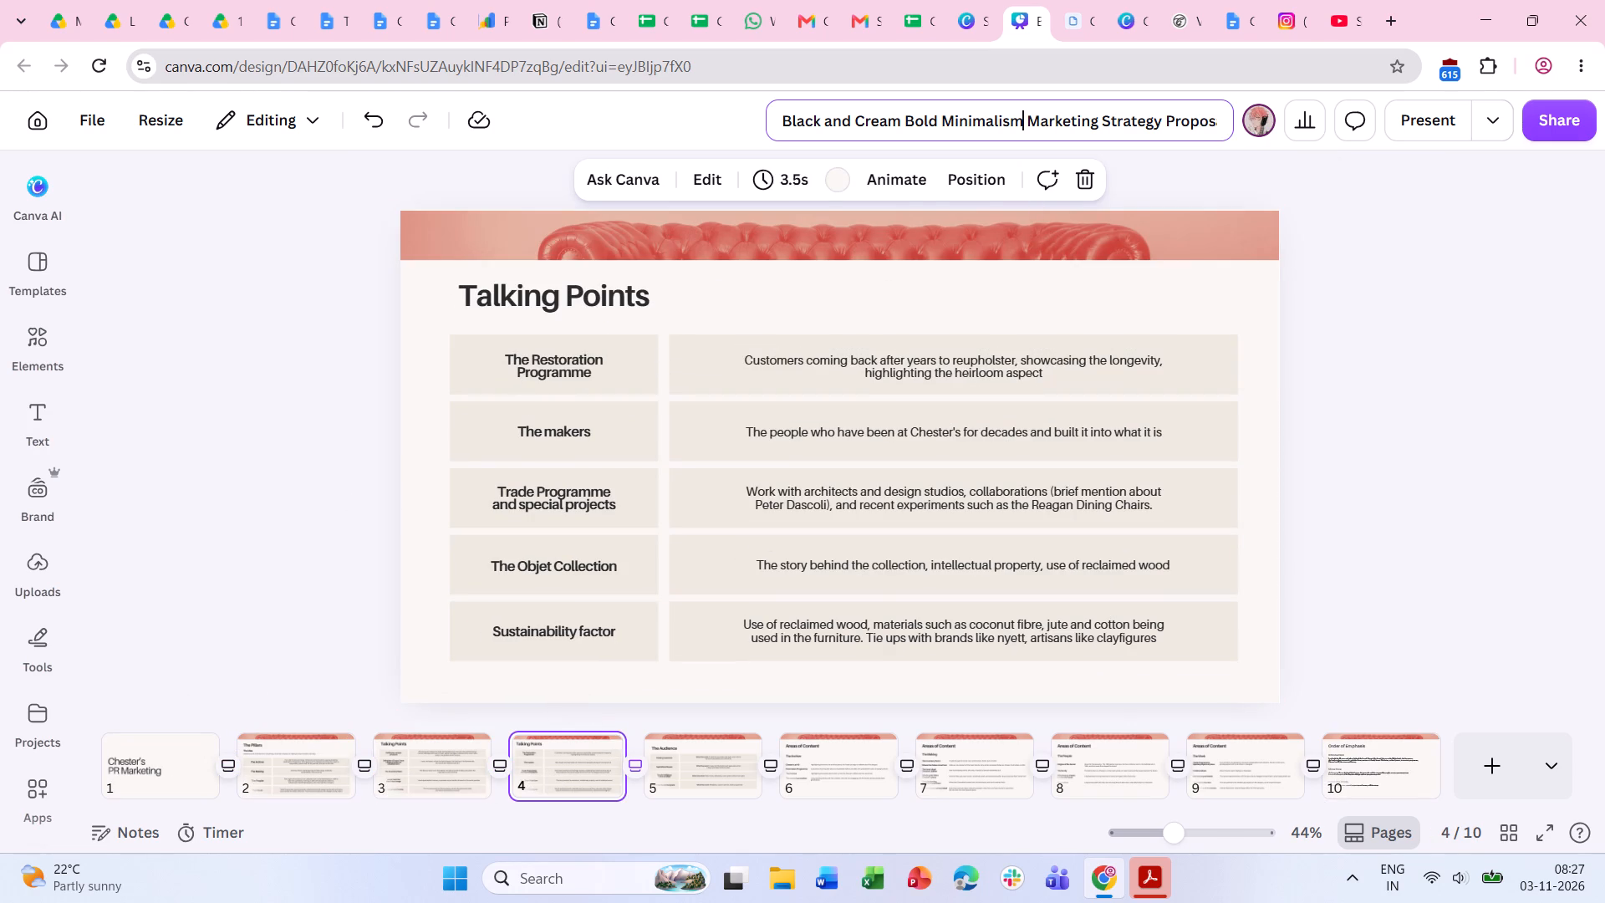
{"action": "double_click", "coordinate": [1026, 125]}
{"action": "type", "text": "Chester'sPR M"}
{"action": "key", "text": "BackSpace"}
{"action": "key", "text": "BackSpace"}
{"action": "key", "text": "BackSpace"}
{"action": "key", "text": "BackSpace"}
{"action": "key", "text": "space"}
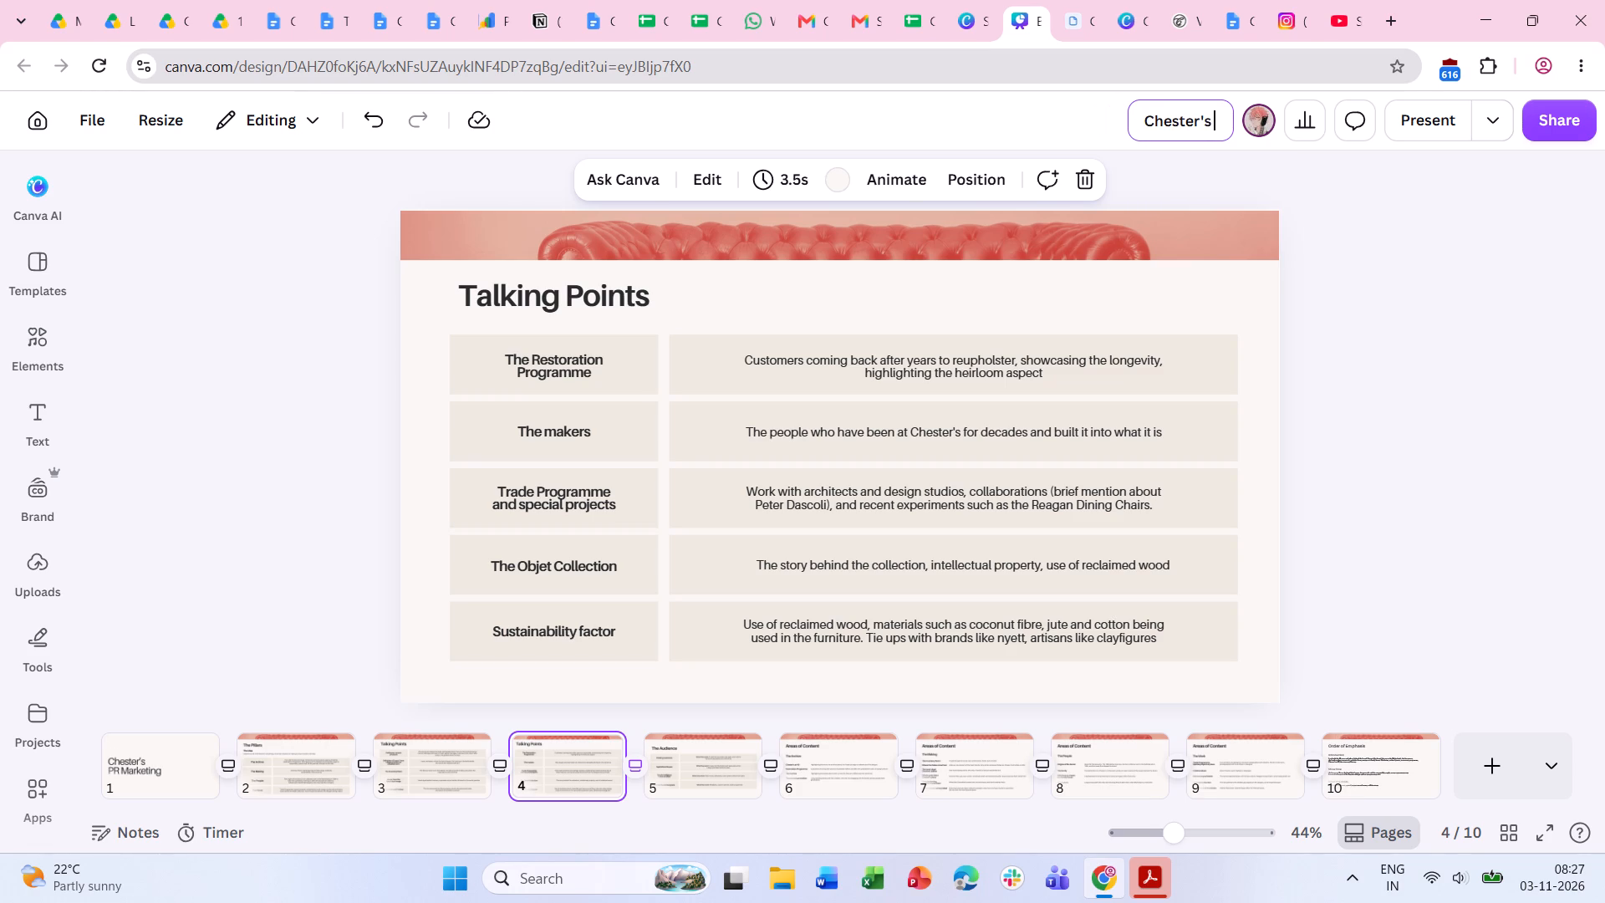
{"action": "type", "text": "PR Marketing"}
{"action": "left_click", "coordinate": [1366, 432]}
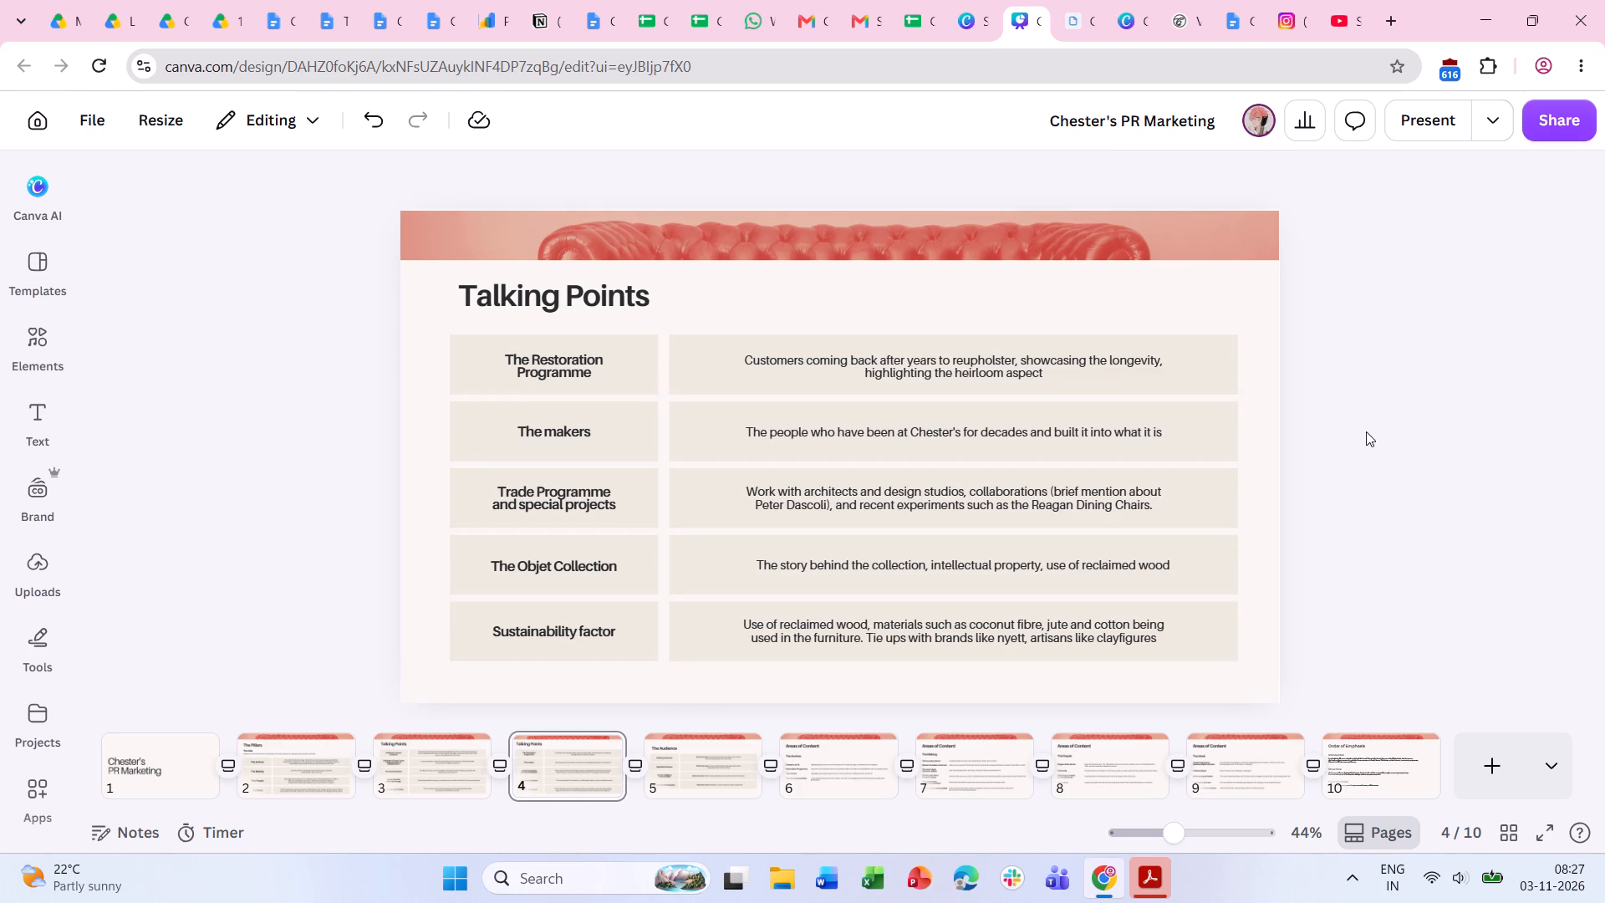
Review the deck page by page from The Audience through the Areas of Content pages to Order of Emphasis.
{"action": "left_click", "coordinate": [716, 766]}
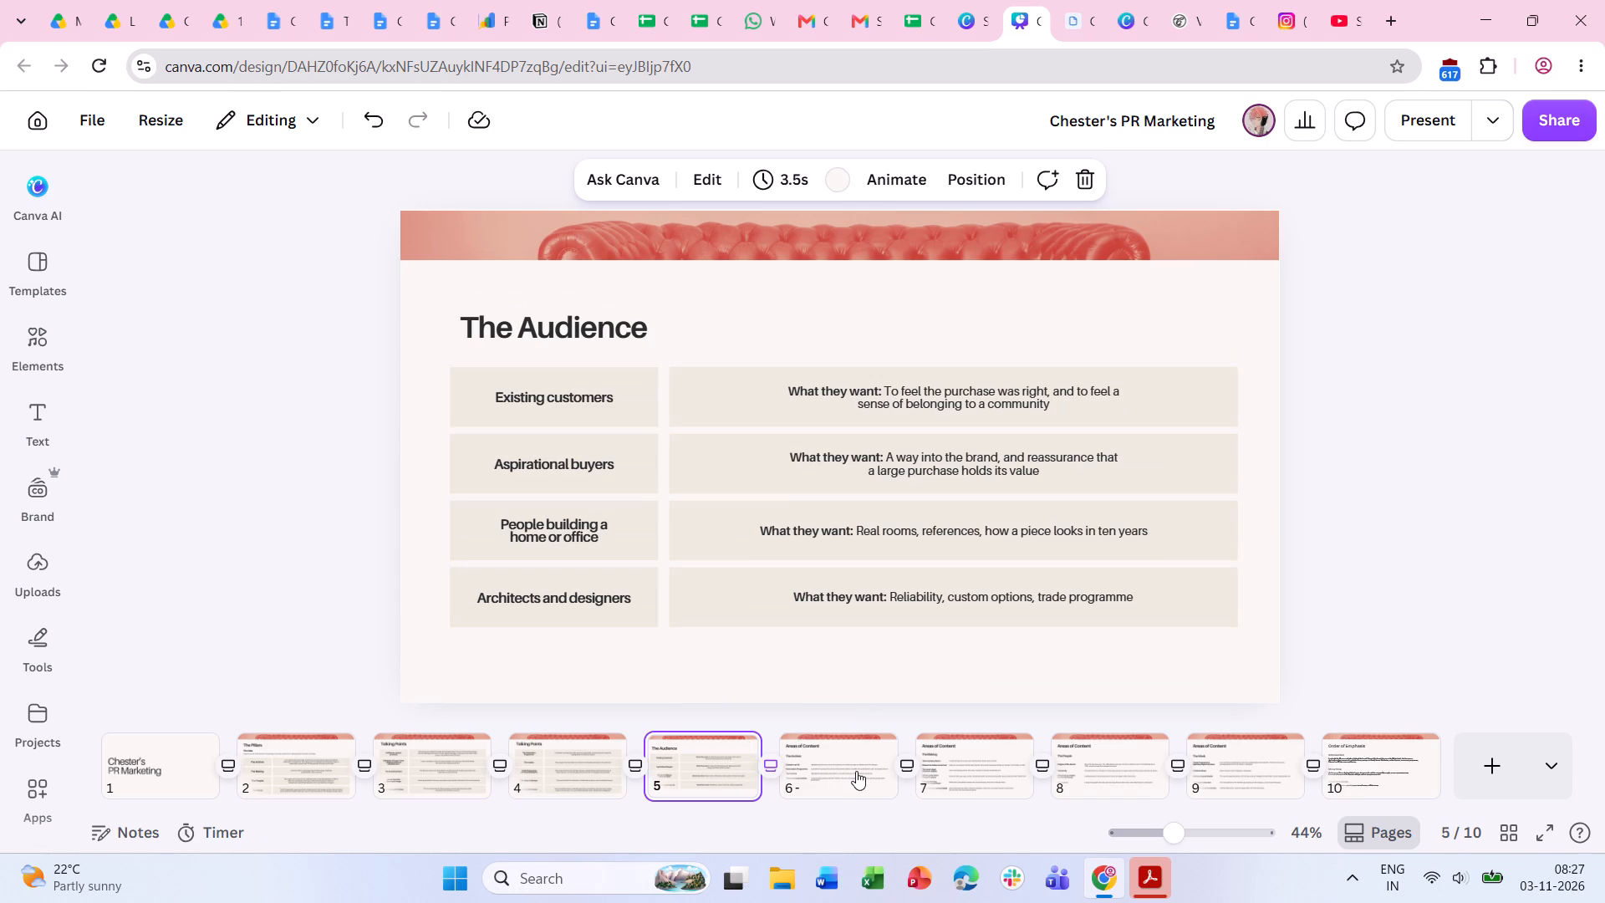
{"action": "left_click", "coordinate": [856, 772]}
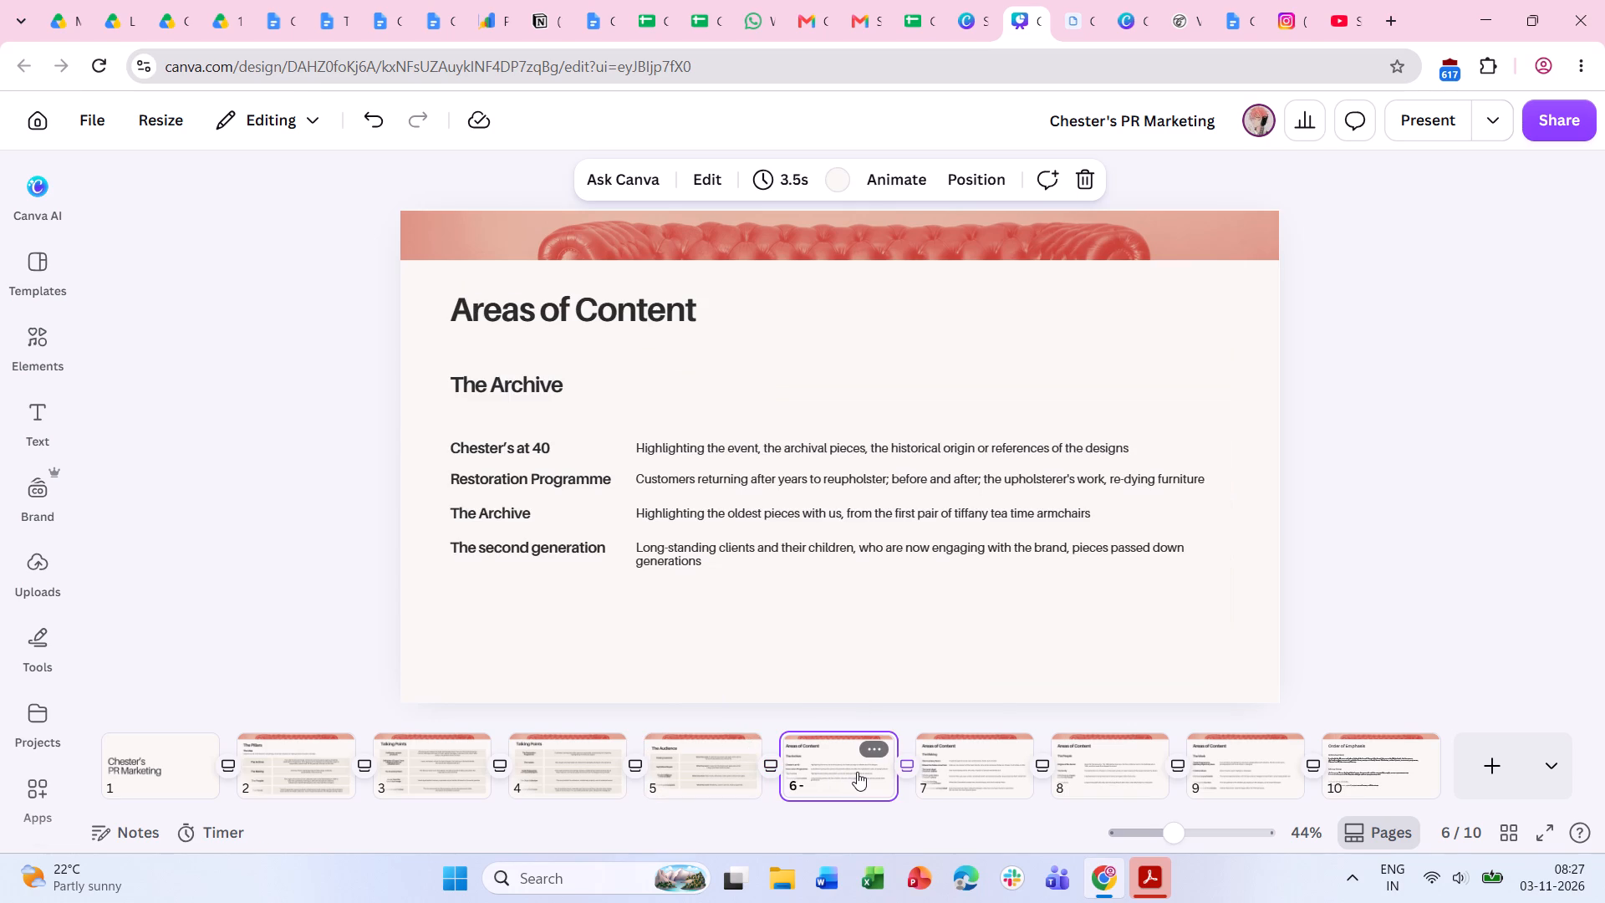
{"action": "left_click", "coordinate": [981, 778]}
{"action": "left_click", "coordinate": [1106, 784]}
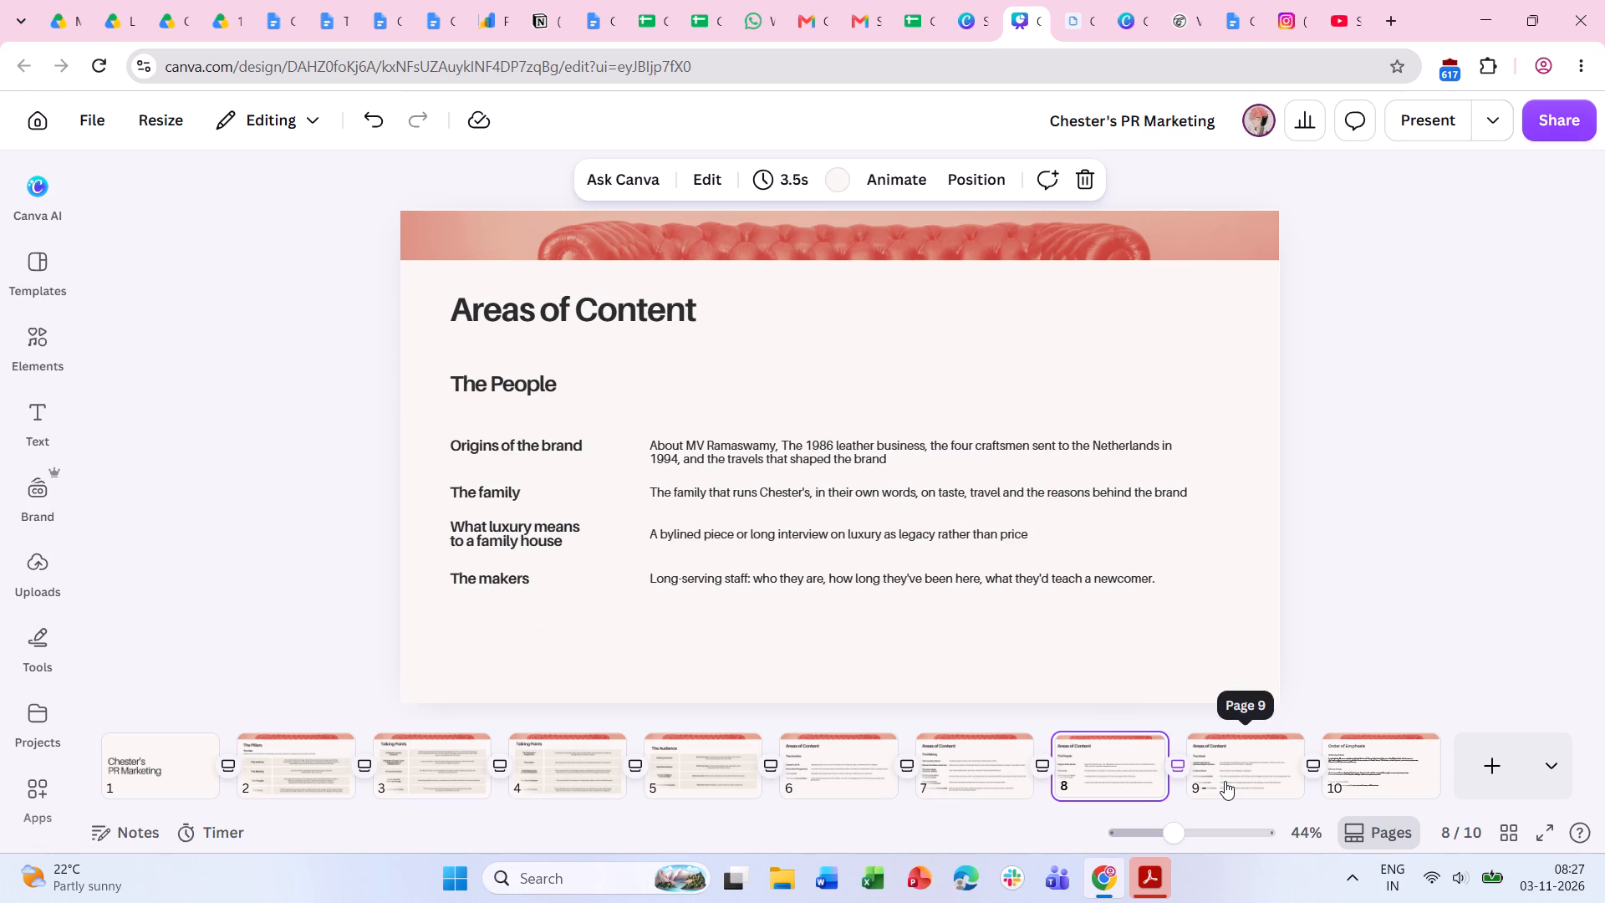
{"action": "left_click", "coordinate": [1225, 781]}
{"action": "left_click", "coordinate": [1364, 781]}
{"action": "left_click", "coordinate": [1401, 557]}
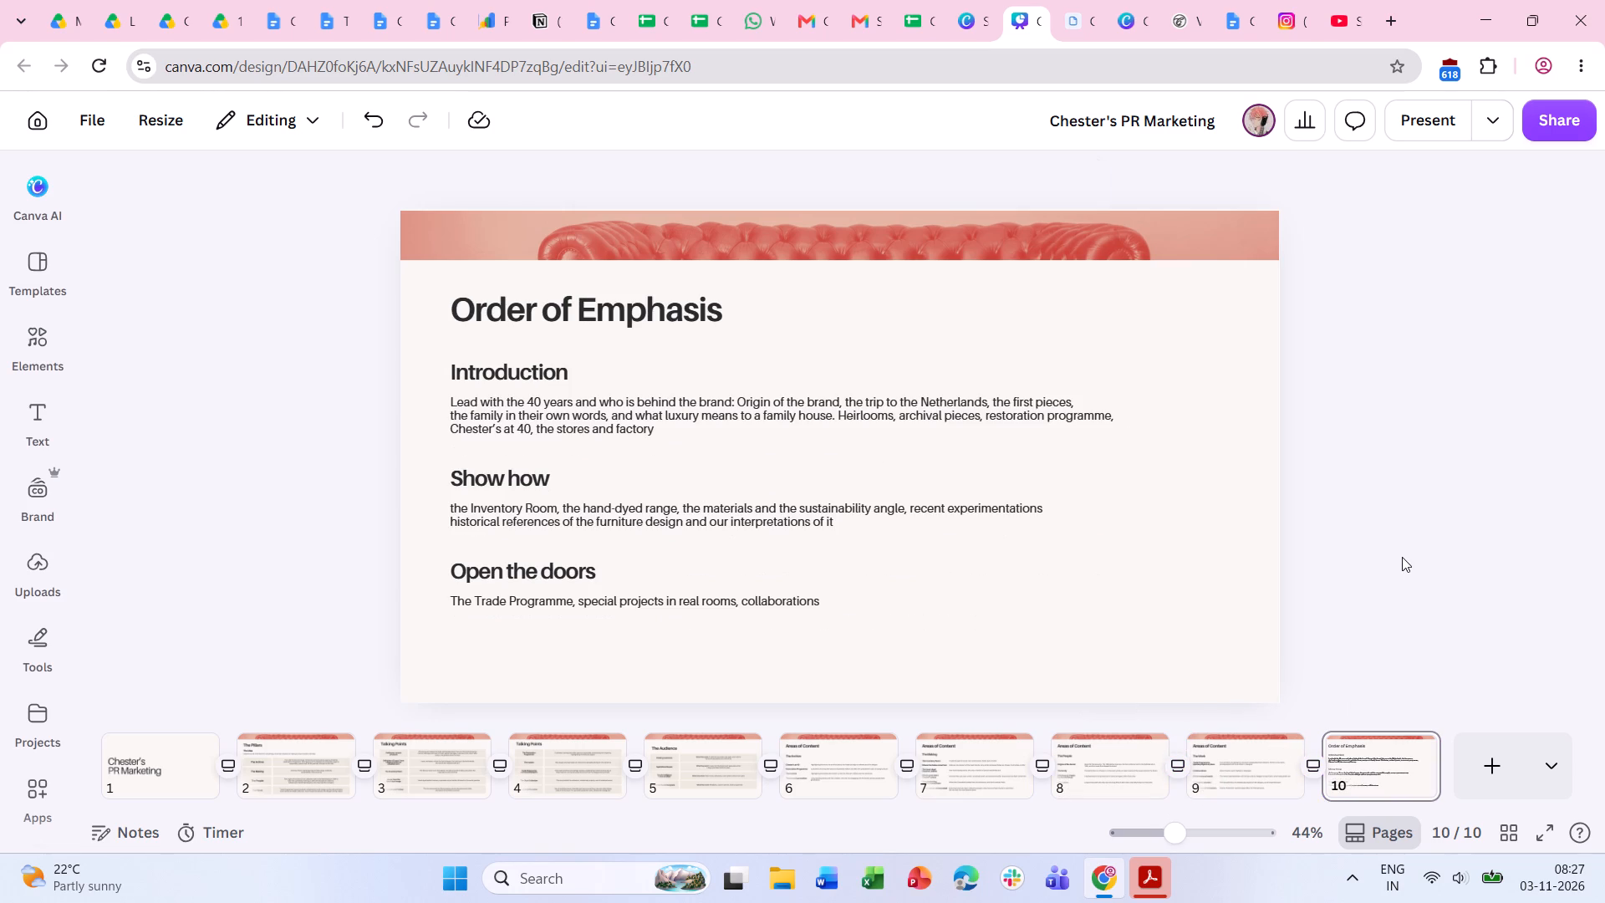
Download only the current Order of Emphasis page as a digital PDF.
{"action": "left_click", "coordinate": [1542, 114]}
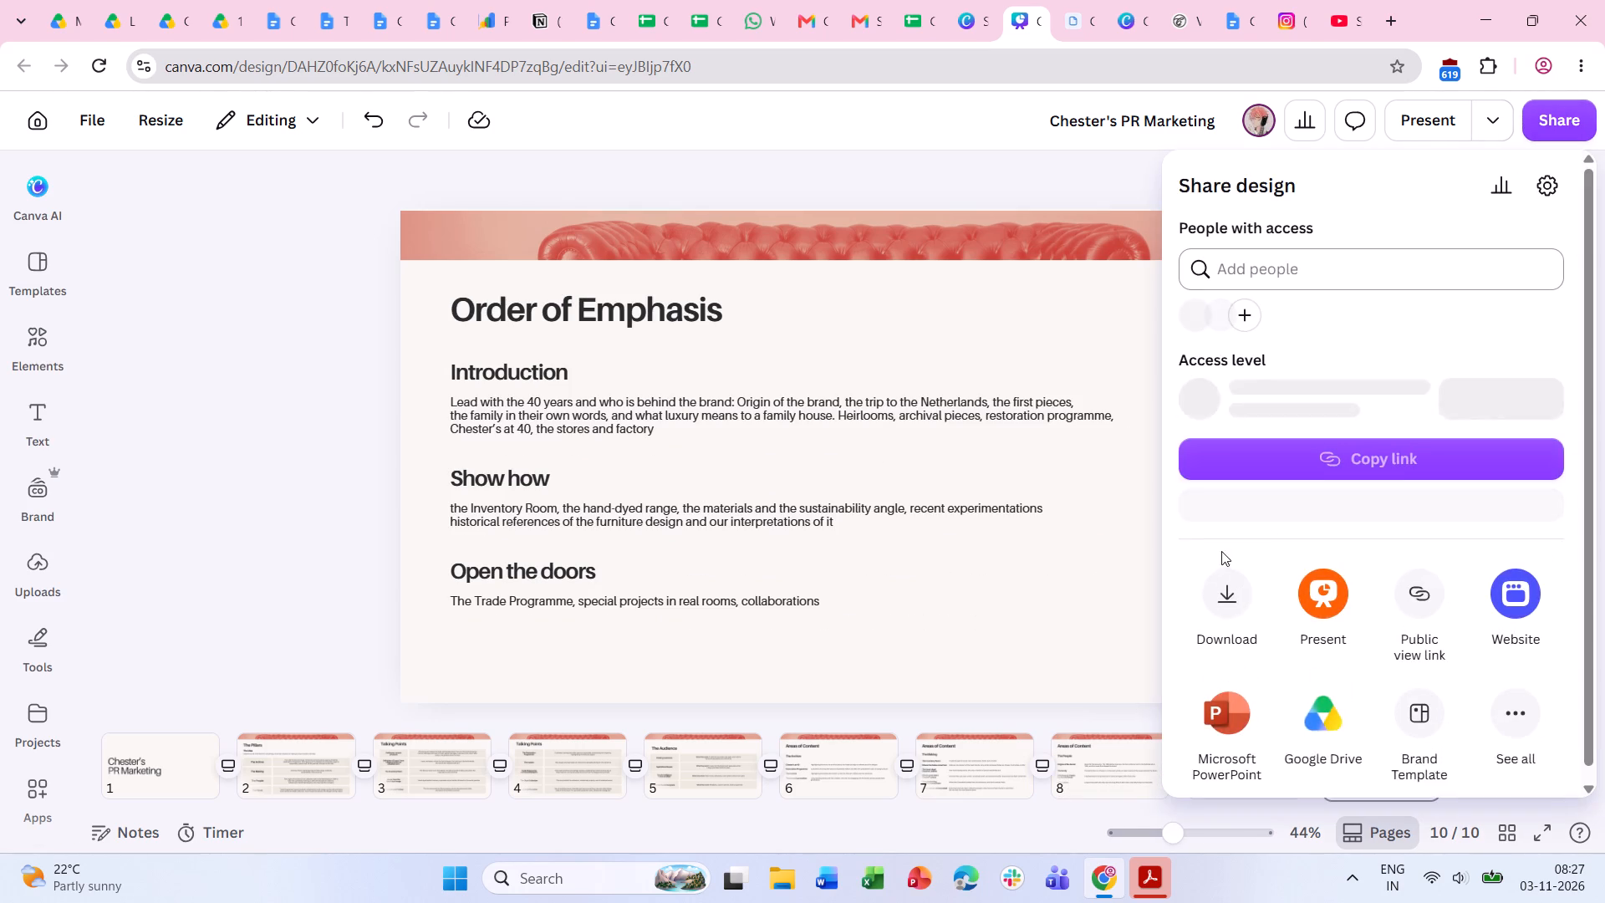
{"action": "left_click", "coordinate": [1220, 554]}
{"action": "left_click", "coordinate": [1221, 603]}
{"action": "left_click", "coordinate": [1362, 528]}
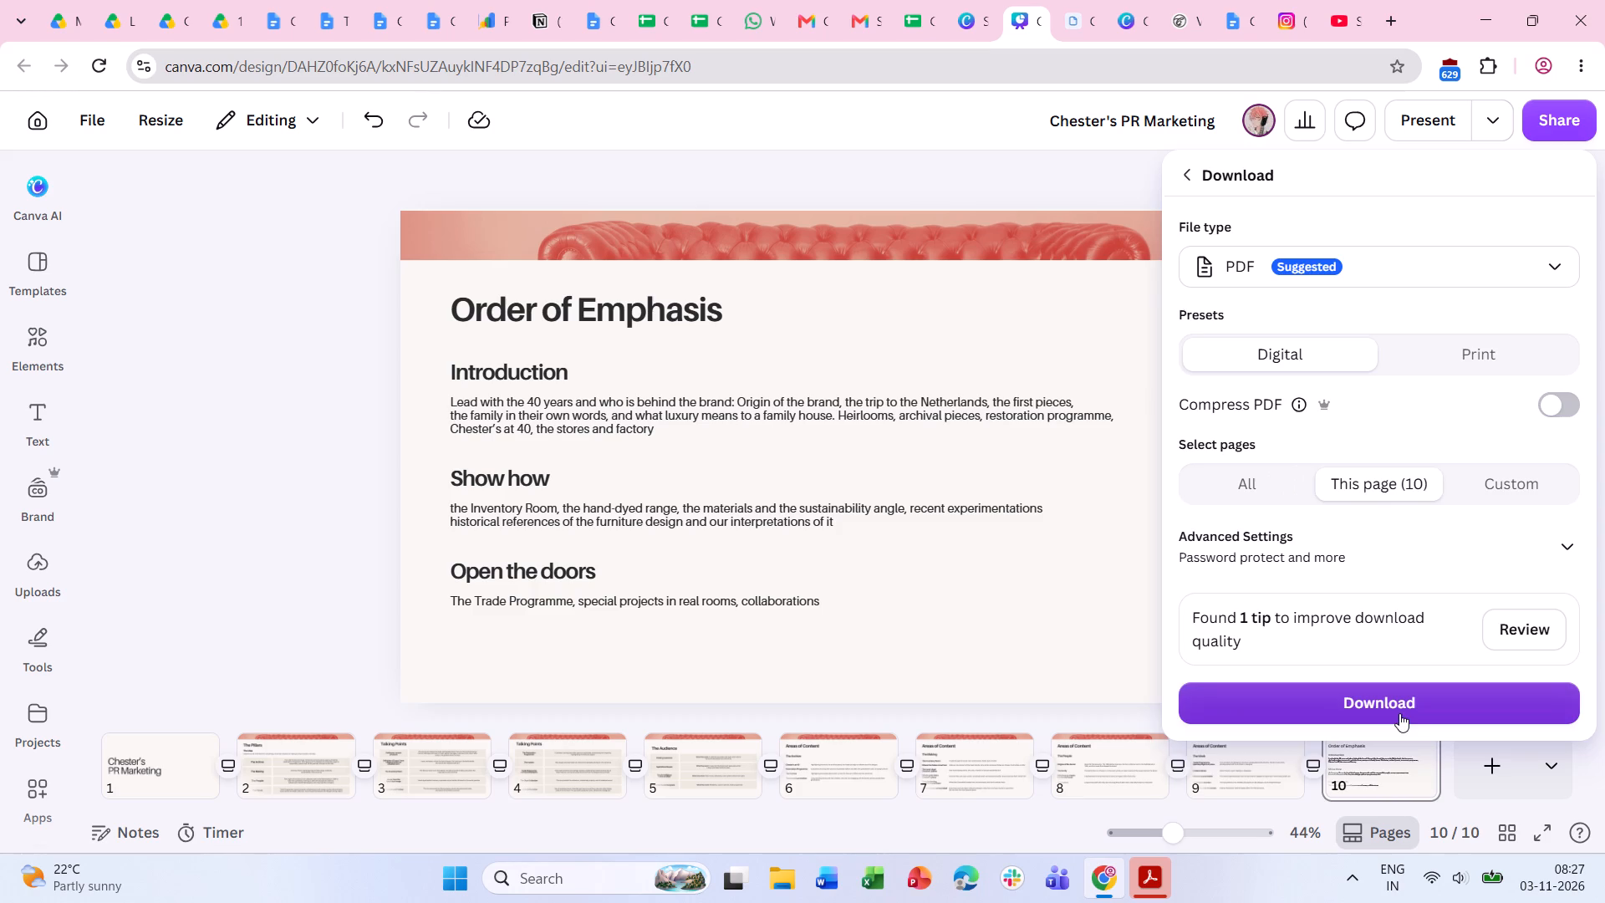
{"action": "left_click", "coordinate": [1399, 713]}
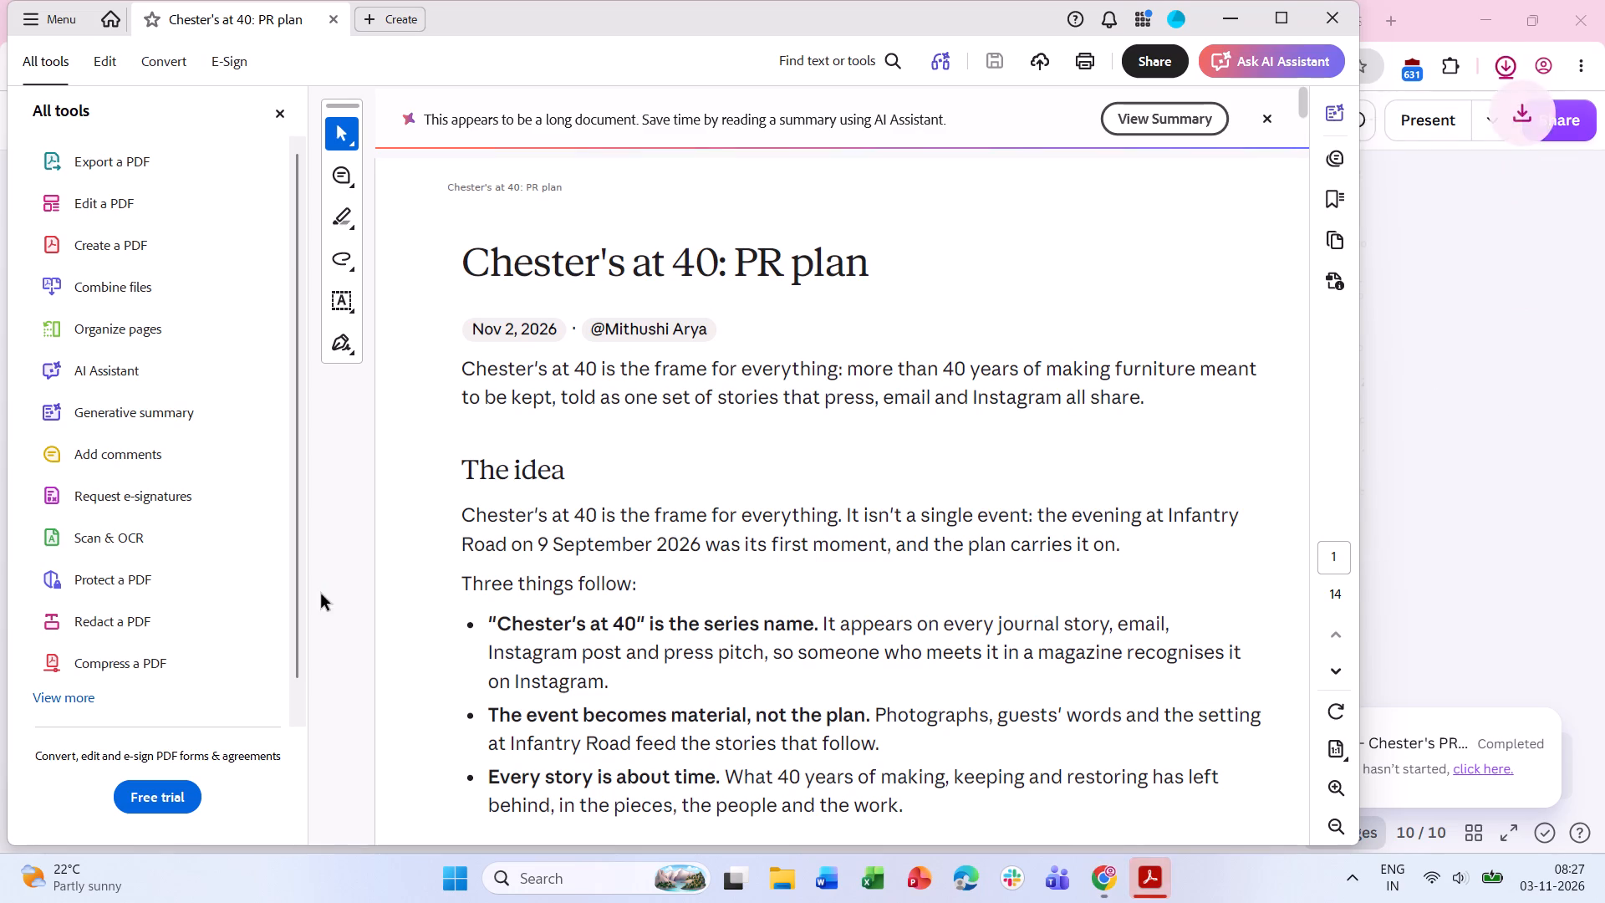
In Acrobat, close the PR plan PDF, check the downloaded Chester's PR Marketing PDF, and return to the Canva design.
{"action": "left_click", "coordinate": [328, 17]}
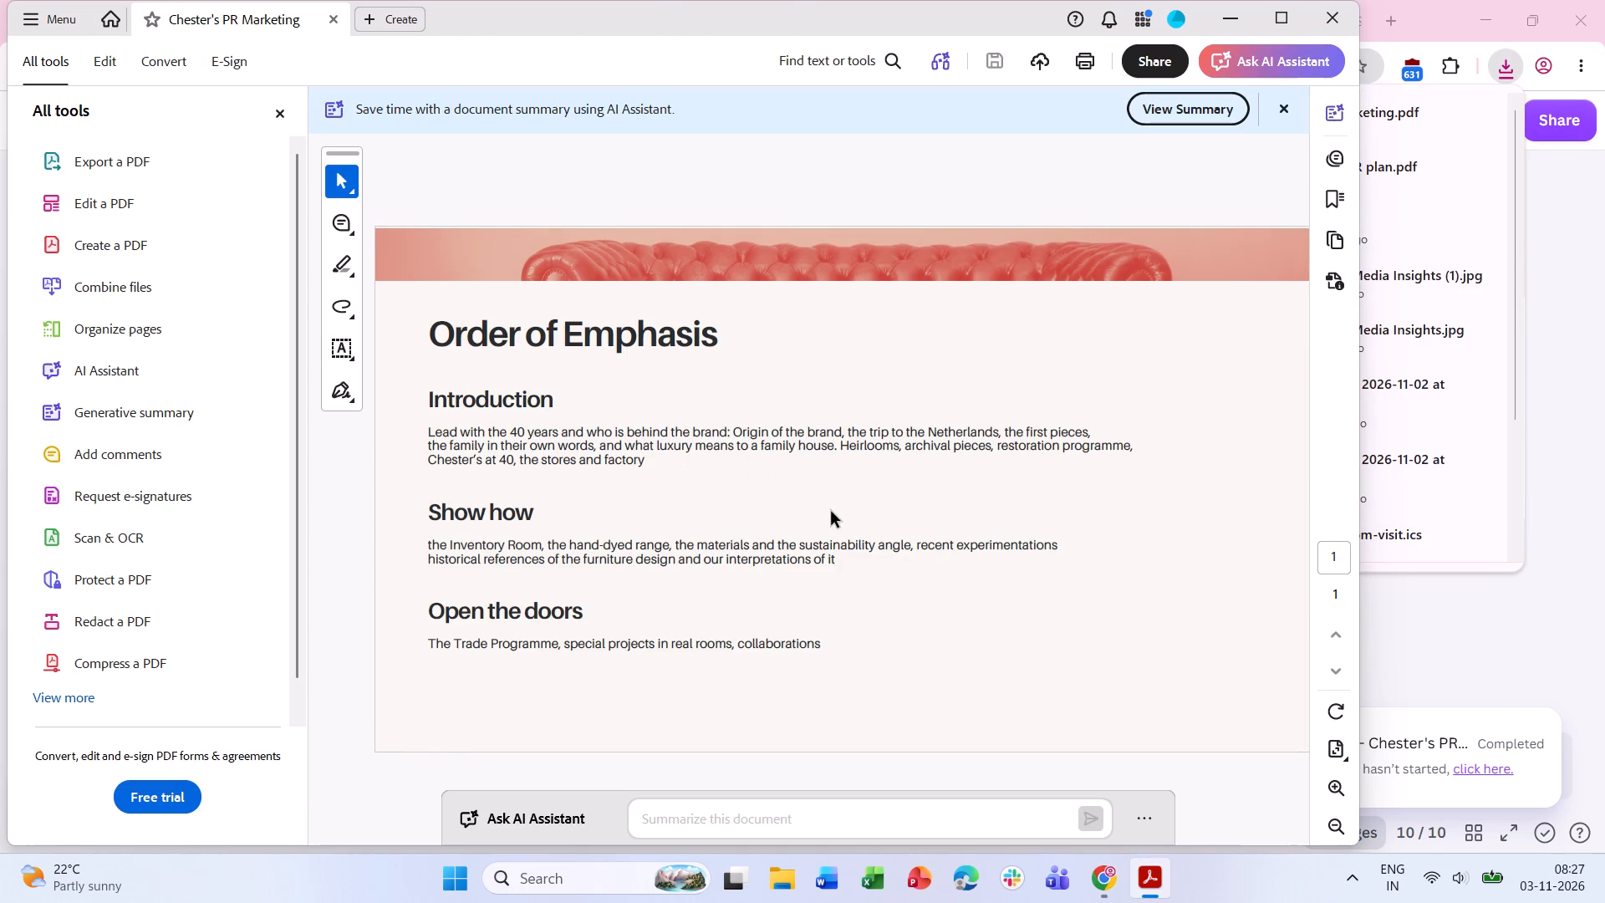
{"action": "left_click", "coordinate": [1326, 24]}
{"action": "left_click", "coordinate": [1567, 647]}
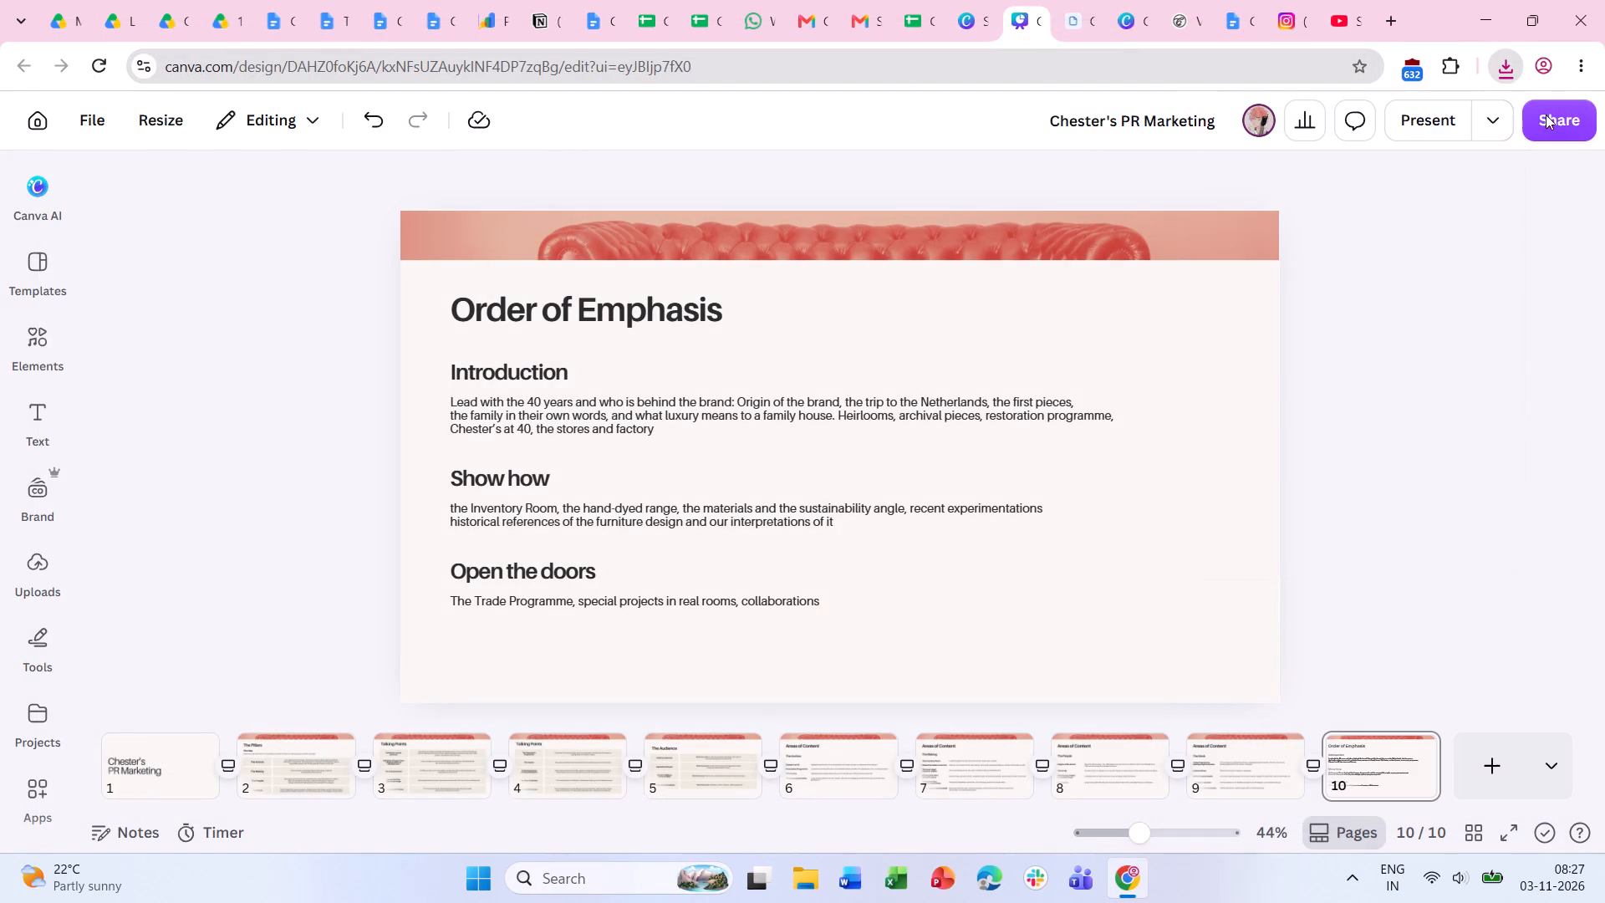
Download all pages of the deck as a digital PDF.
{"action": "left_click", "coordinate": [1541, 112]}
{"action": "left_click", "coordinate": [1250, 606]}
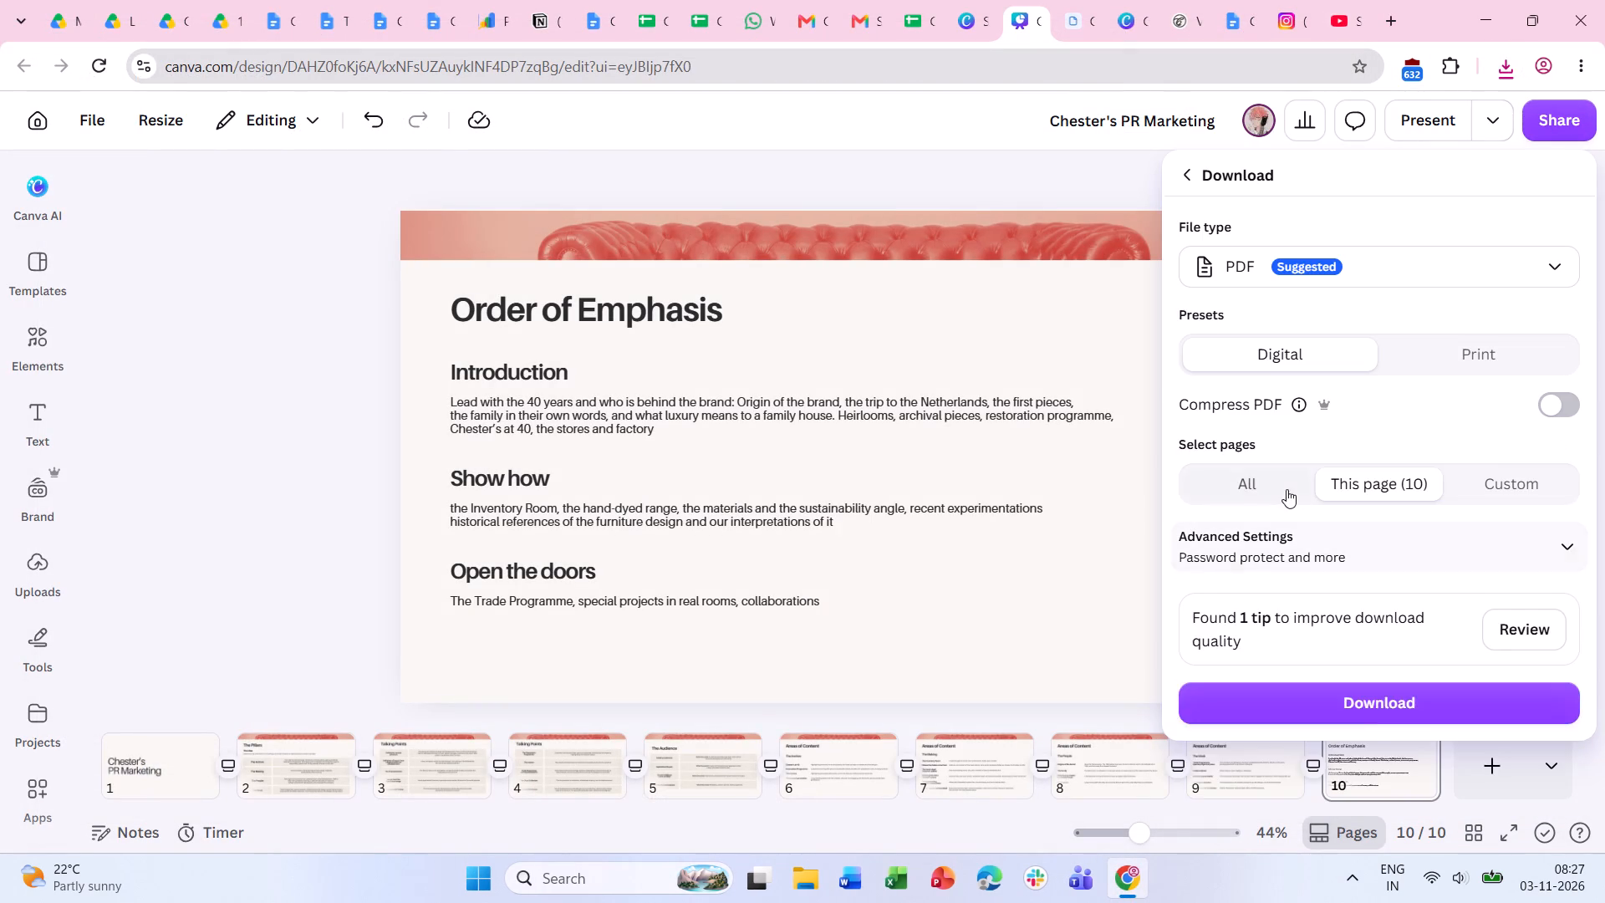
{"action": "left_click", "coordinate": [1286, 489]}
{"action": "left_click", "coordinate": [1388, 731]}
In File Explorer, open the Downloads folder and select the single-page Chester's PR Marketing PDF.
{"action": "left_click", "coordinate": [802, 880]}
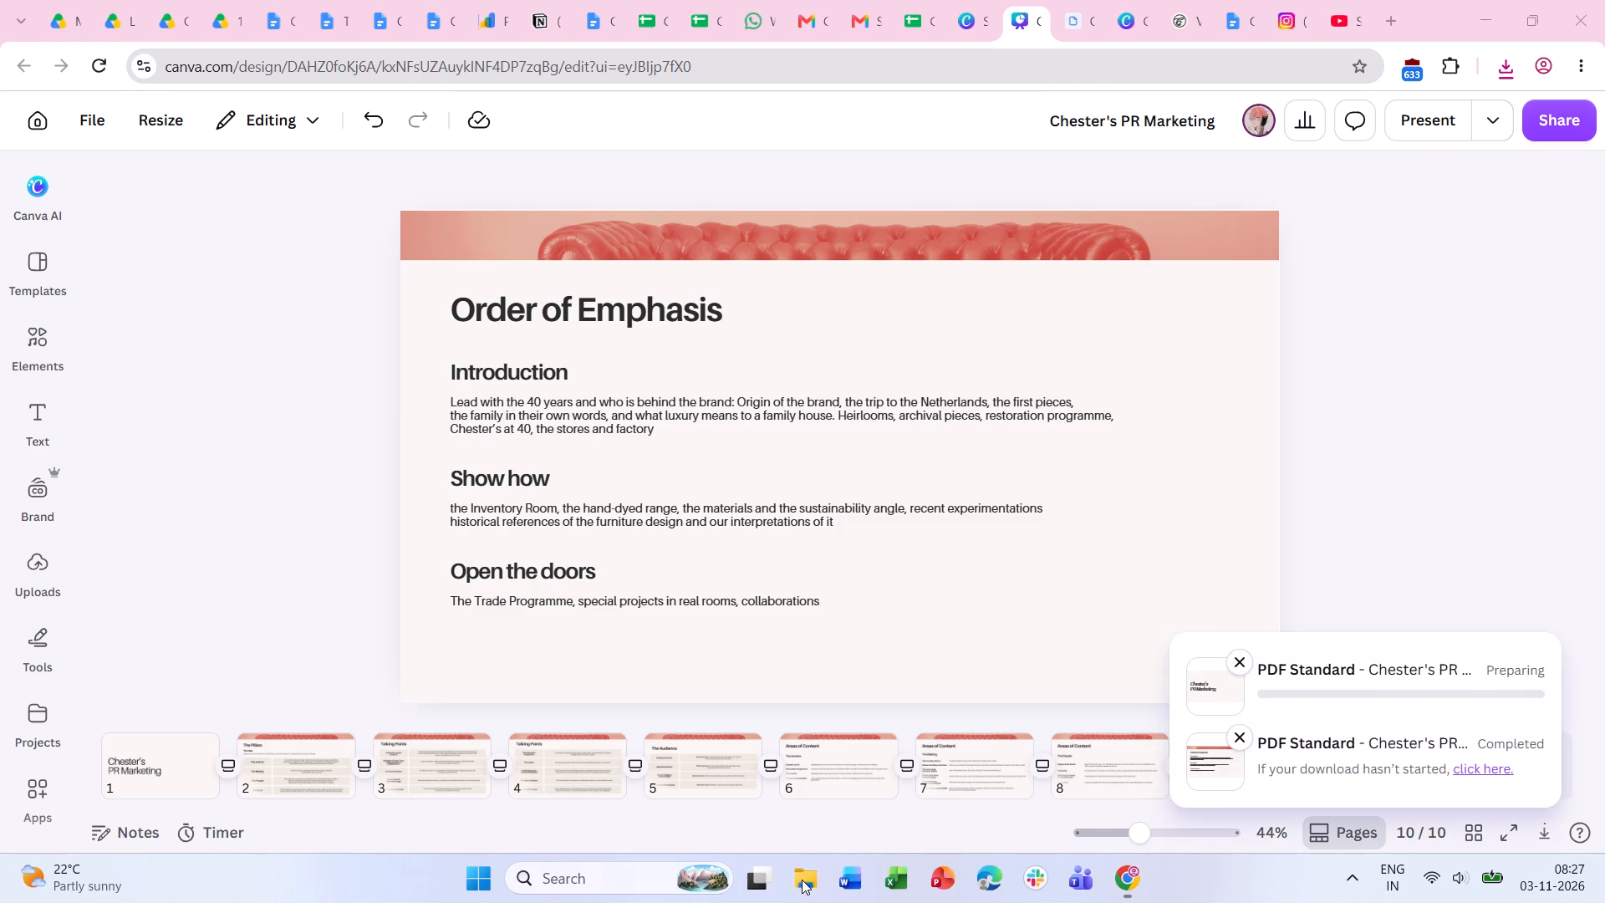
{"action": "left_click", "coordinate": [235, 453]}
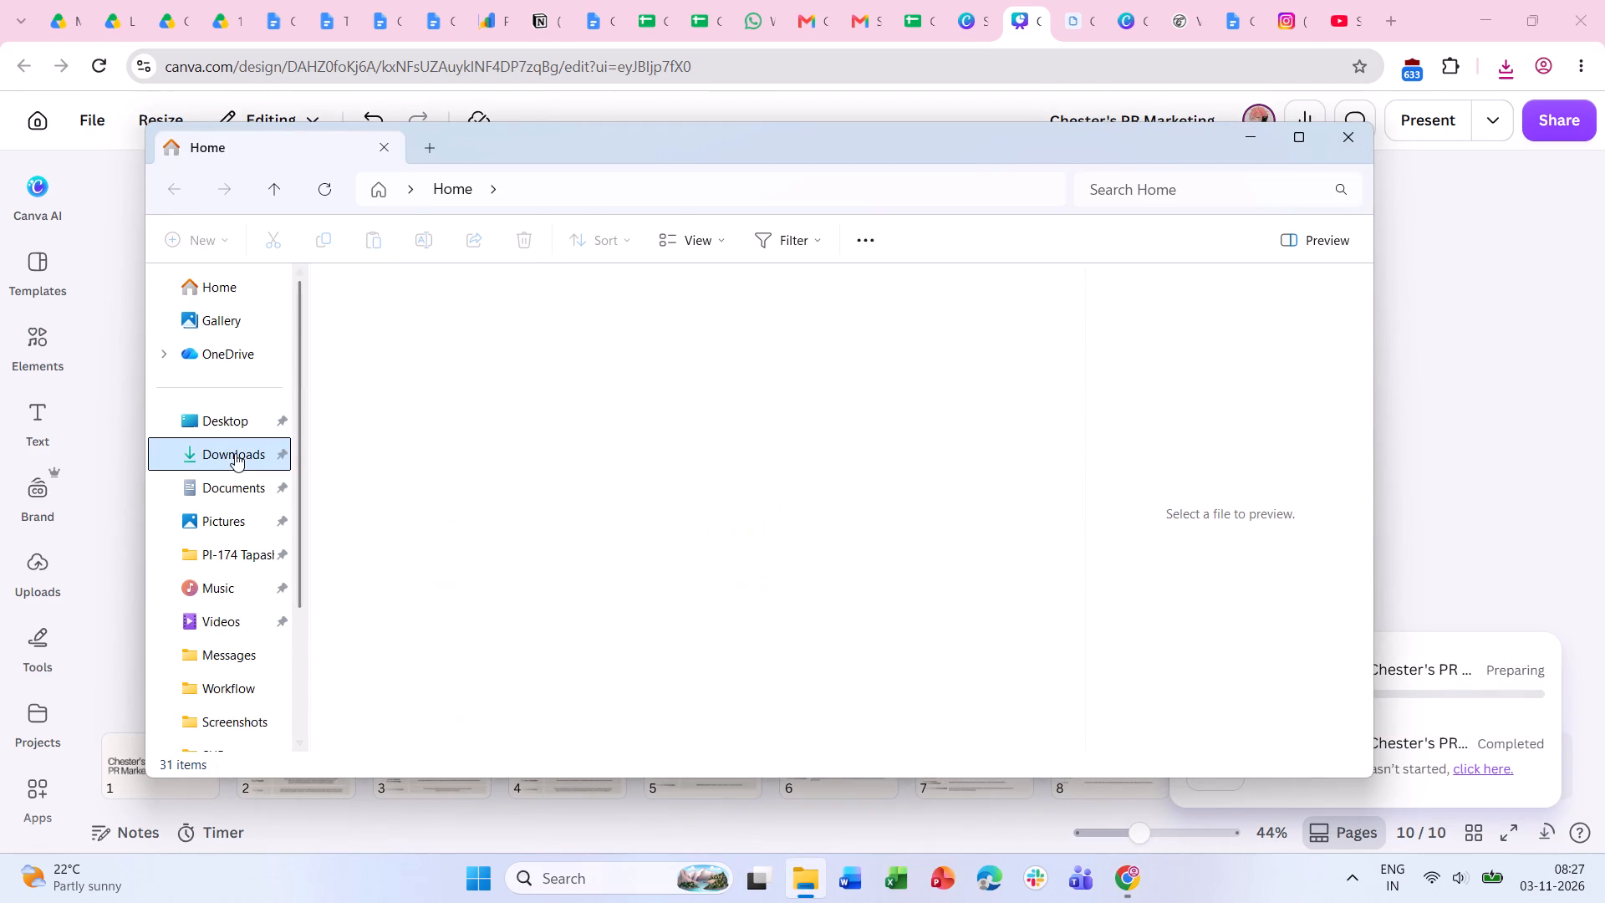
{"action": "left_click", "coordinate": [395, 363]}
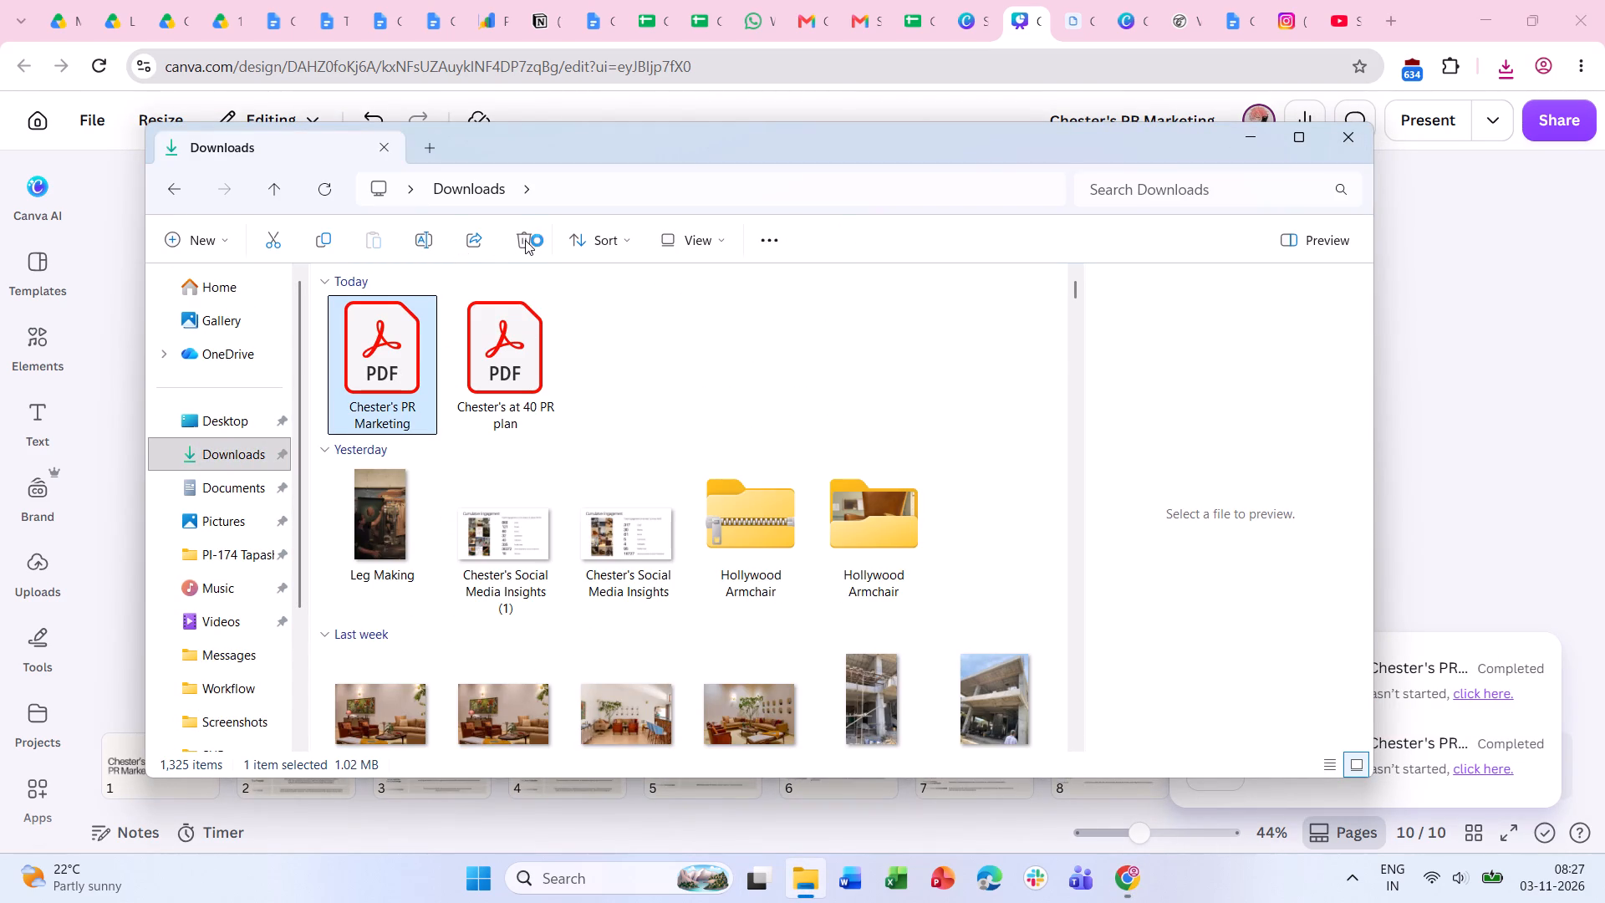
{"action": "left_click", "coordinate": [813, 250]}
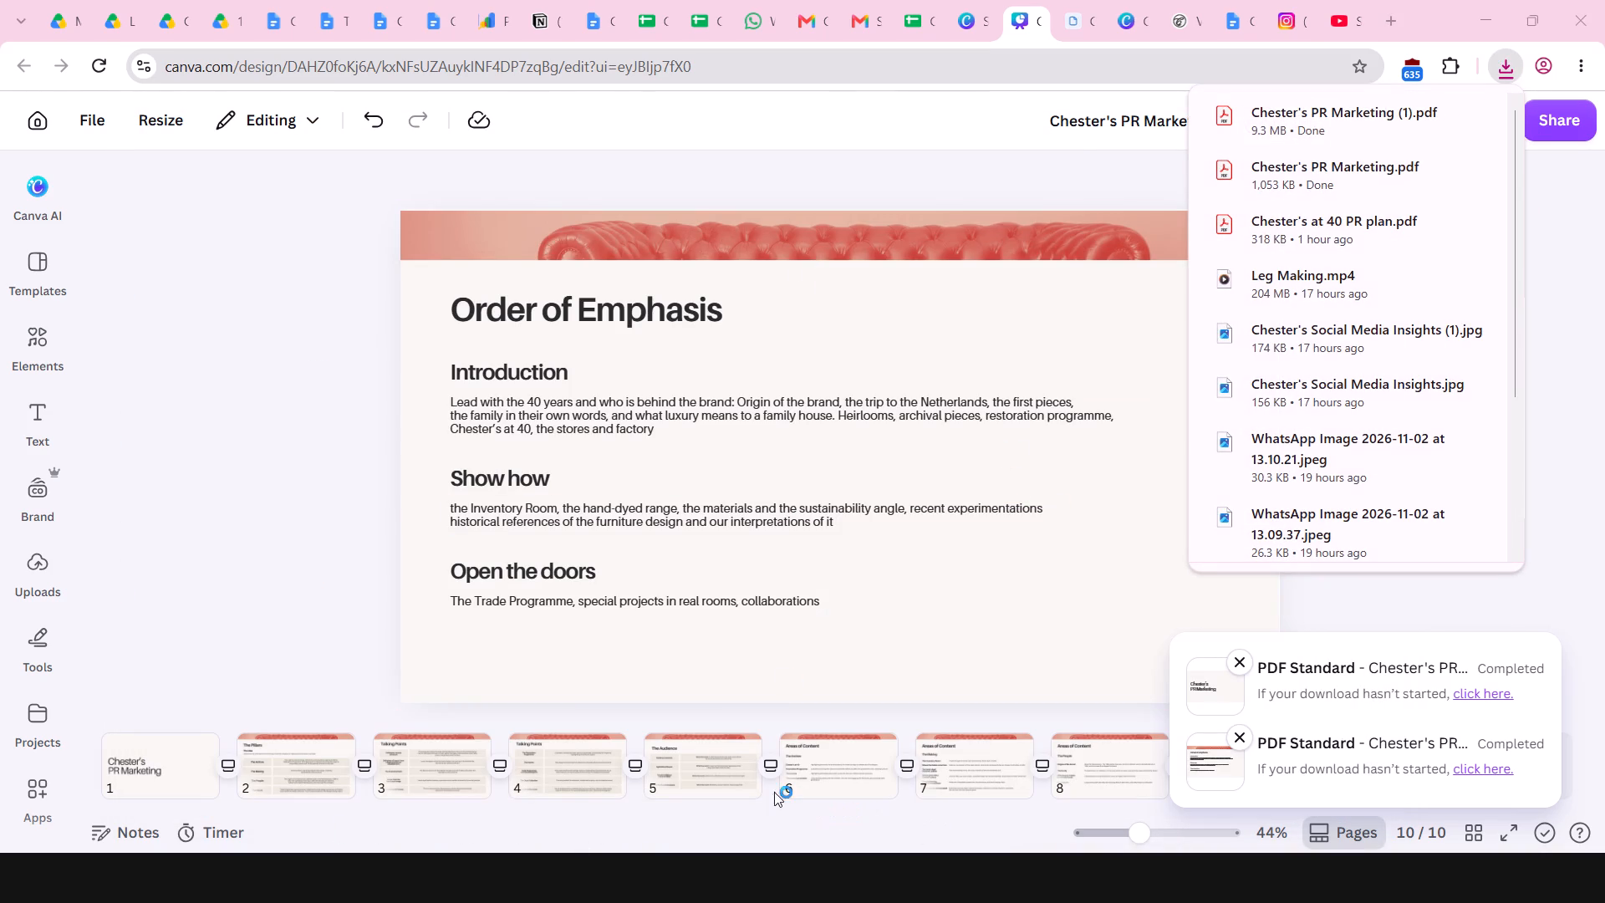
Move from the browser to the full-deck Chester's PR Marketing PDF in Acrobat and hide the tools list beside the page.
{"action": "left_click", "coordinate": [314, 460]}
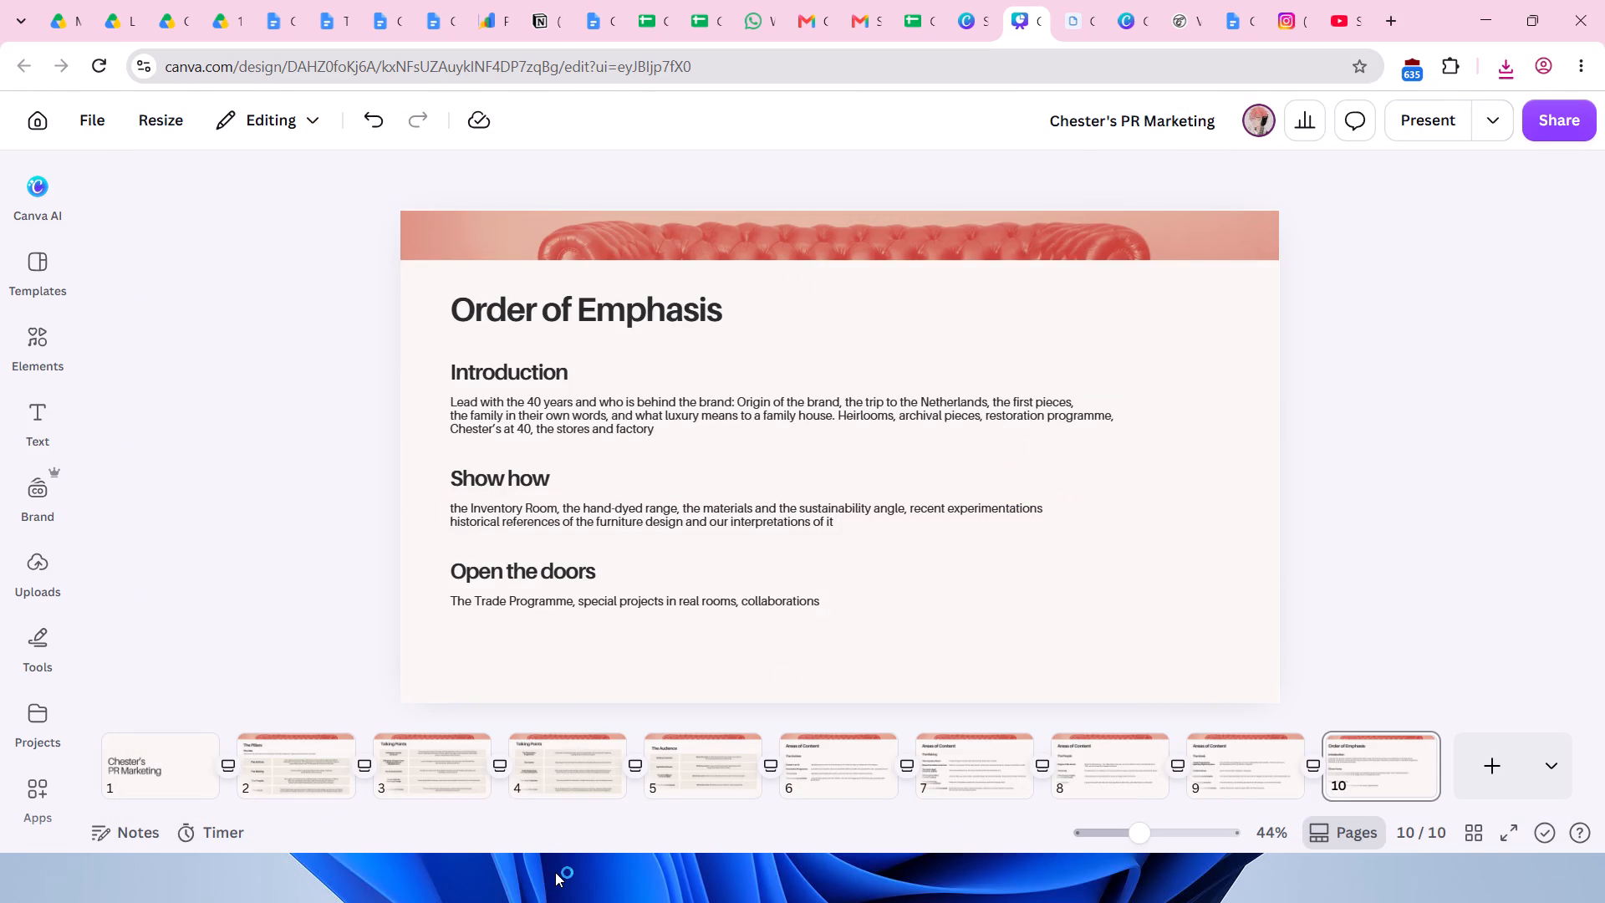
{"action": "left_click", "coordinate": [1480, 16]}
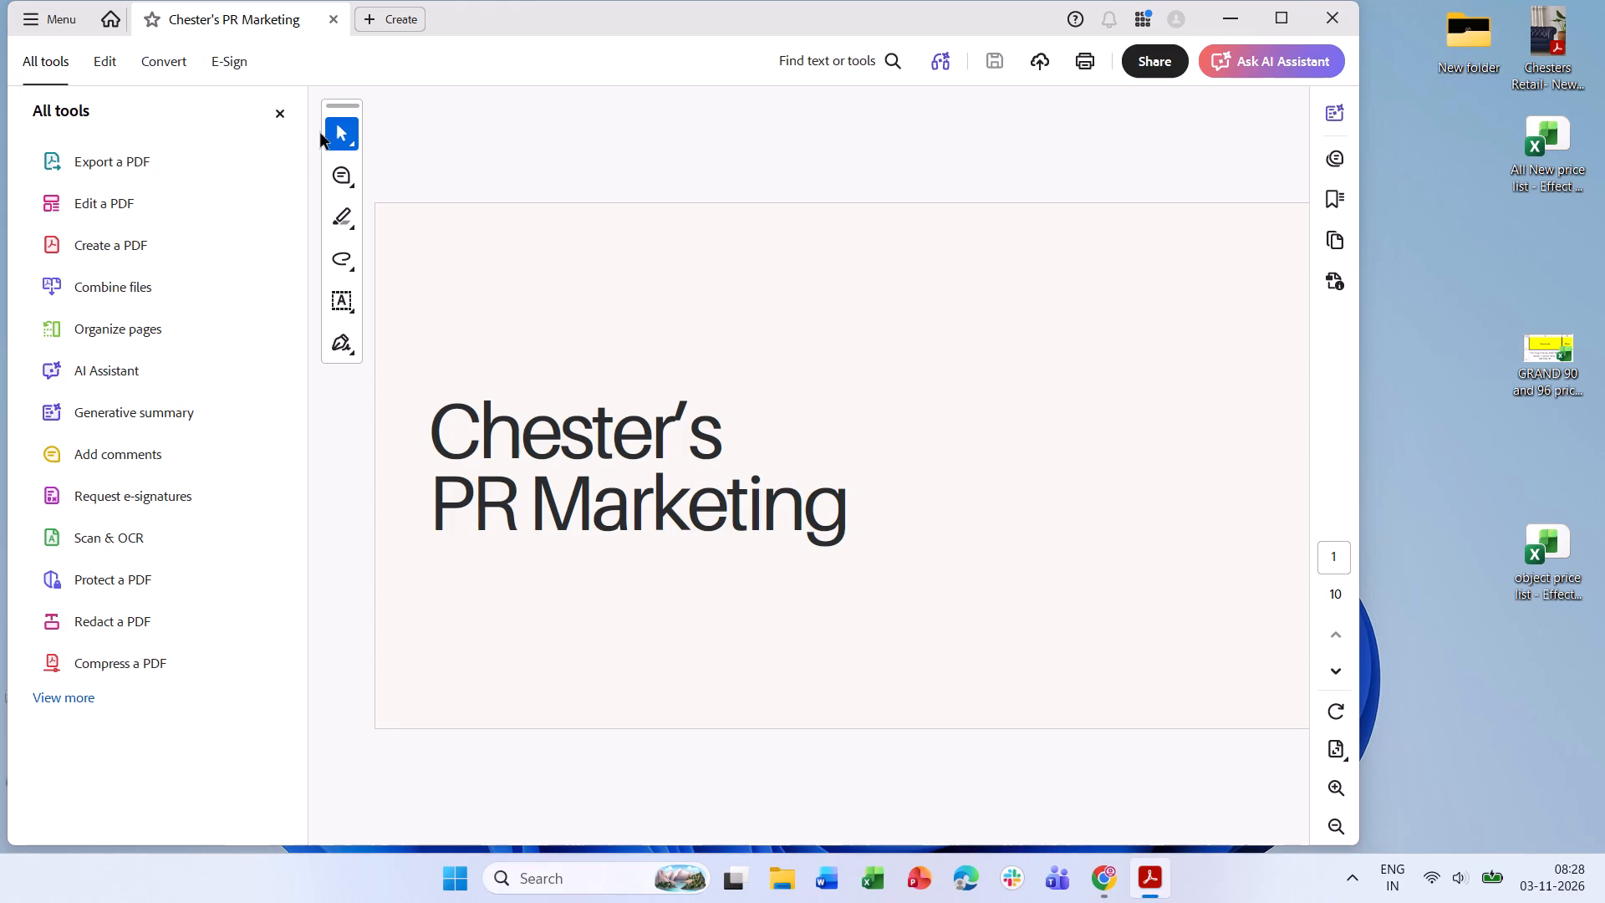
{"action": "left_click", "coordinate": [287, 116]}
In File Explorer, delete the single-page Chester's PR Marketing PDF from the Downloads folder.
{"action": "left_click", "coordinate": [784, 870]}
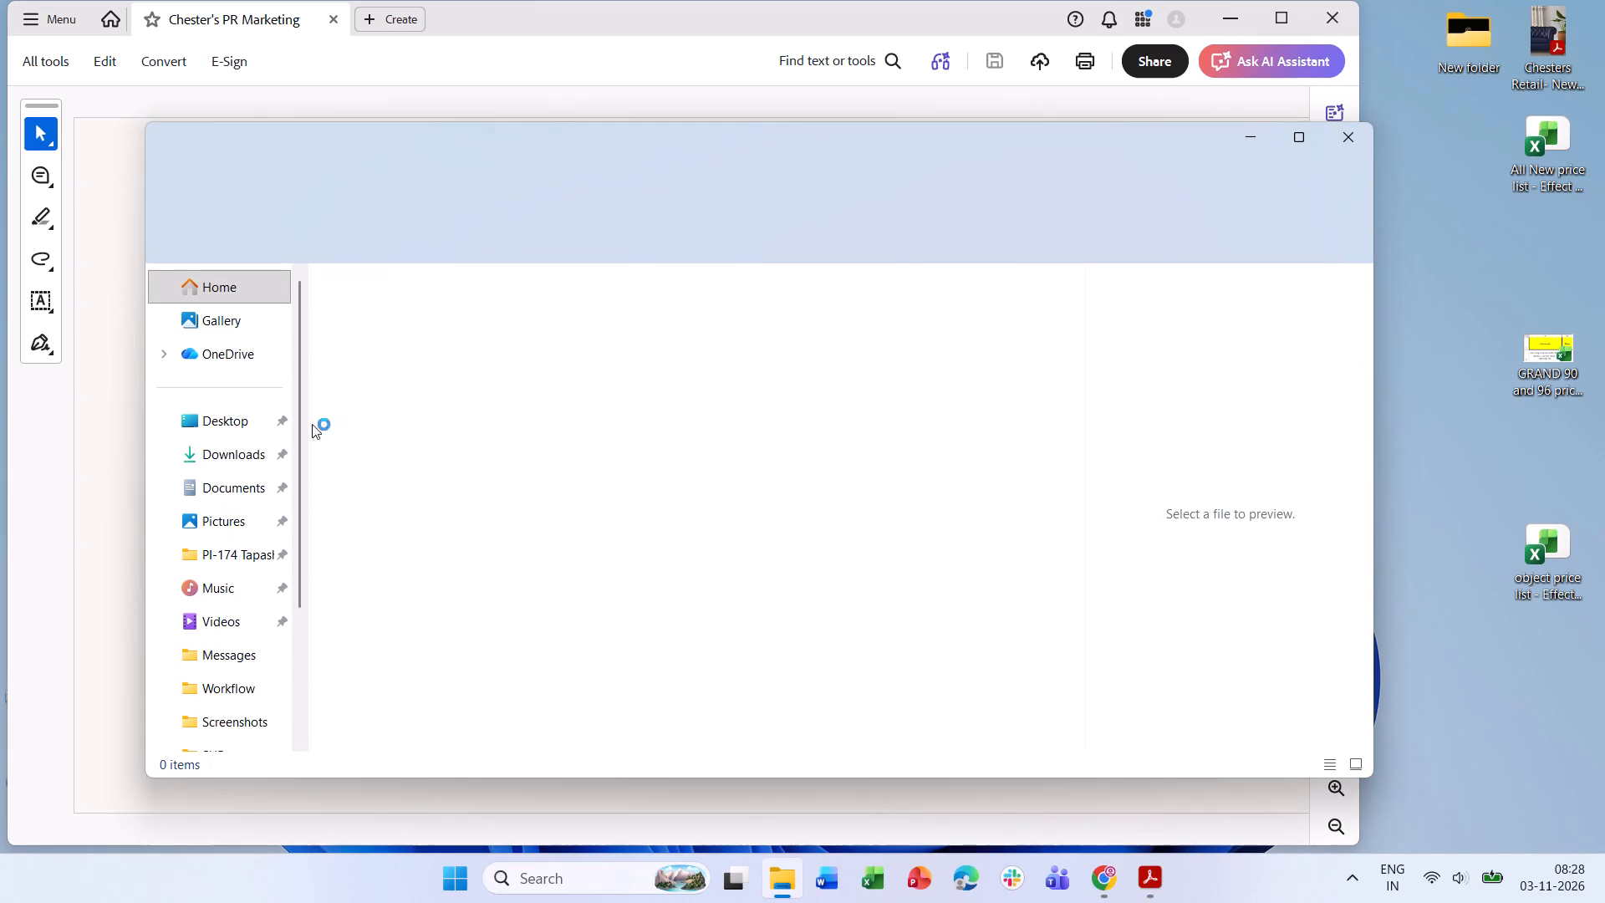
{"action": "left_click", "coordinate": [227, 458]}
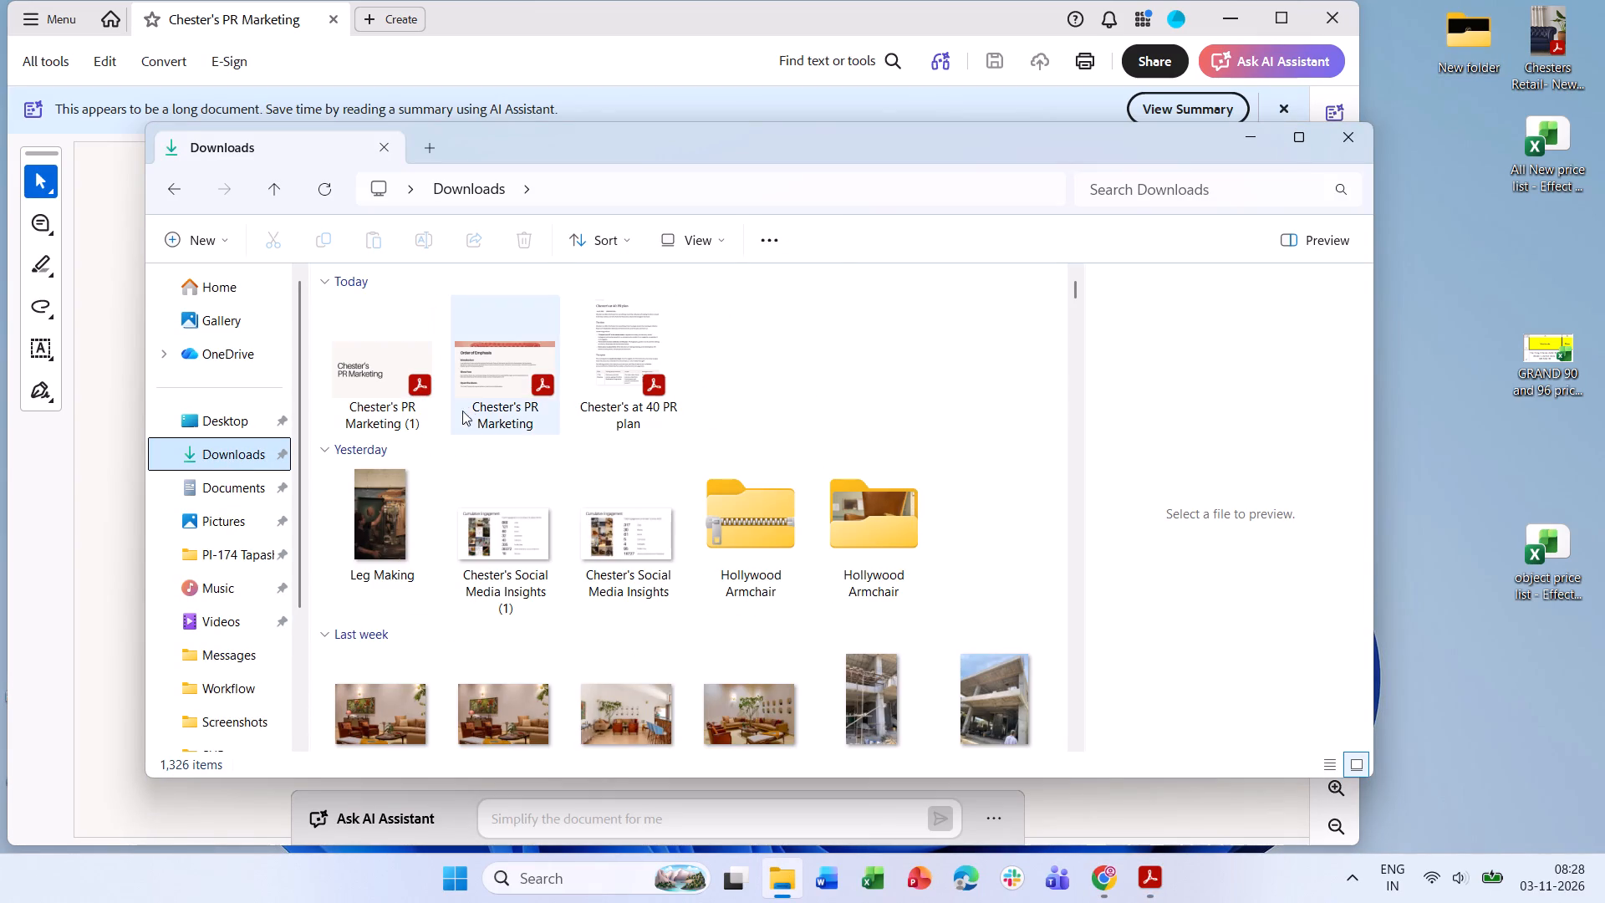
{"action": "left_click", "coordinate": [490, 385]}
{"action": "left_click", "coordinate": [531, 235]}
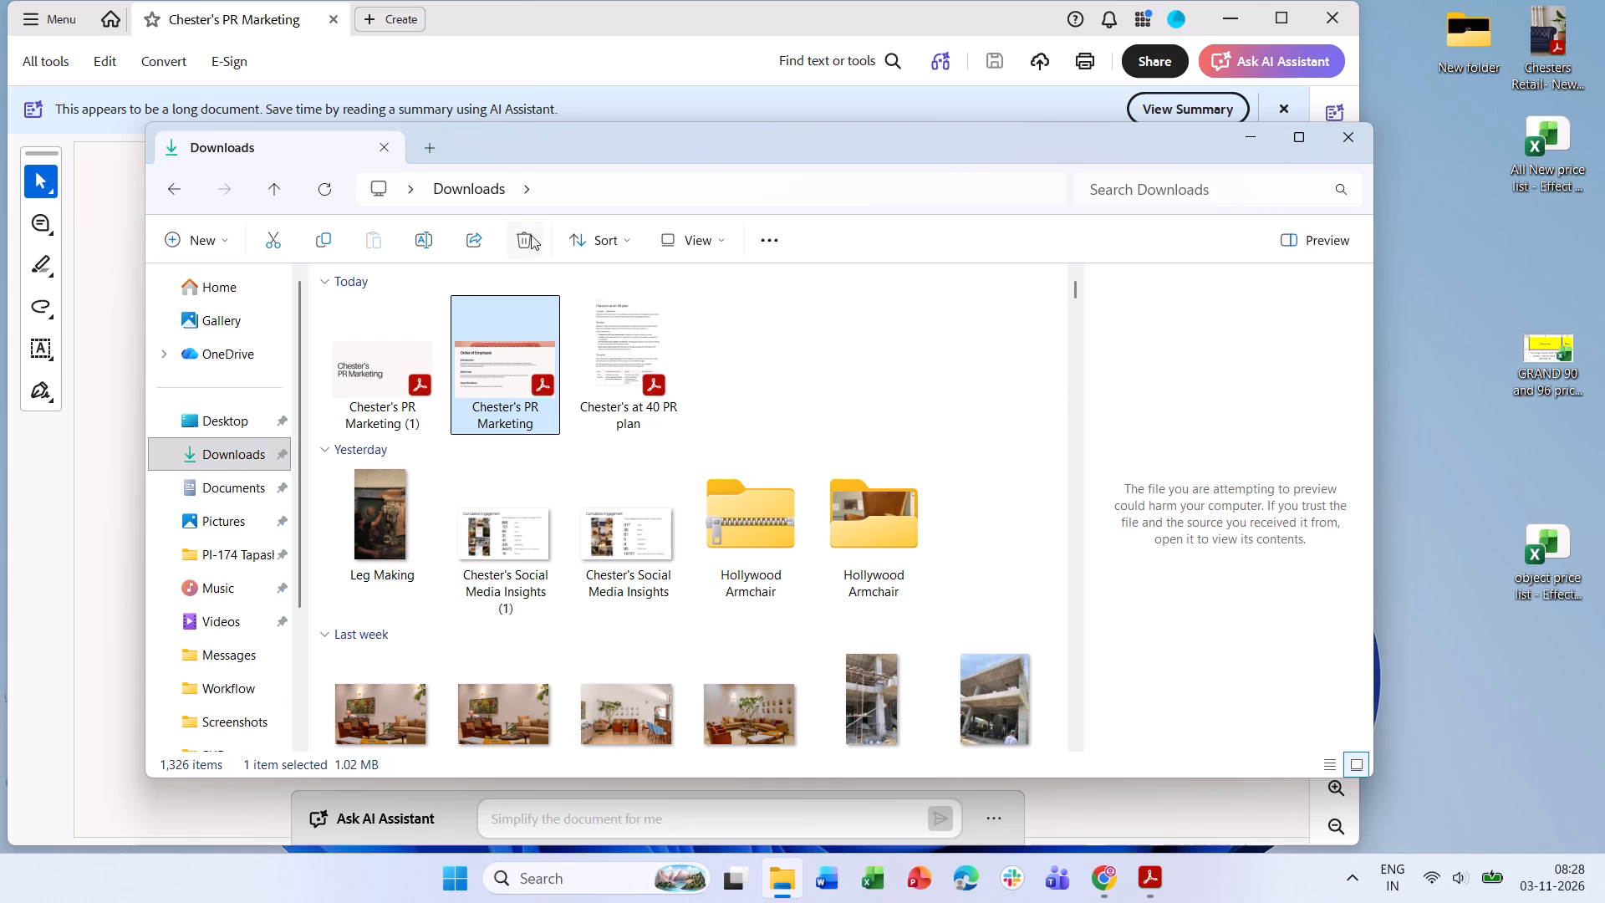
In Acrobat, review the full-deck Chester's PR Marketing PDF from the cover through the Order of Emphasis page, and close it.
{"action": "left_click", "coordinate": [813, 110]}
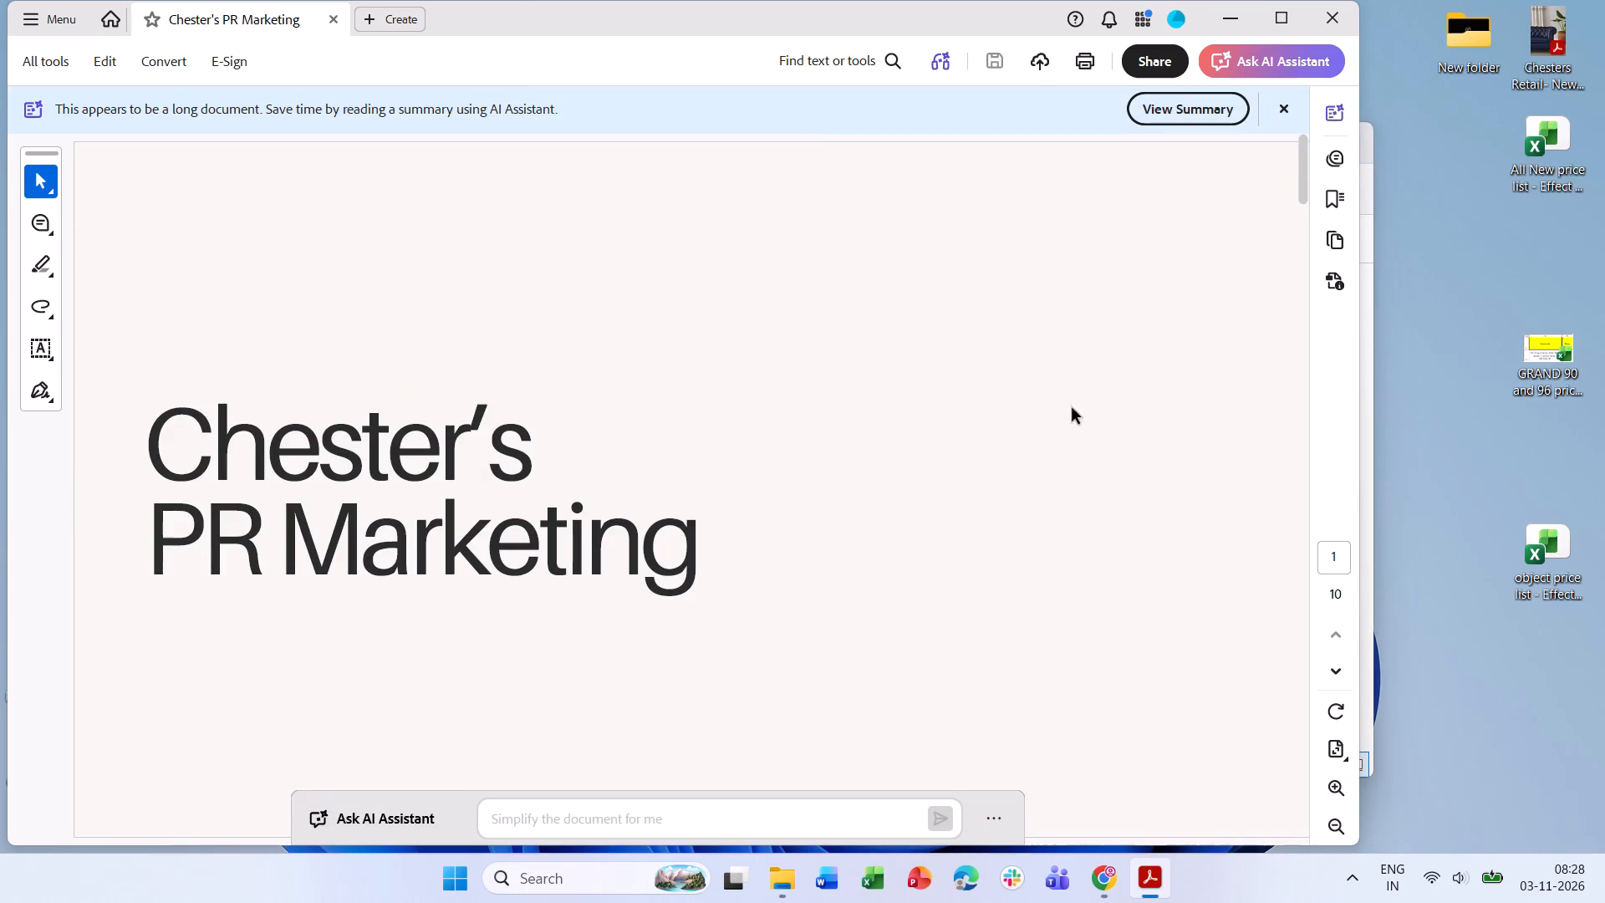
{"action": "scroll", "coordinate": [1164, 497], "scroll_direction": "down", "scroll_amount": 3}
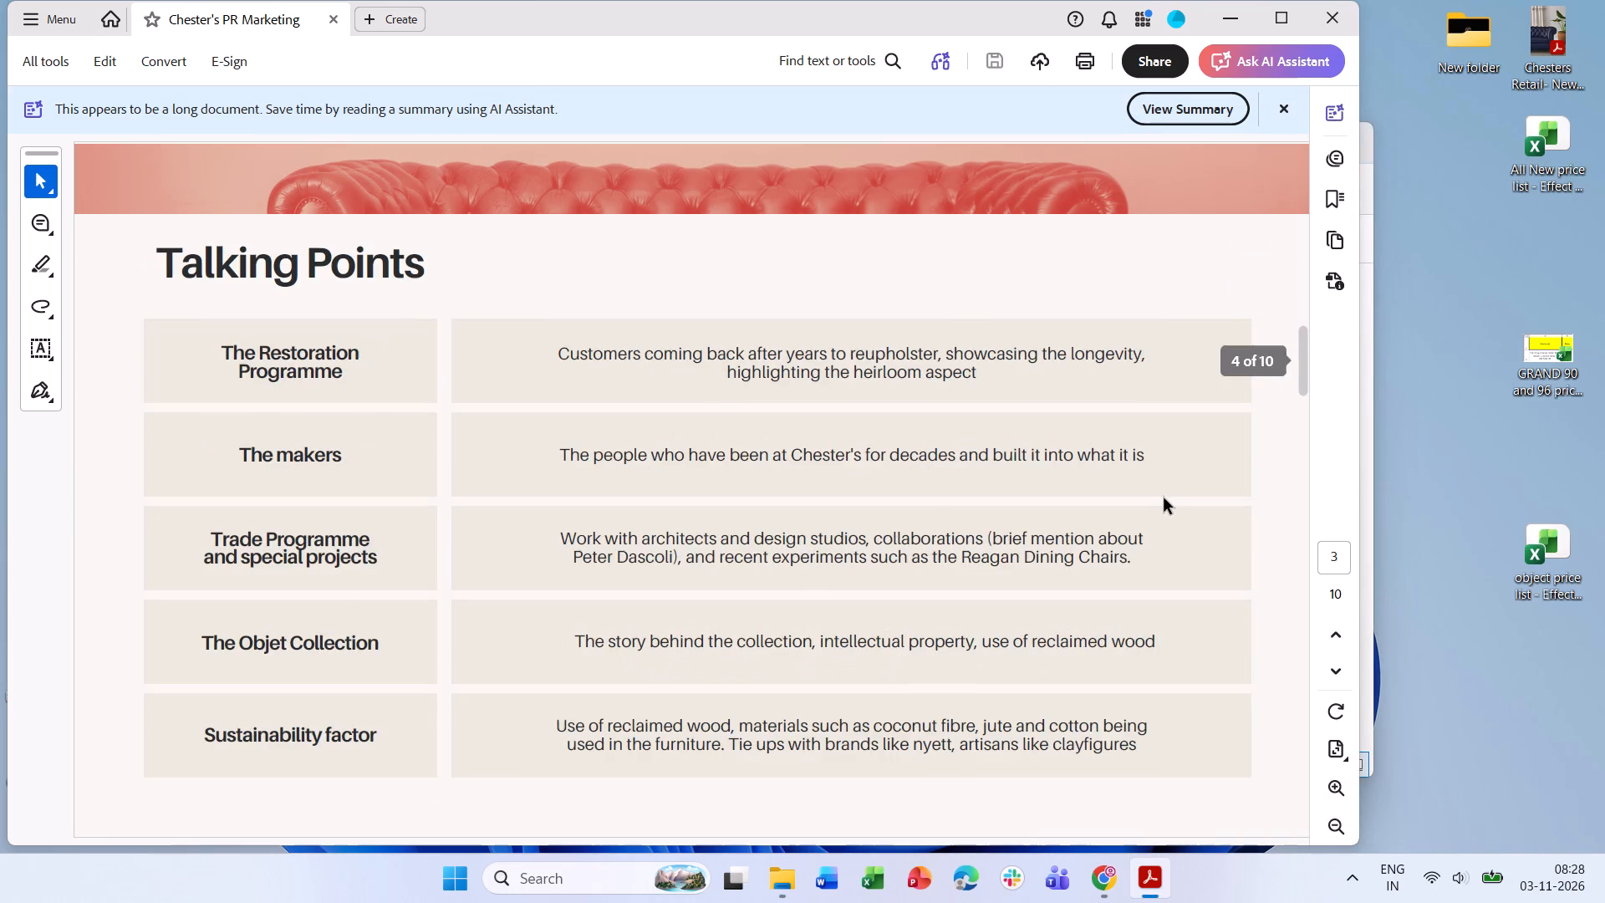
{"action": "scroll", "coordinate": [1164, 499], "scroll_direction": "down", "scroll_amount": 4}
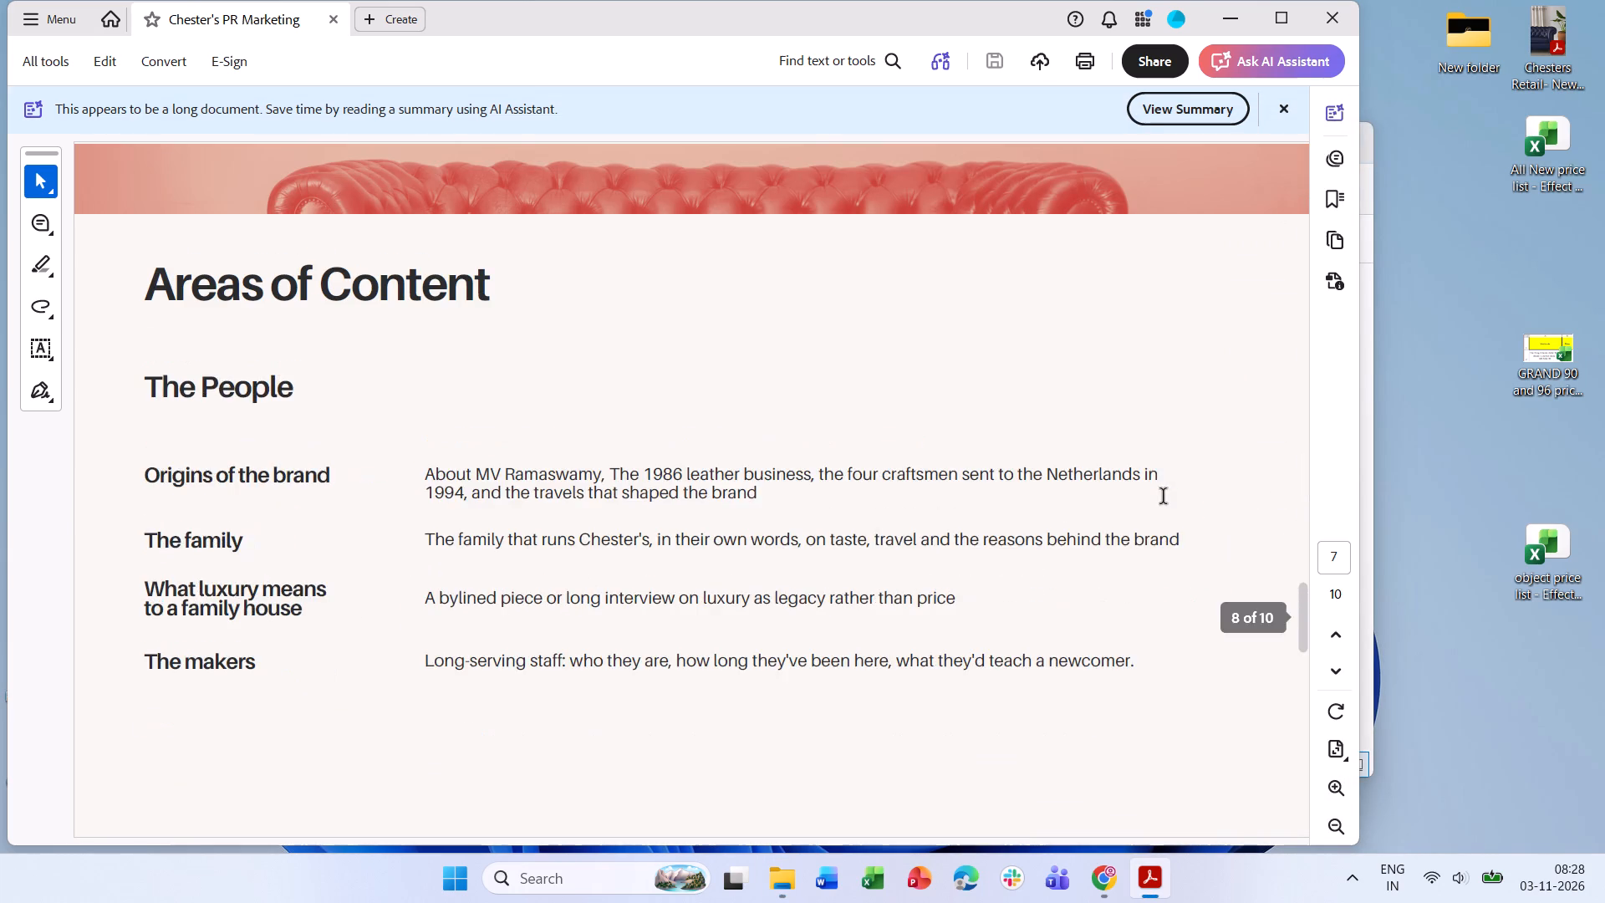
{"action": "scroll", "coordinate": [1164, 497], "scroll_direction": "down", "scroll_amount": 3}
{"action": "left_click", "coordinate": [1325, 18]}
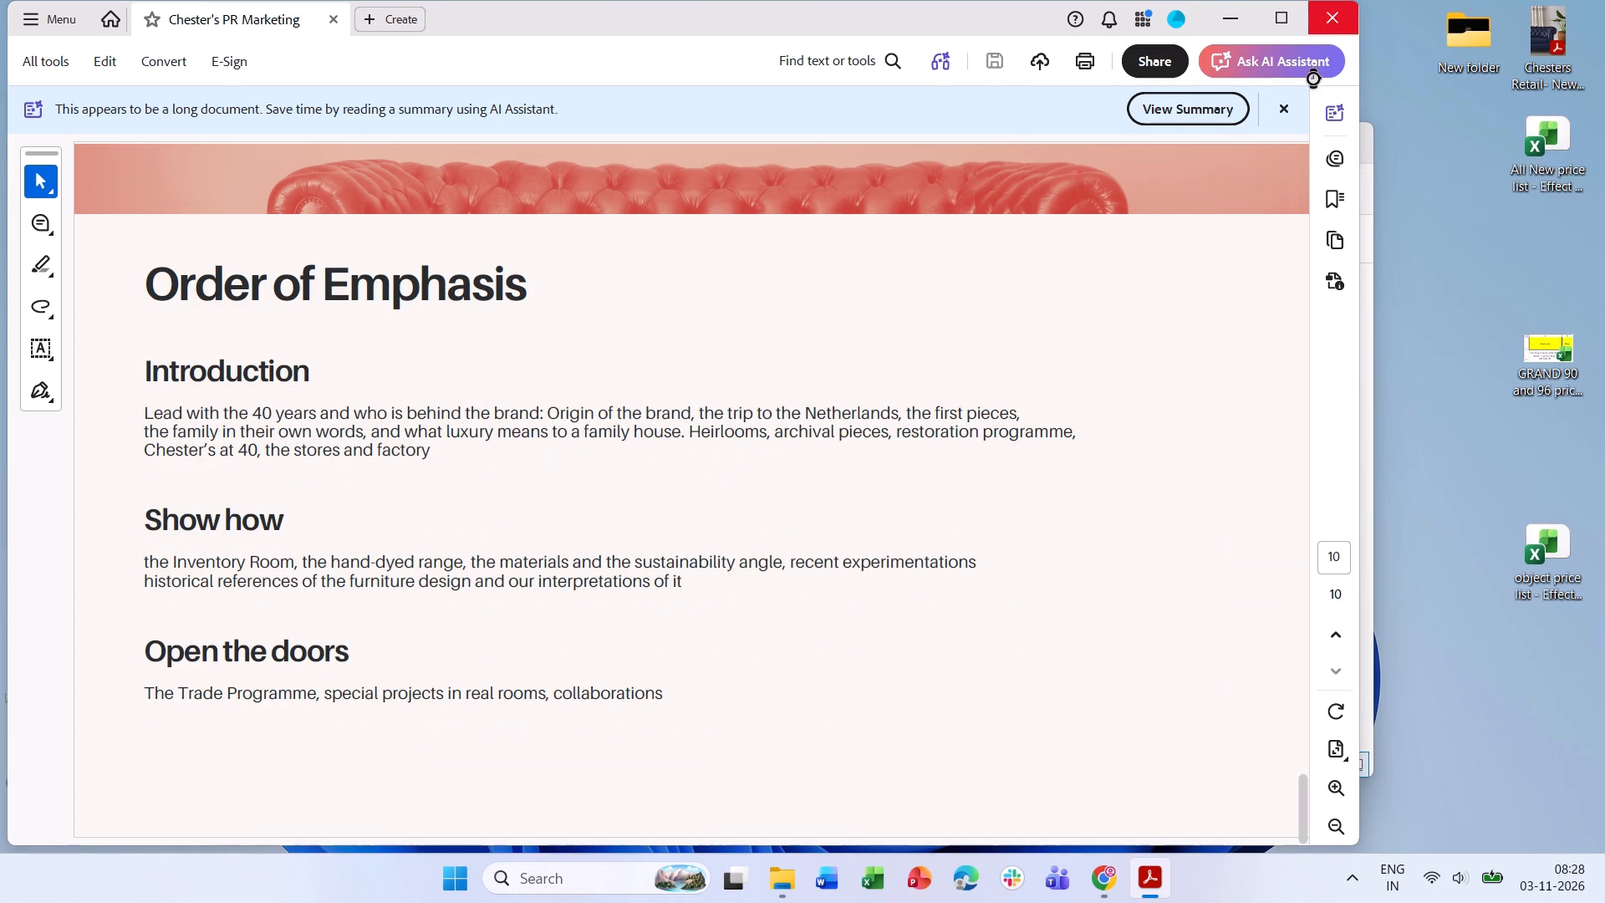
Close the Downloads folder window and switch back to the Canva design in Chrome.
{"action": "left_click", "coordinate": [1354, 133]}
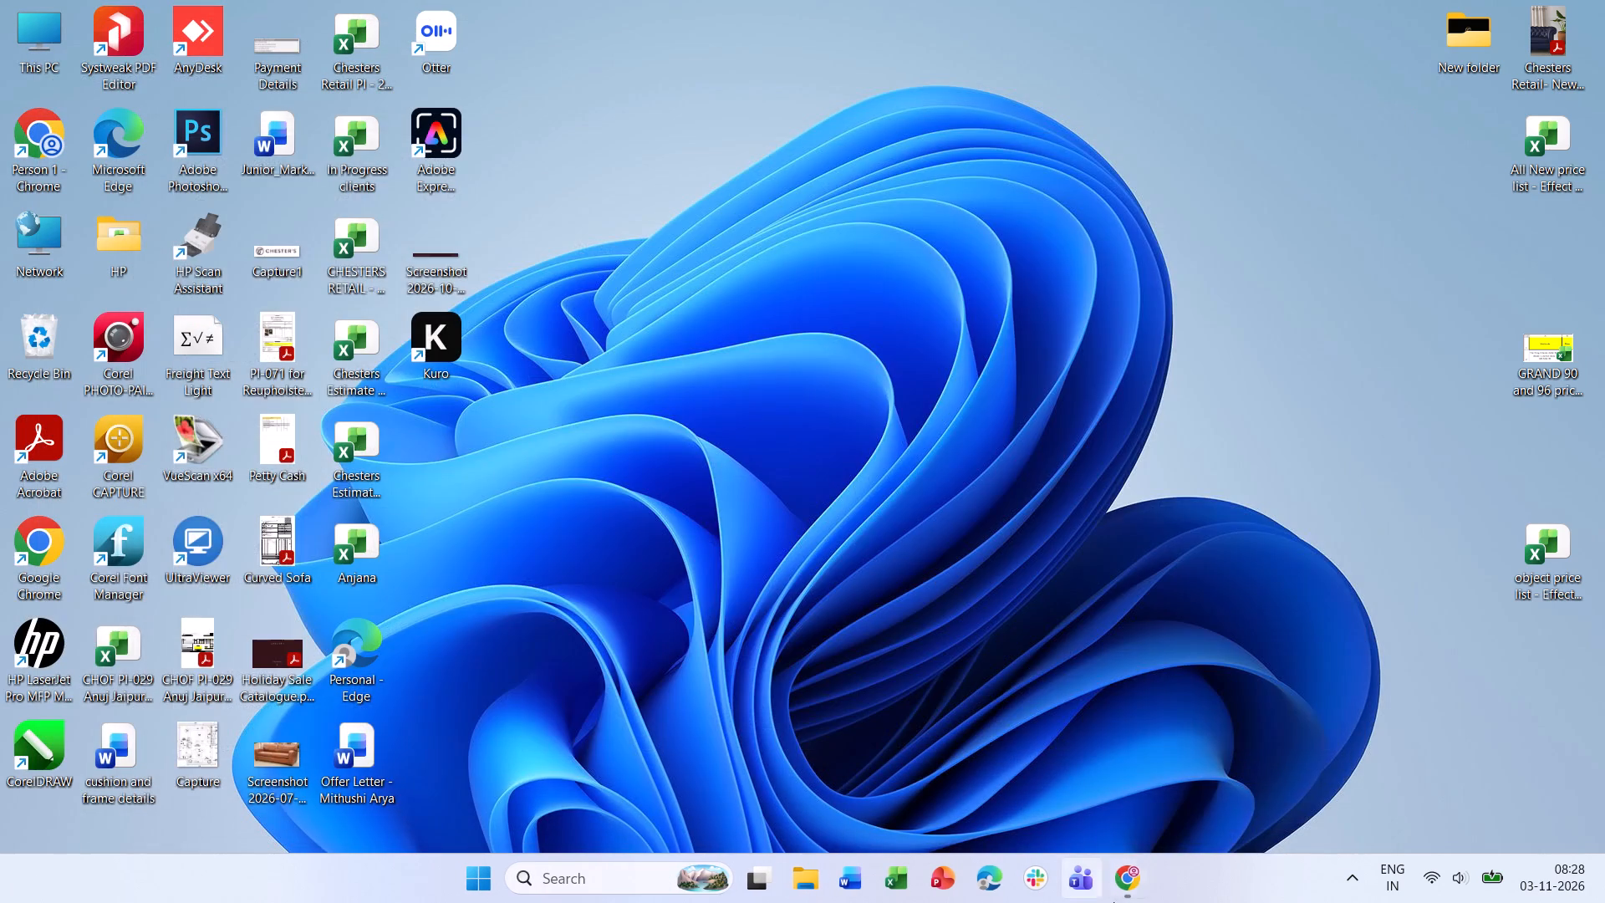
{"action": "left_click", "coordinate": [1133, 888]}
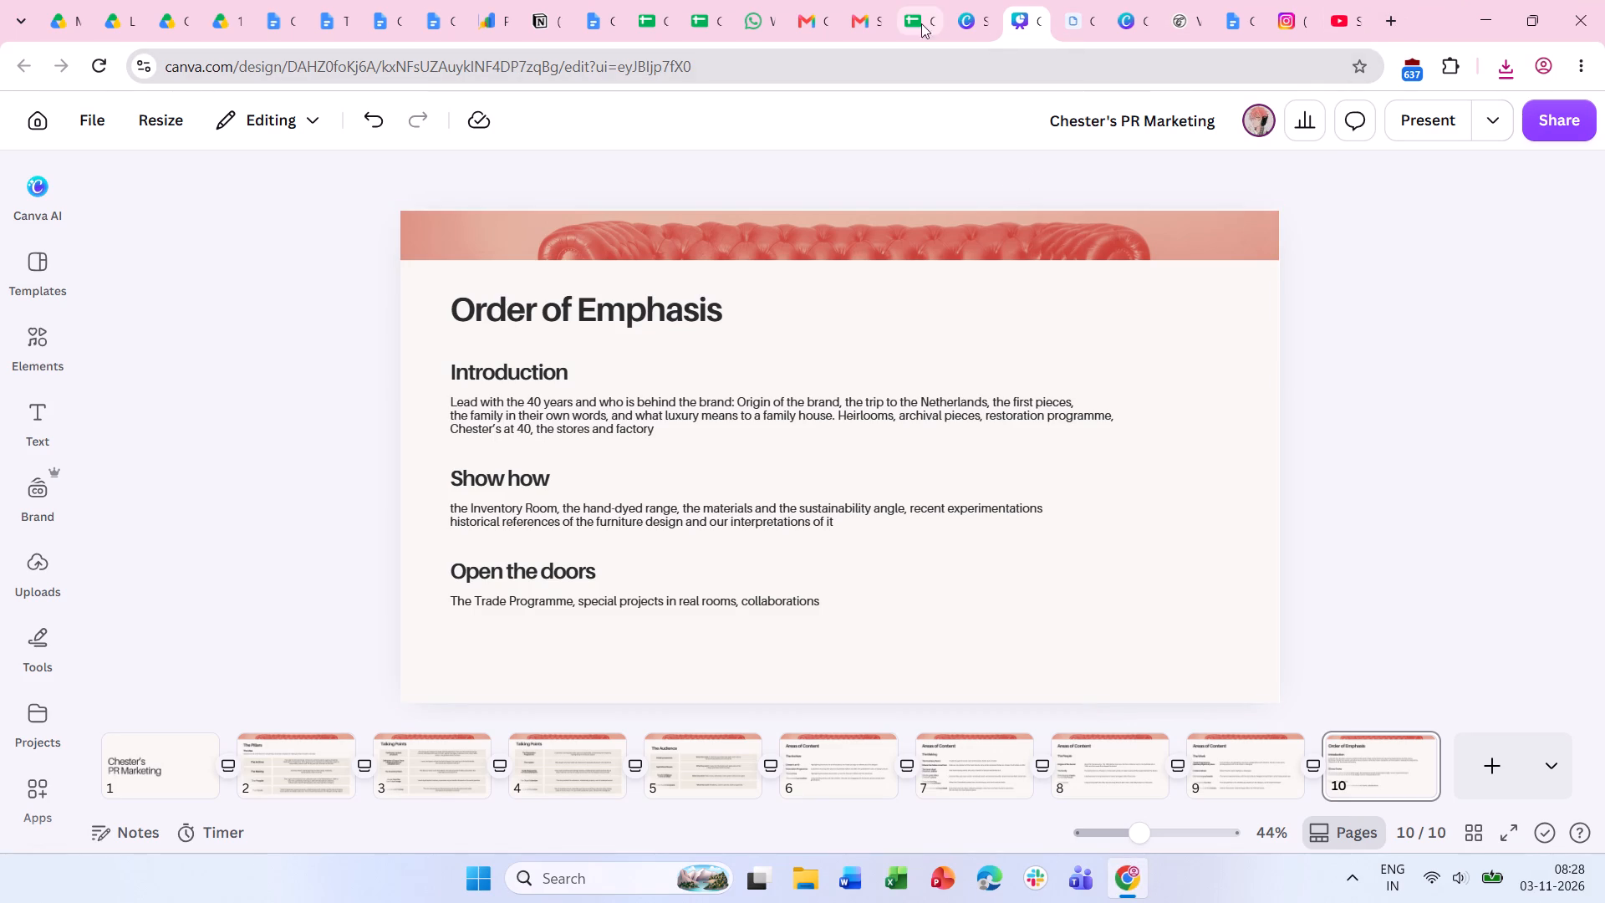